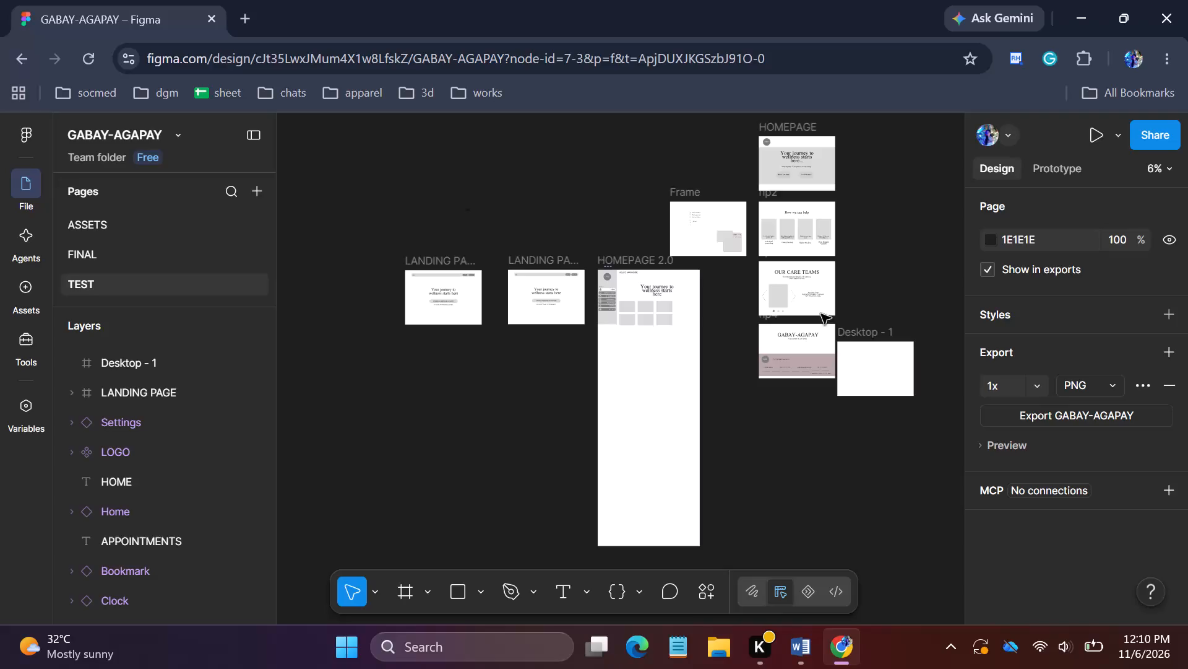
Resize the blank Desktop - 1 frame to 1924 wide by 5204 high.
click(875, 365)
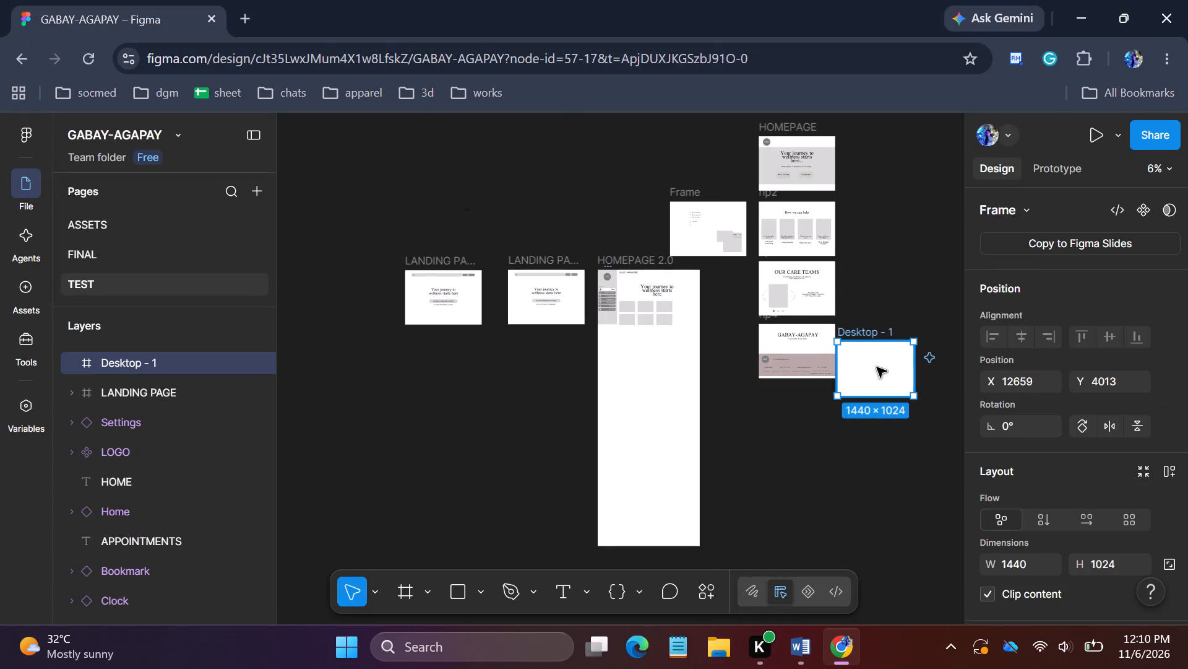
drag(1184, 329, 1187, 545)
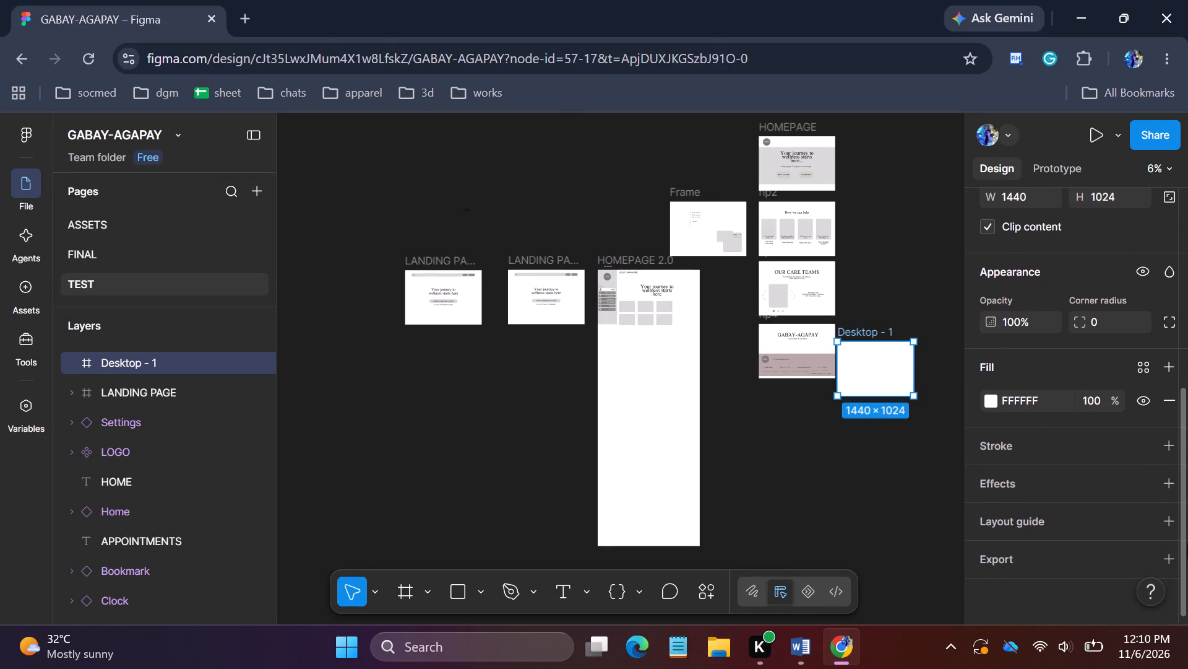
drag(1187, 545, 1186, 482)
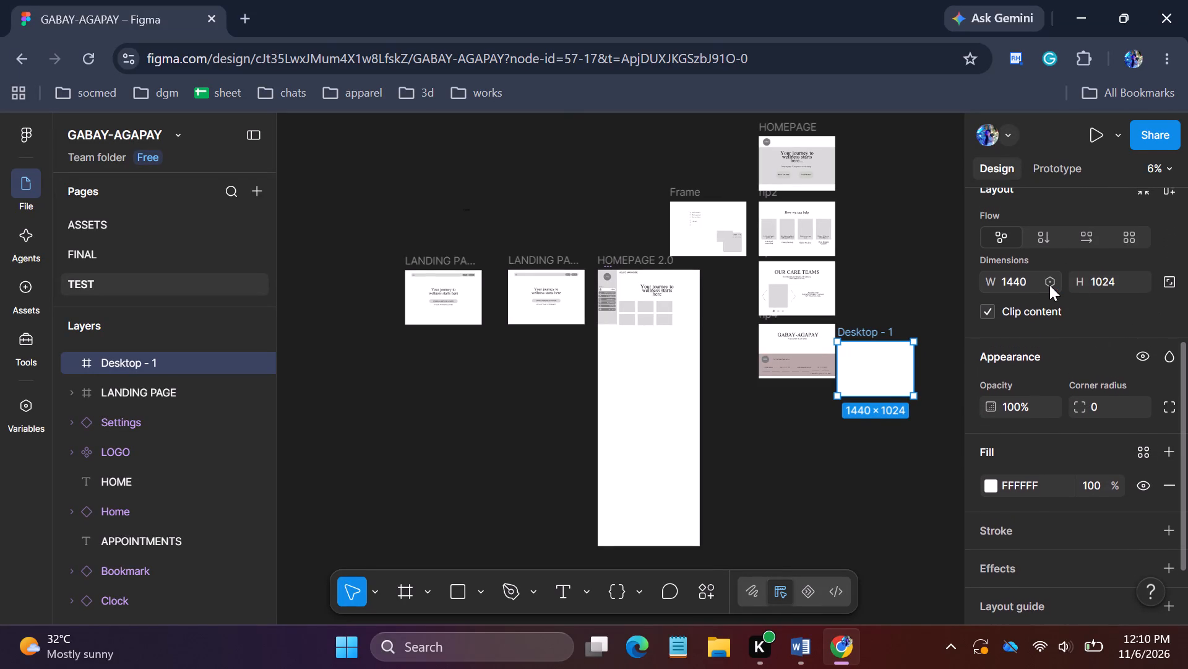
click(1030, 275)
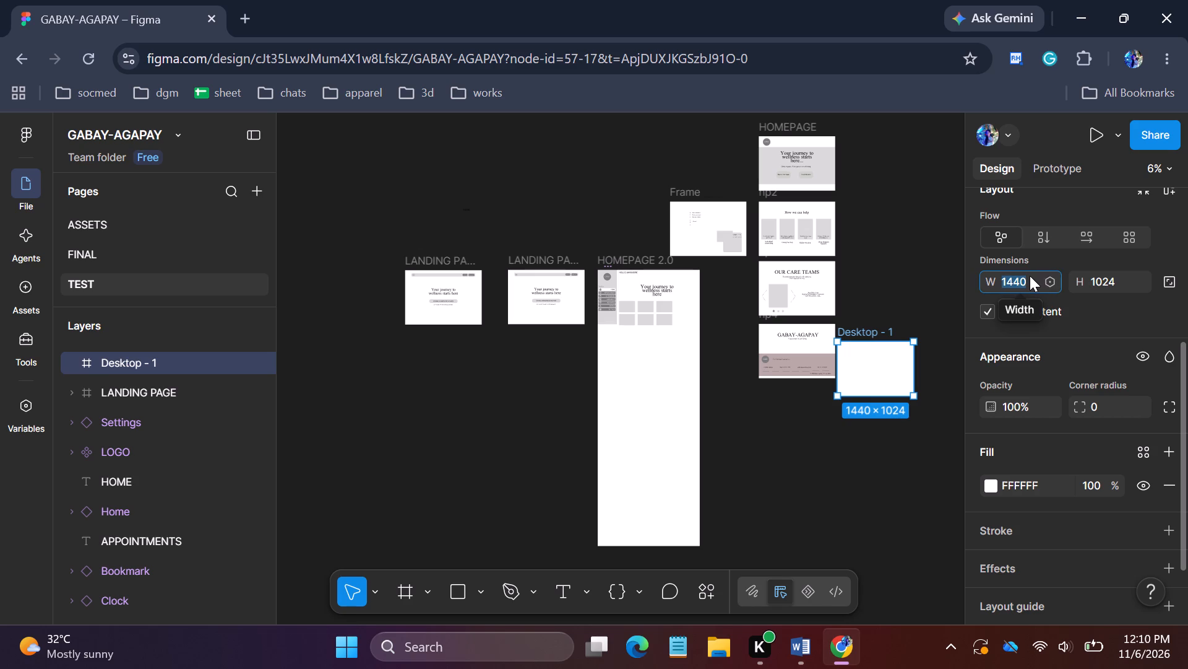
text(19)
text(24)
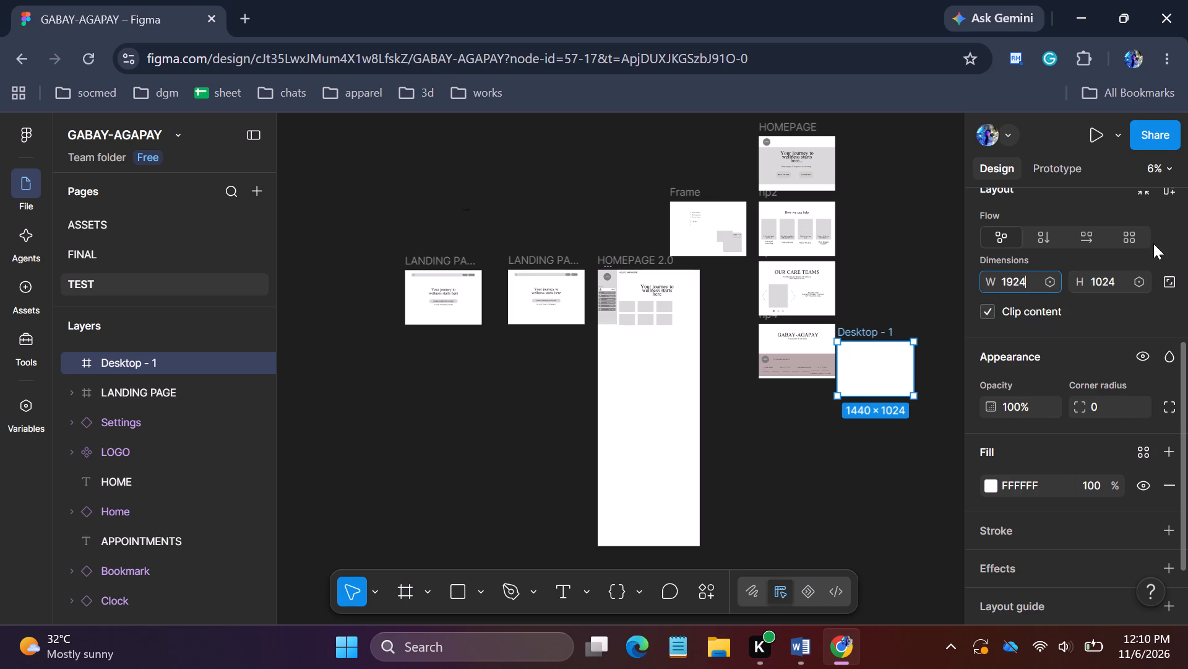
click(1113, 278)
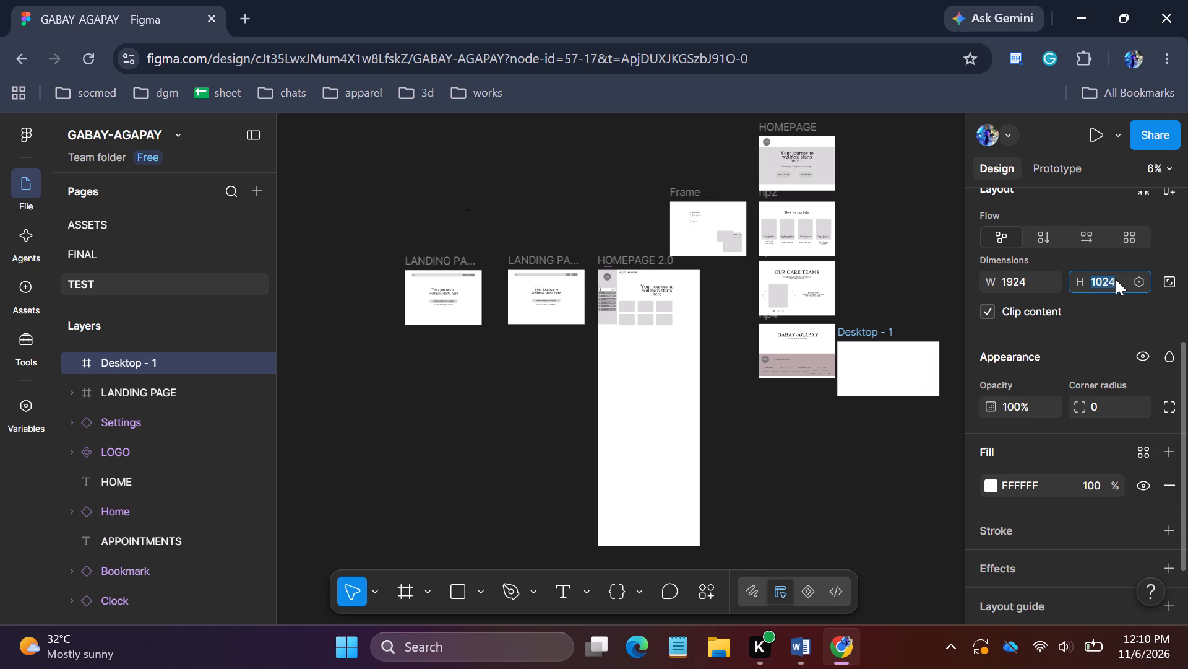
text(524)
key(BackSpace)
text(04)
key(Return)
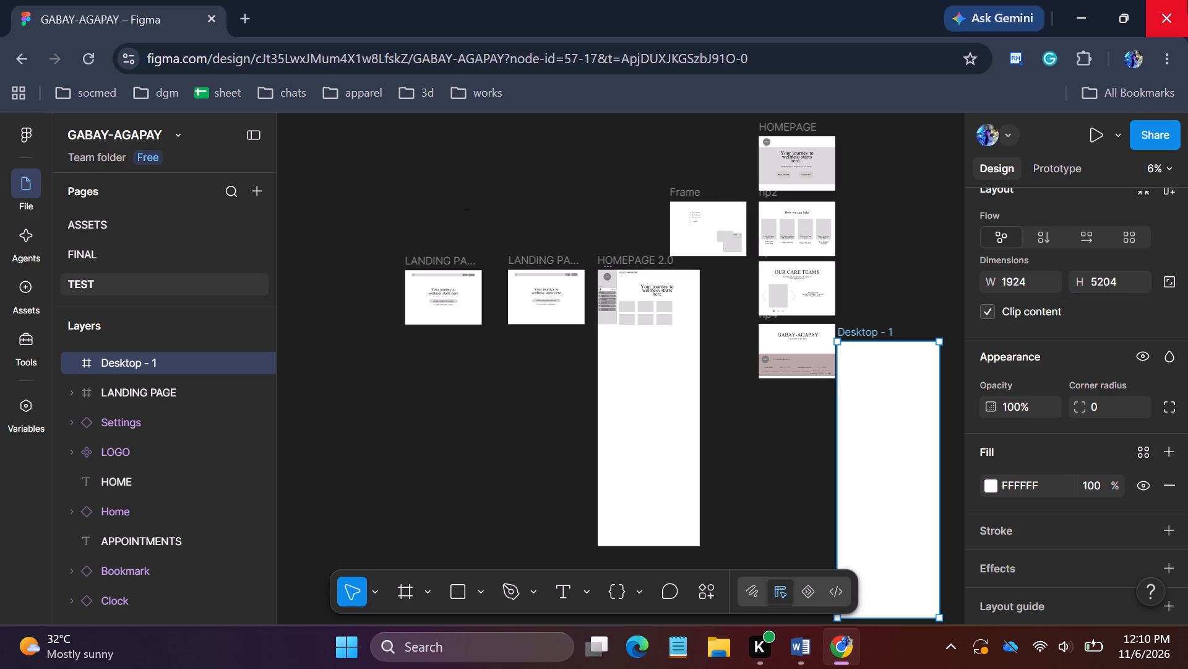
Move the Desktop - 1 frame just to the right of the HOMEPAGE frame, with their top edges aligned.
drag(890, 423, 890, 274)
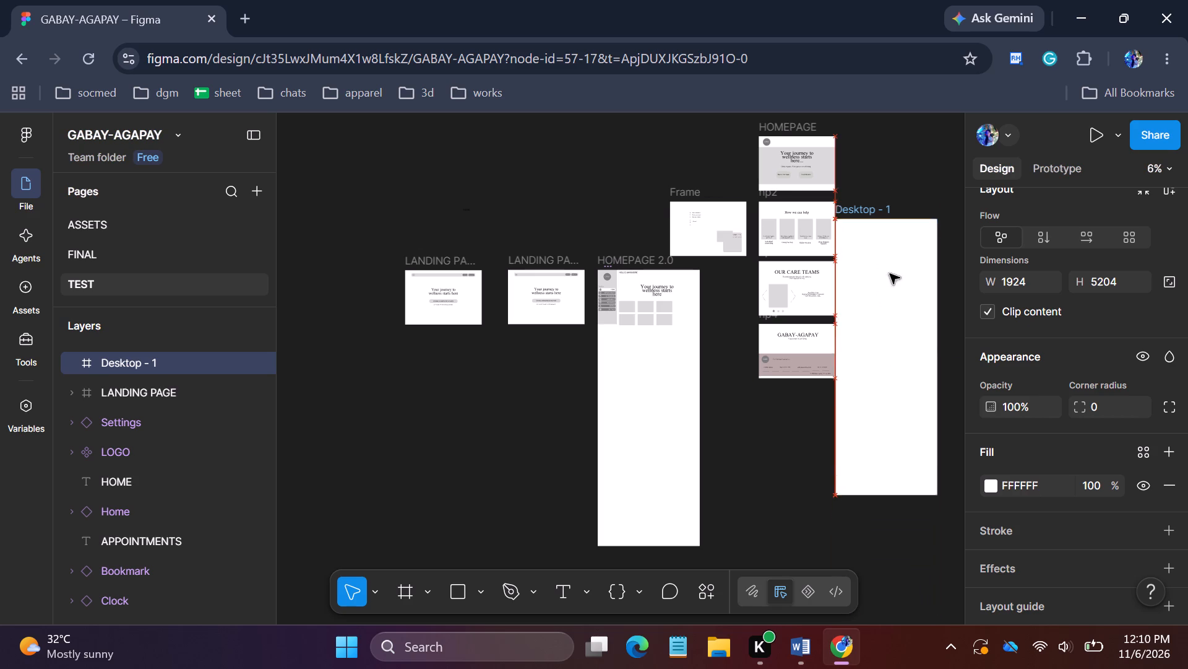
drag(890, 274, 781, 338)
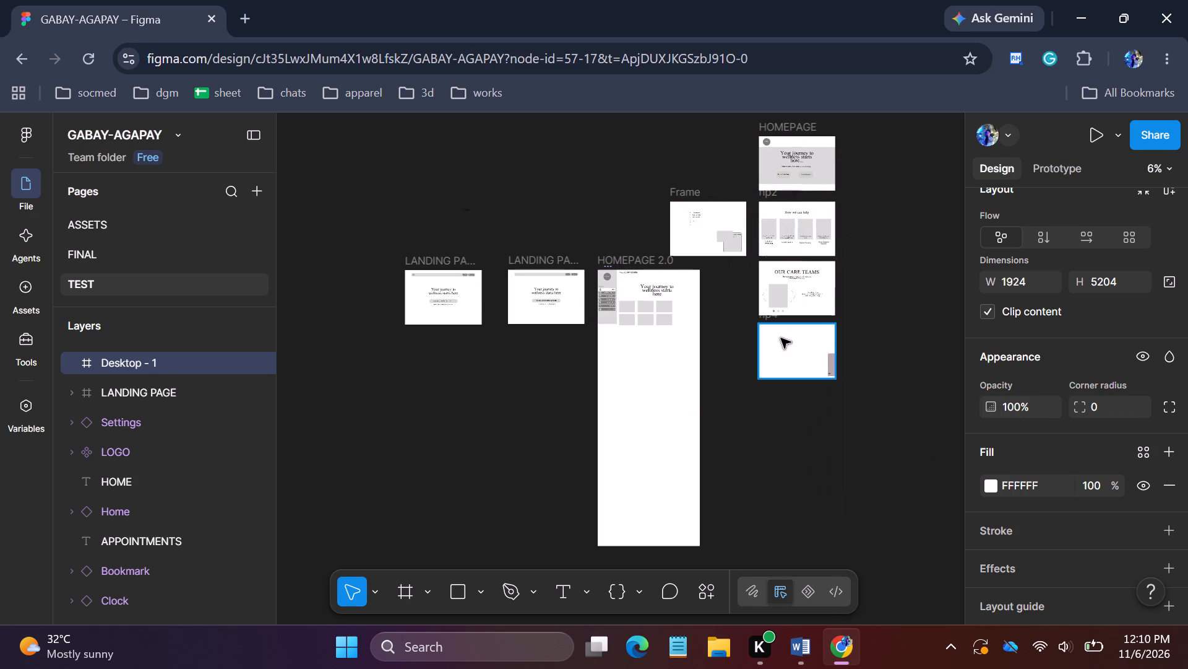
drag(781, 338, 894, 363)
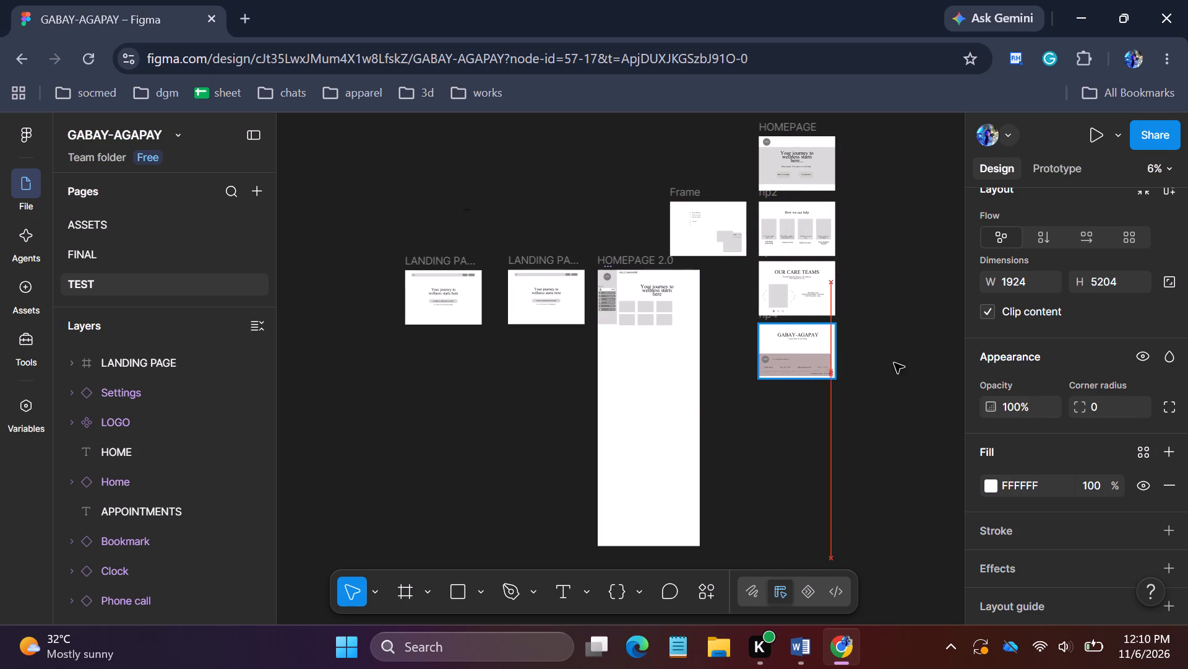
drag(894, 363, 914, 362)
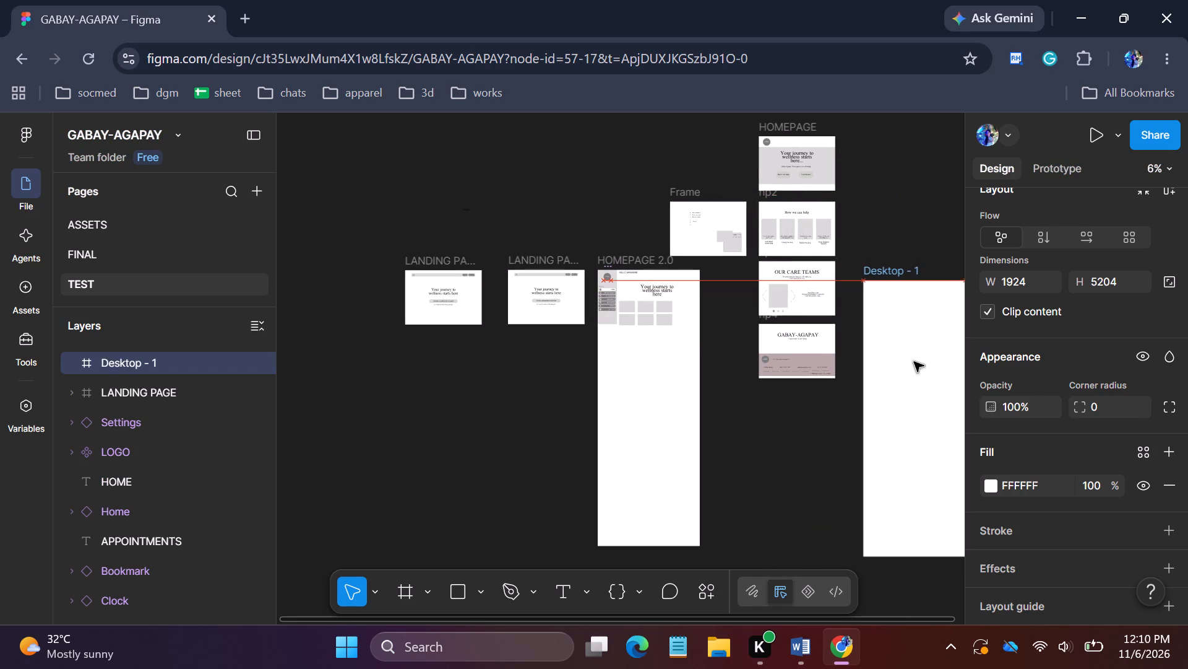
drag(914, 362, 908, 351)
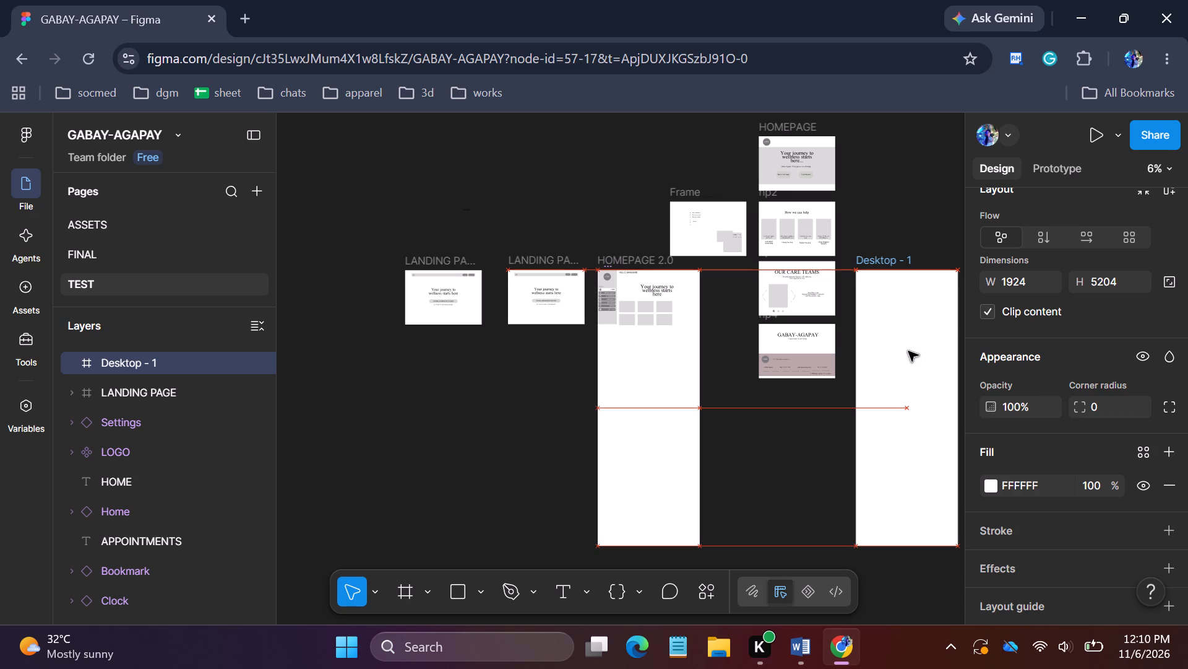
drag(908, 351, 896, 284)
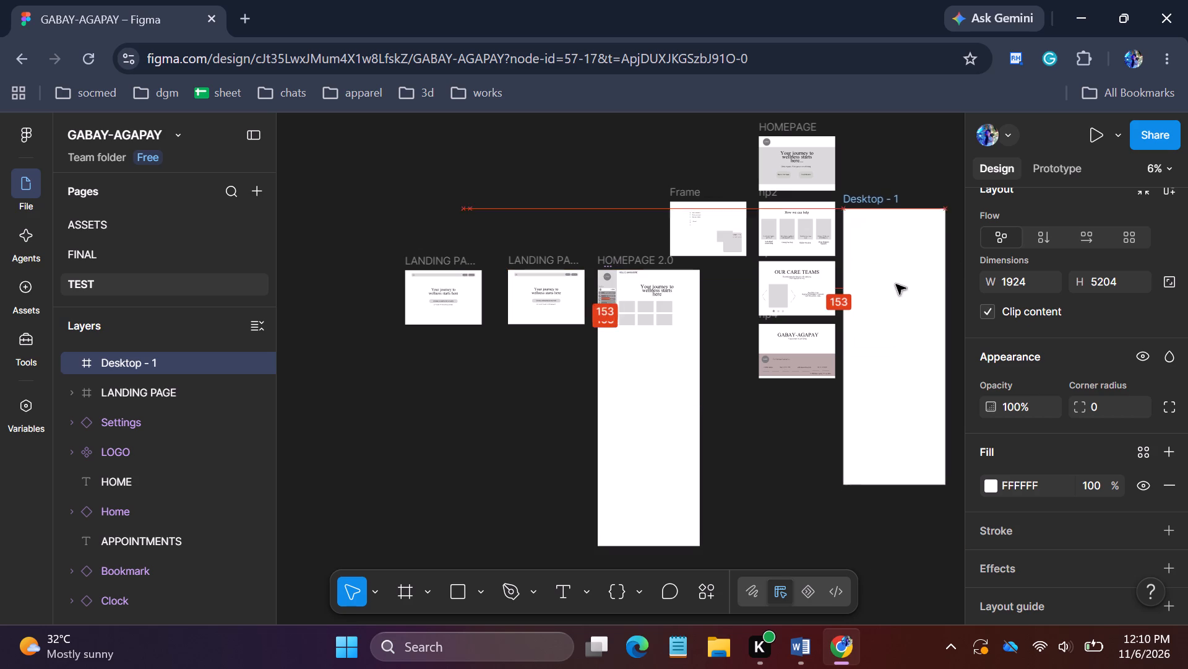
drag(896, 284, 898, 218)
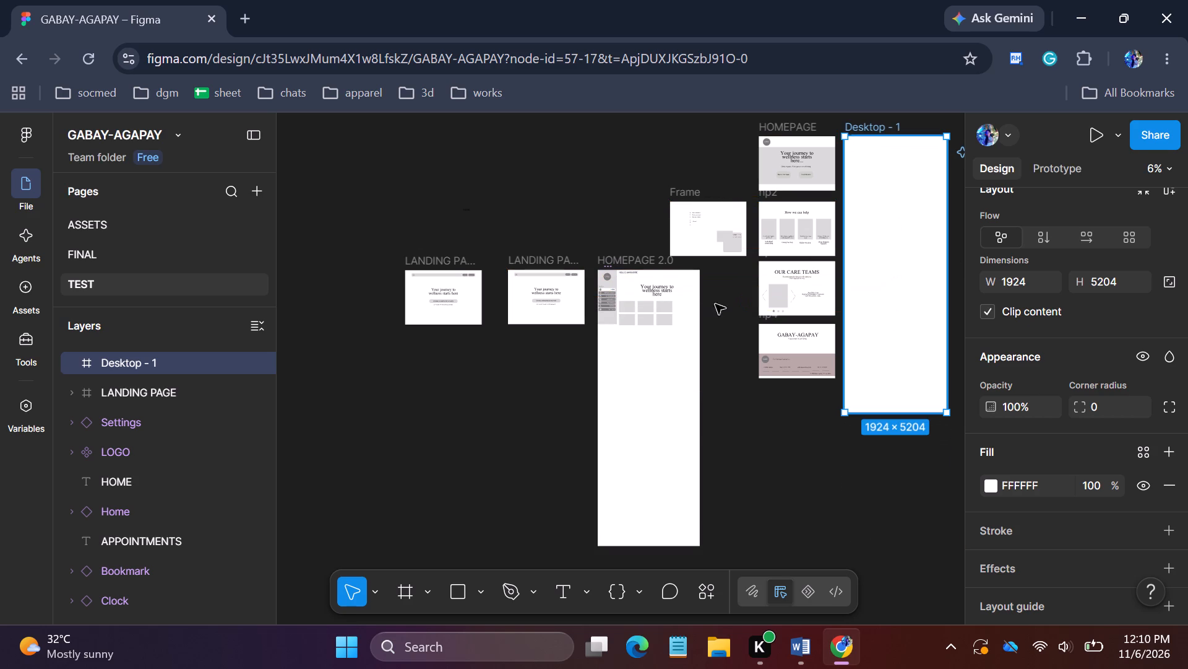
Move the round logo group from the HOMEPAGE frame into the upper-left corner of the Desktop - 1 frame.
click(1158, 163)
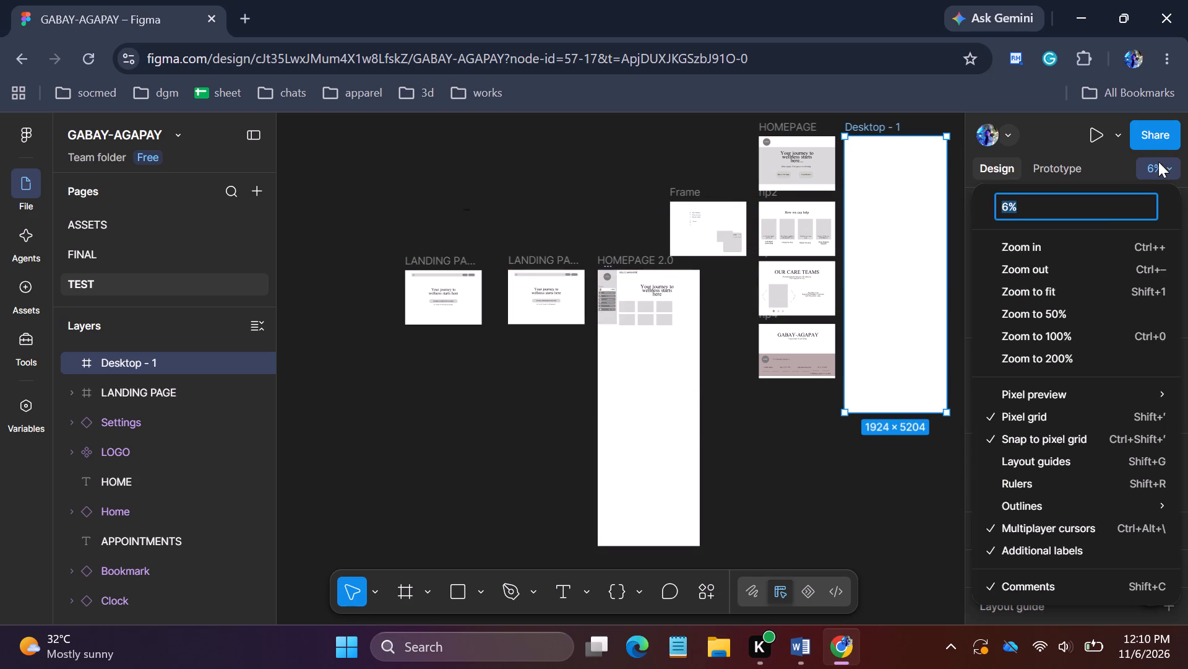
click(1073, 247)
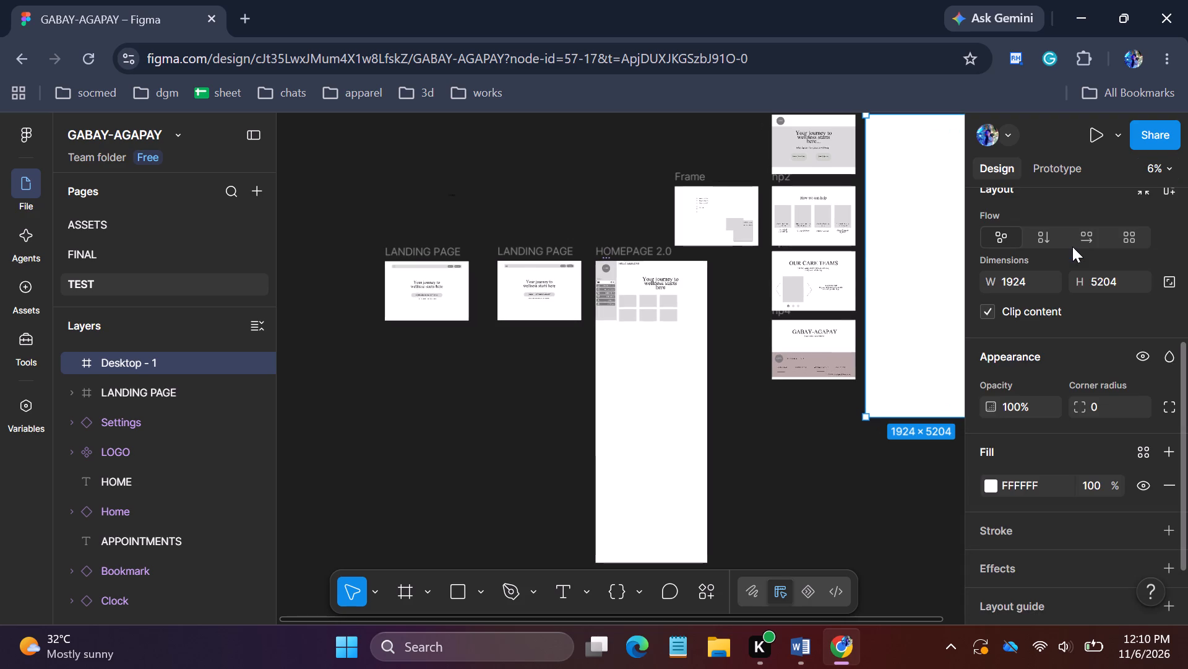
click(1154, 169)
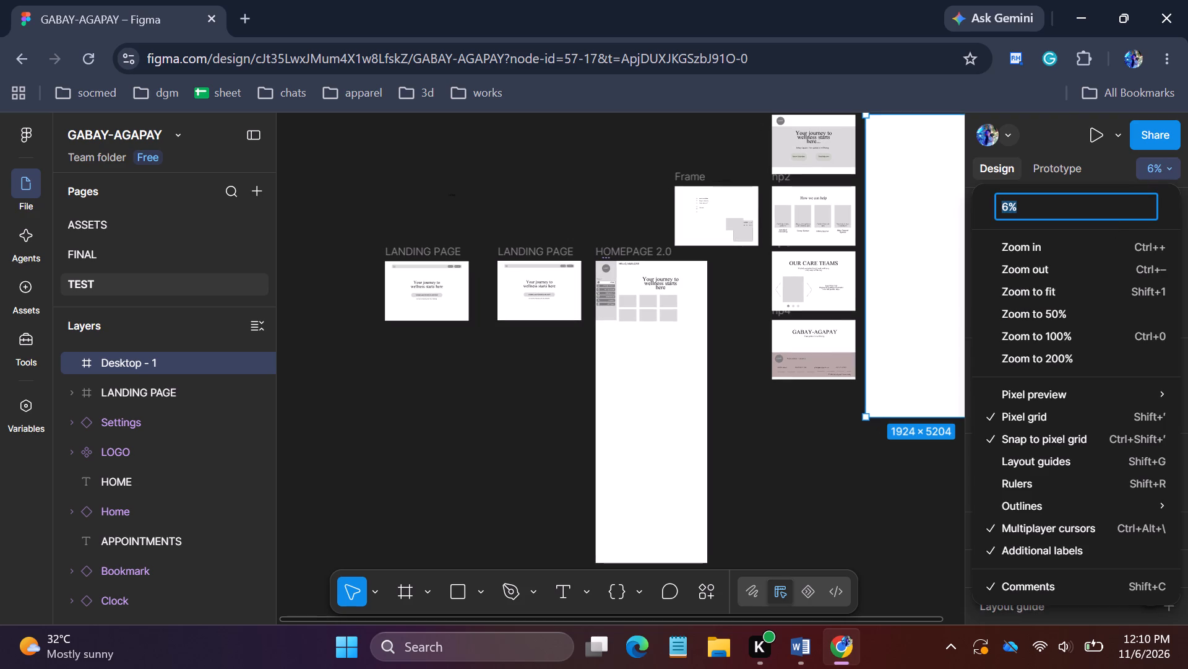
click(1074, 240)
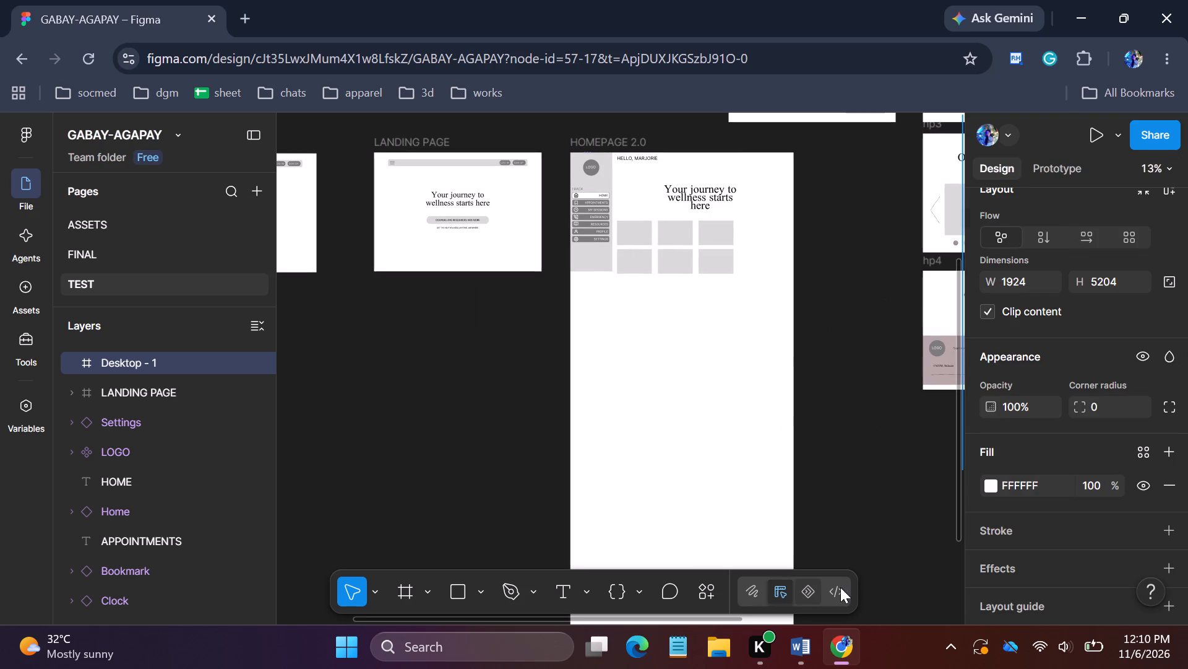
drag(831, 390, 634, 427)
drag(849, 332, 848, 332)
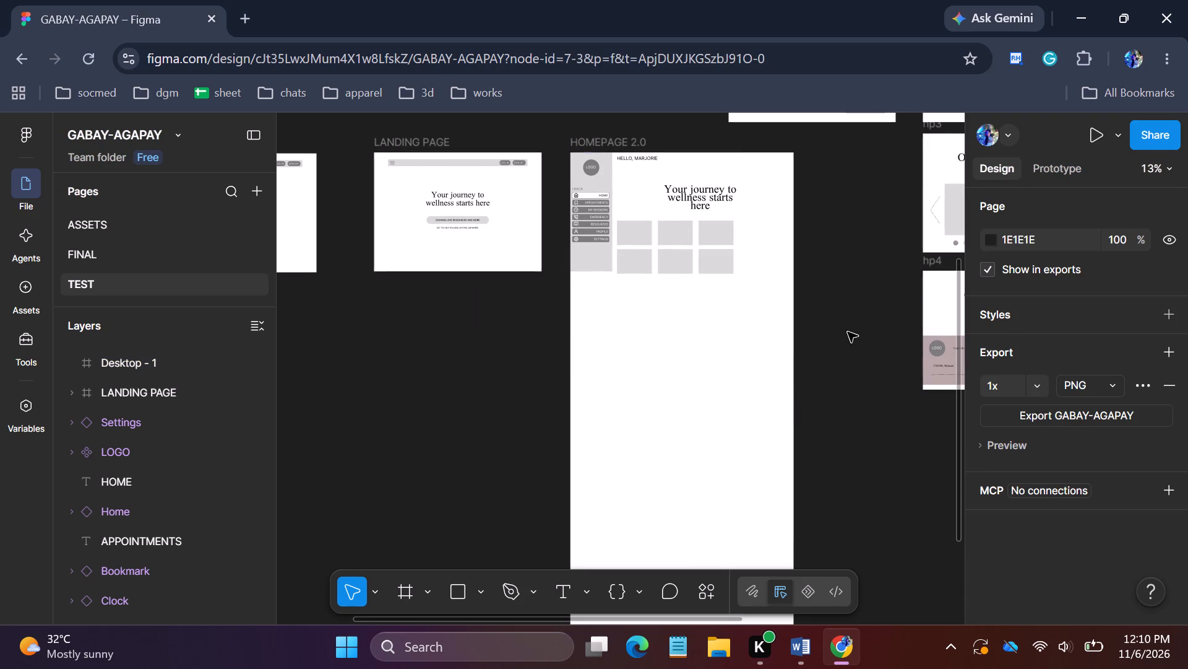
drag(848, 332, 696, 404)
drag(716, 616, 959, 619)
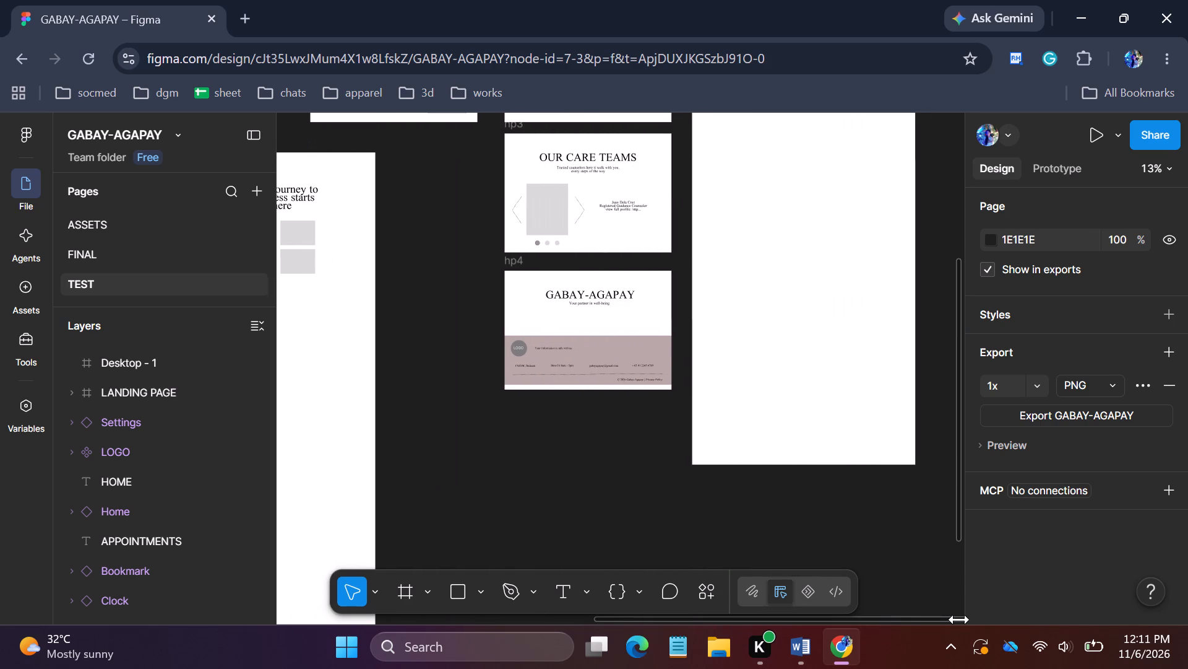
drag(959, 619, 960, 617)
drag(958, 419, 958, 398)
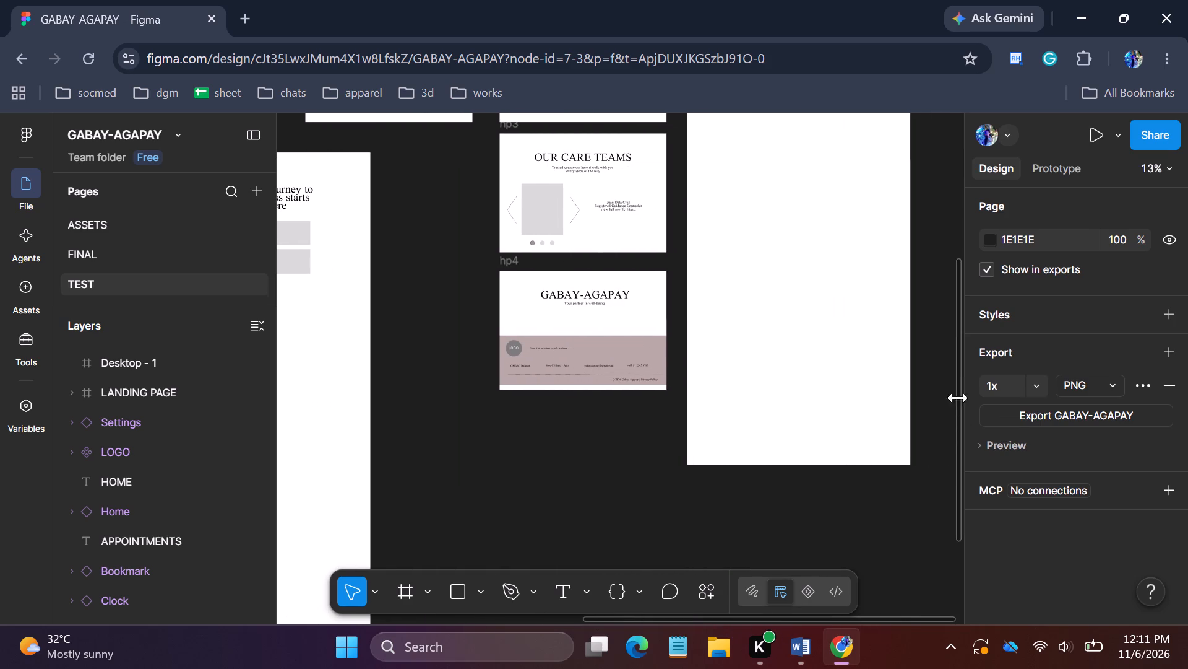
drag(958, 398, 948, 318)
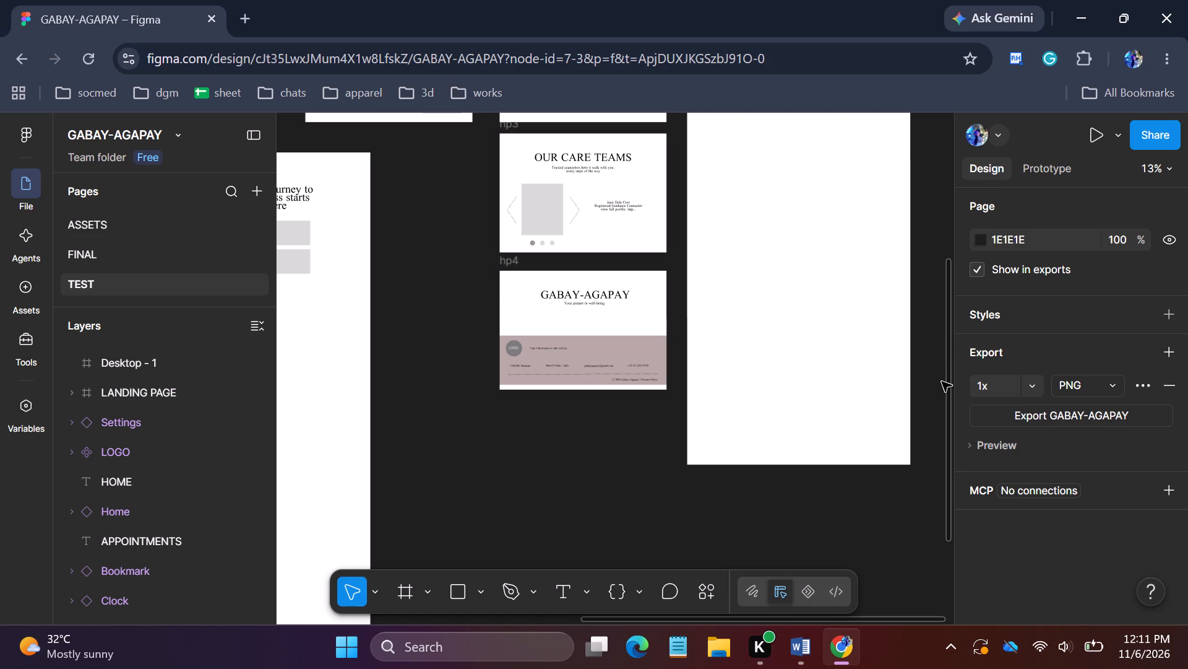
drag(947, 383, 947, 298)
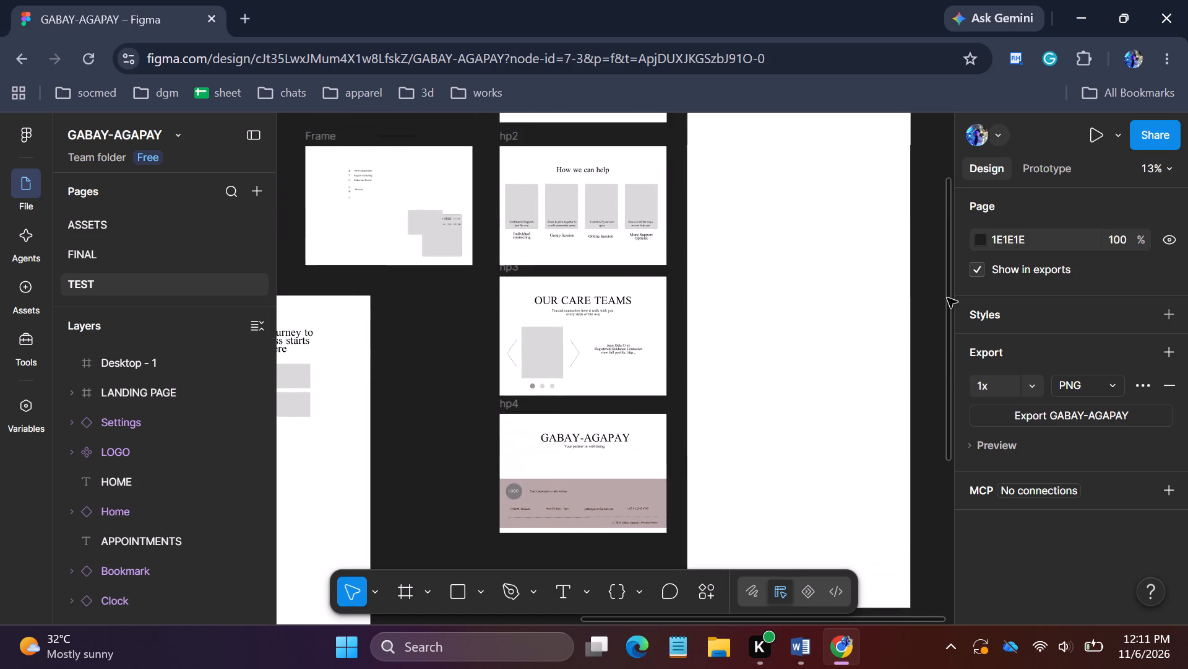
drag(947, 298, 947, 213)
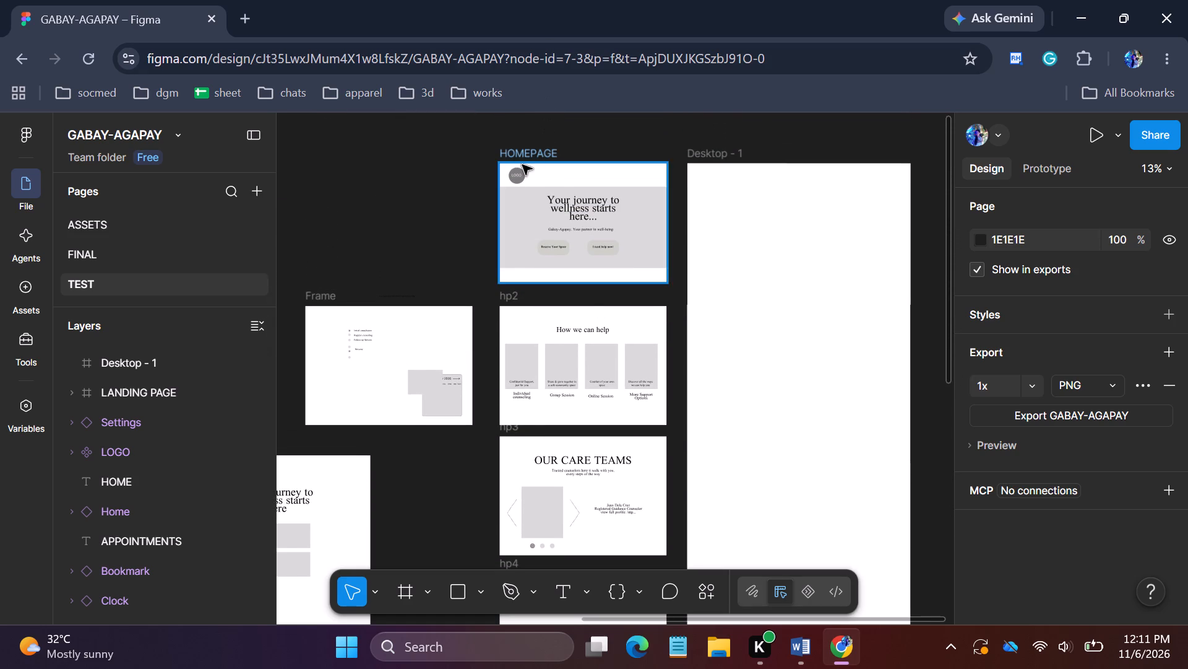
click(521, 183)
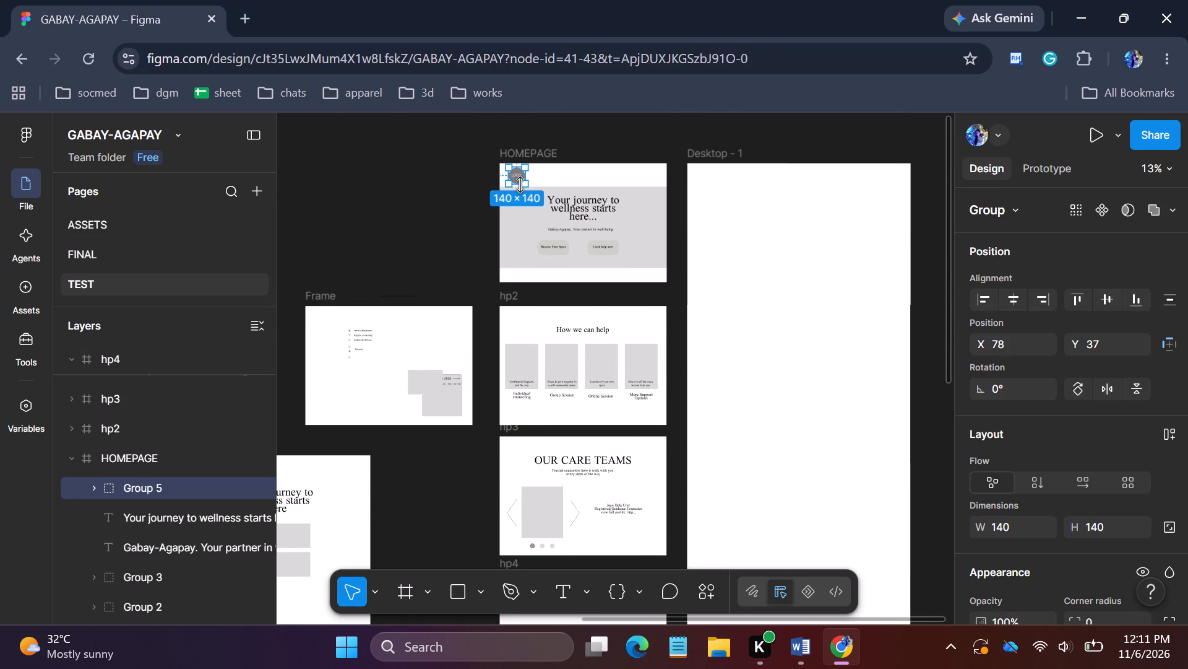
drag(515, 180, 532, 204)
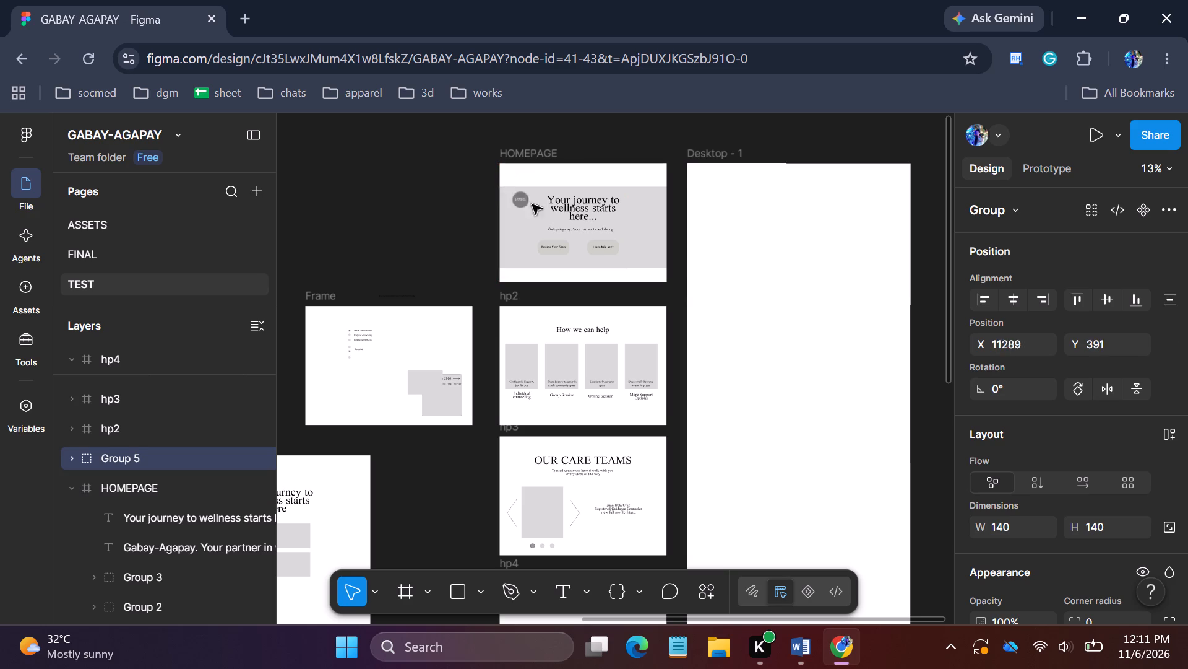
drag(532, 204, 704, 182)
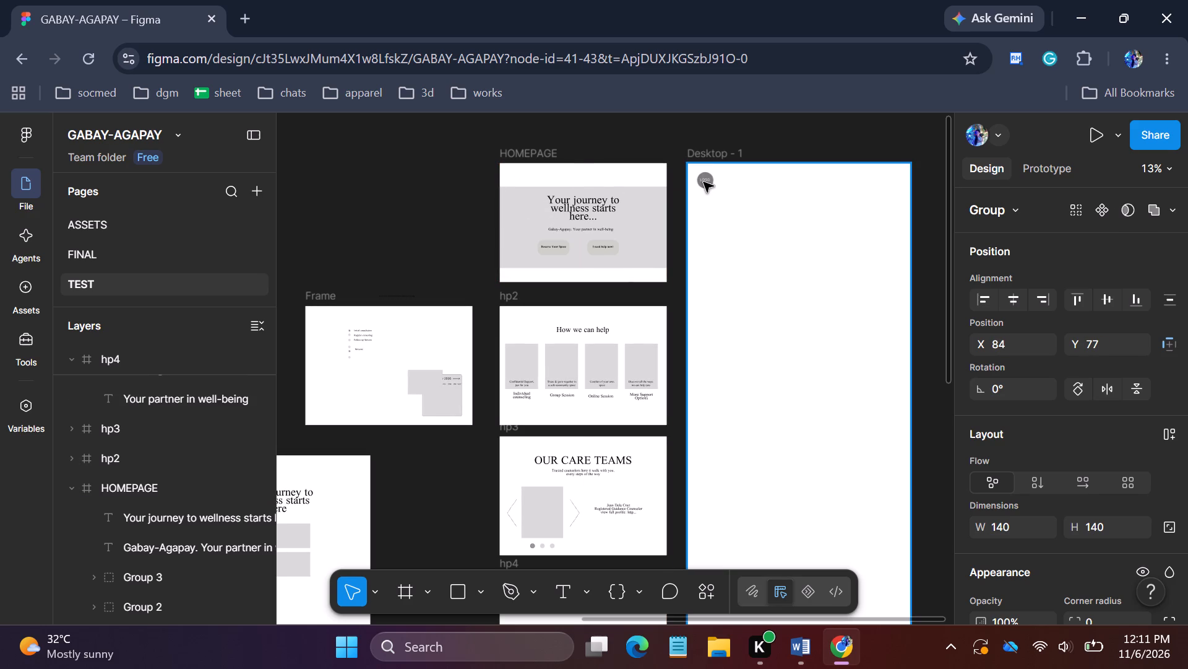
drag(704, 182, 699, 181)
Move the grey hero rectangle from HOMEPAGE into Desktop - 1 below the logo, at X 0, Y 282.
click(645, 214)
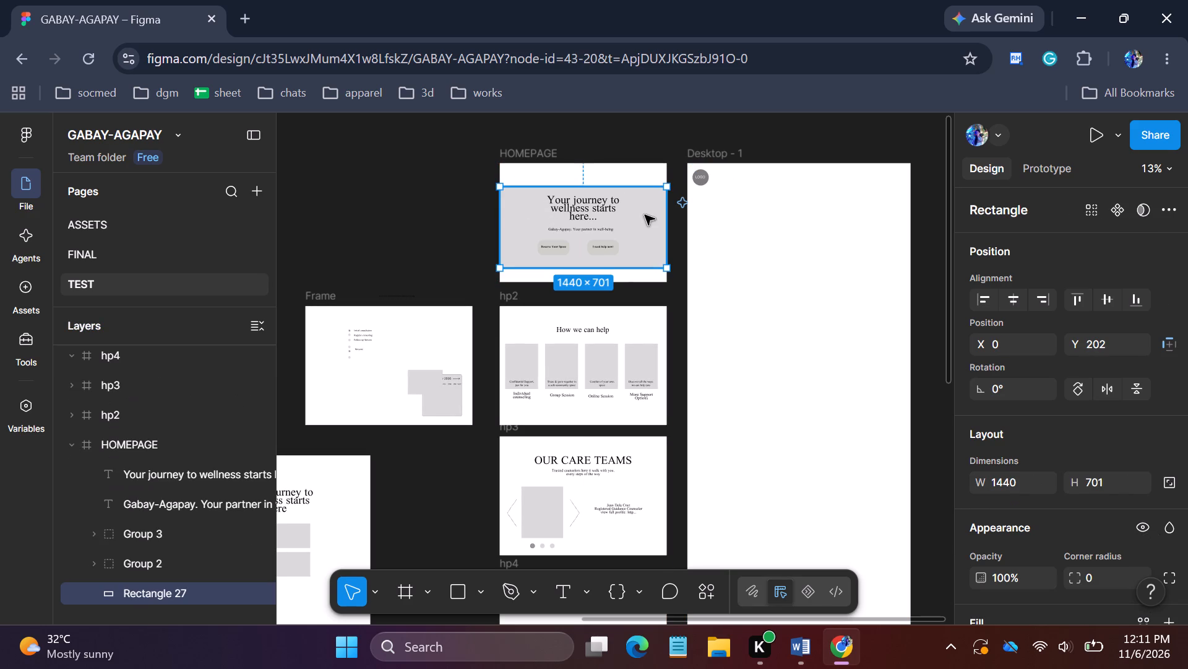
drag(645, 215, 803, 221)
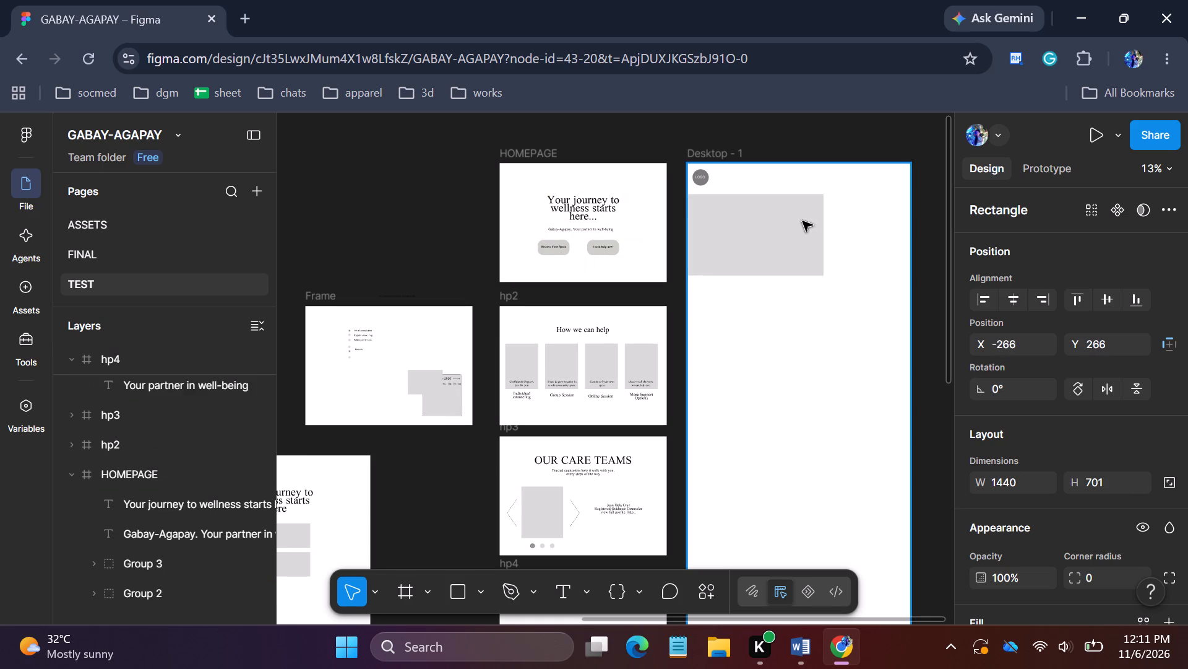
drag(803, 221, 761, 217)
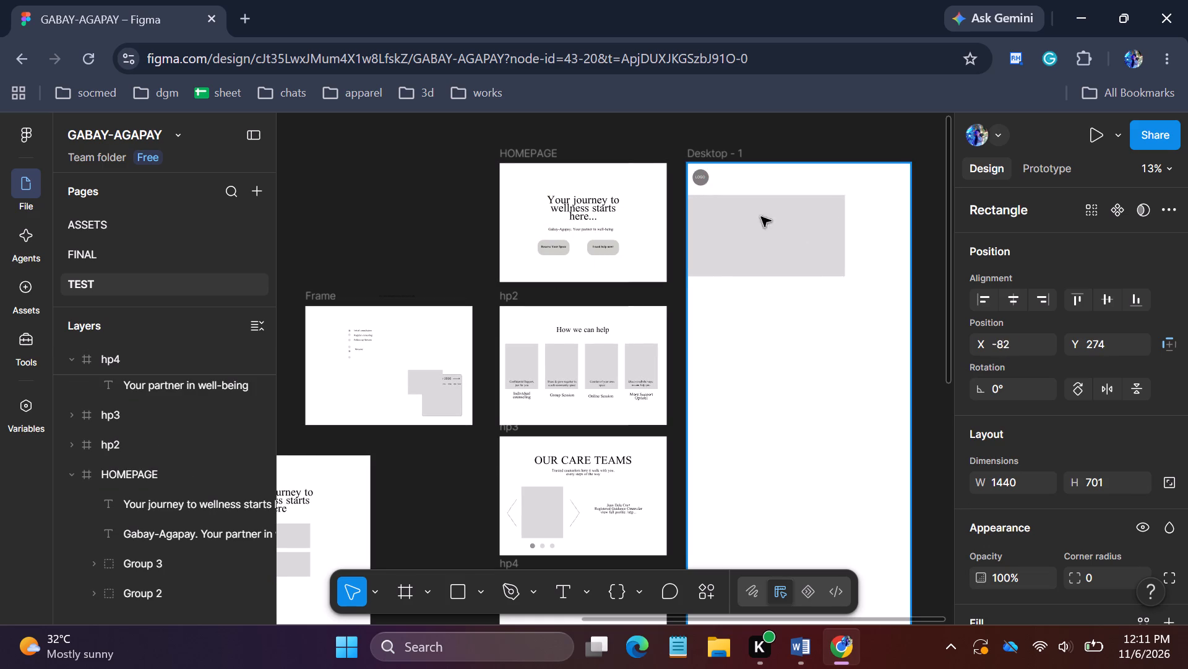
drag(761, 217, 806, 229)
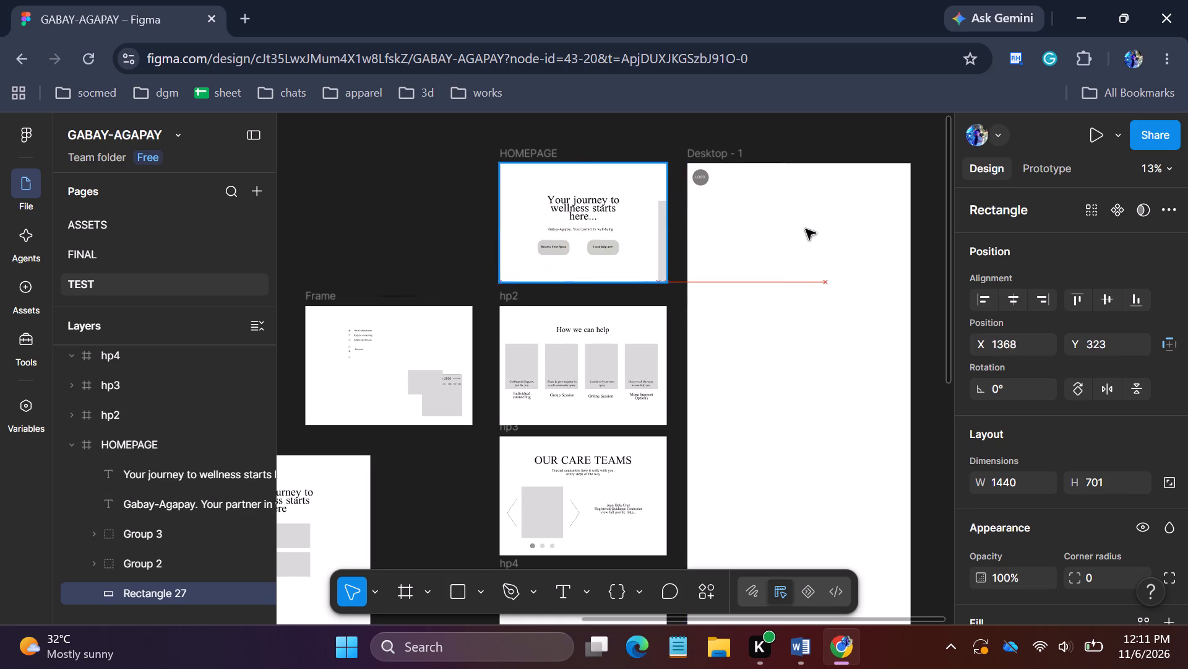
drag(806, 229, 837, 224)
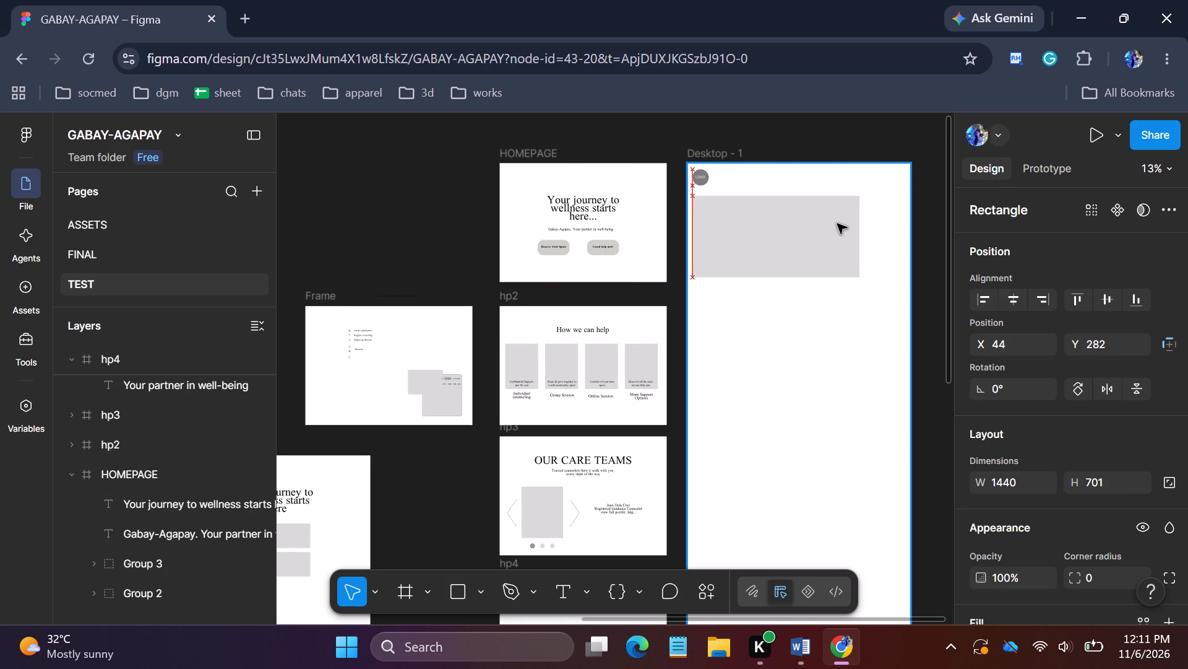
drag(837, 224, 835, 224)
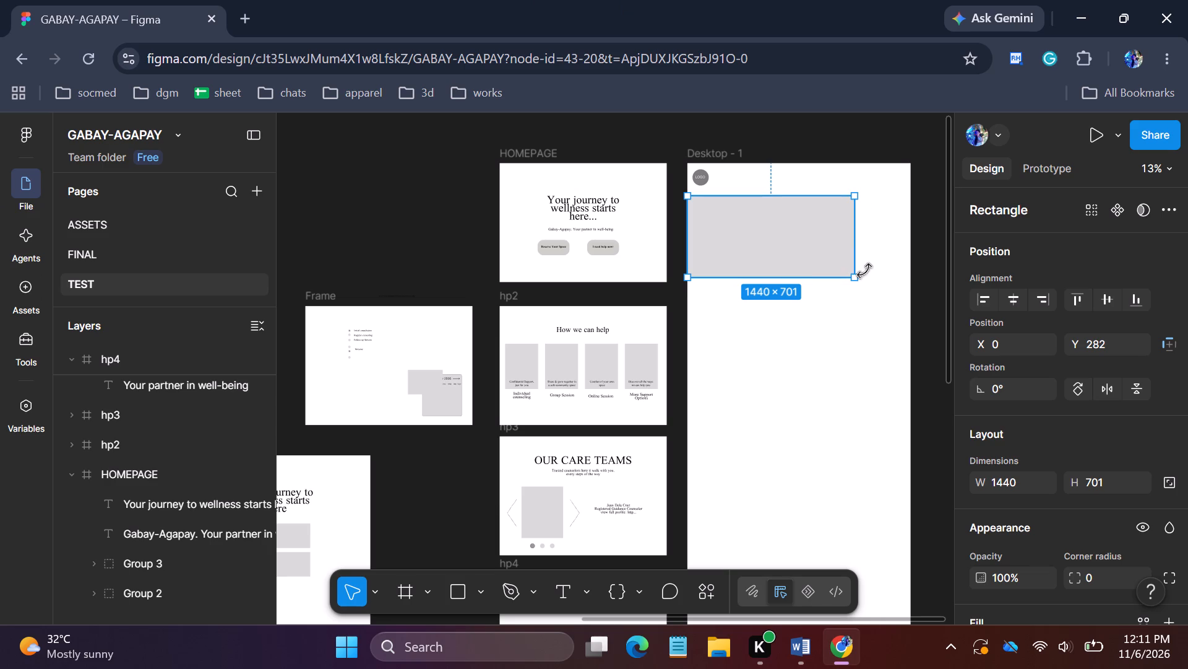
Enlarge the grey hero rectangle in Desktop - 1 to the frame's full width, 1924 wide by 892 high.
drag(856, 276, 877, 280)
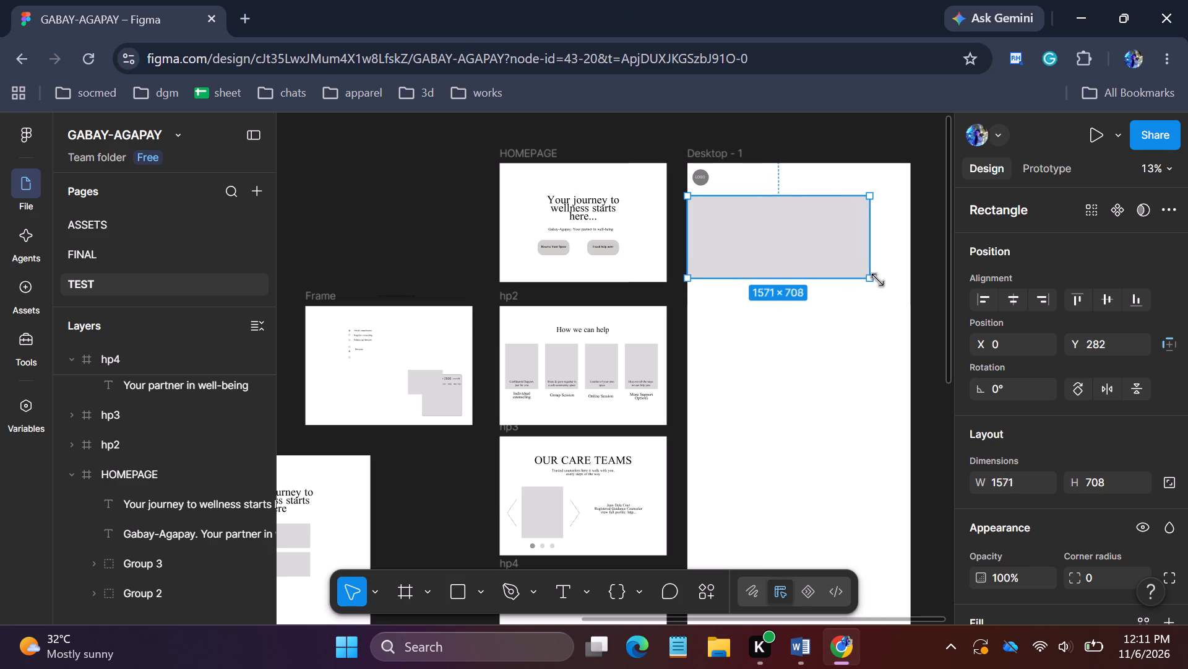
drag(877, 280, 911, 299)
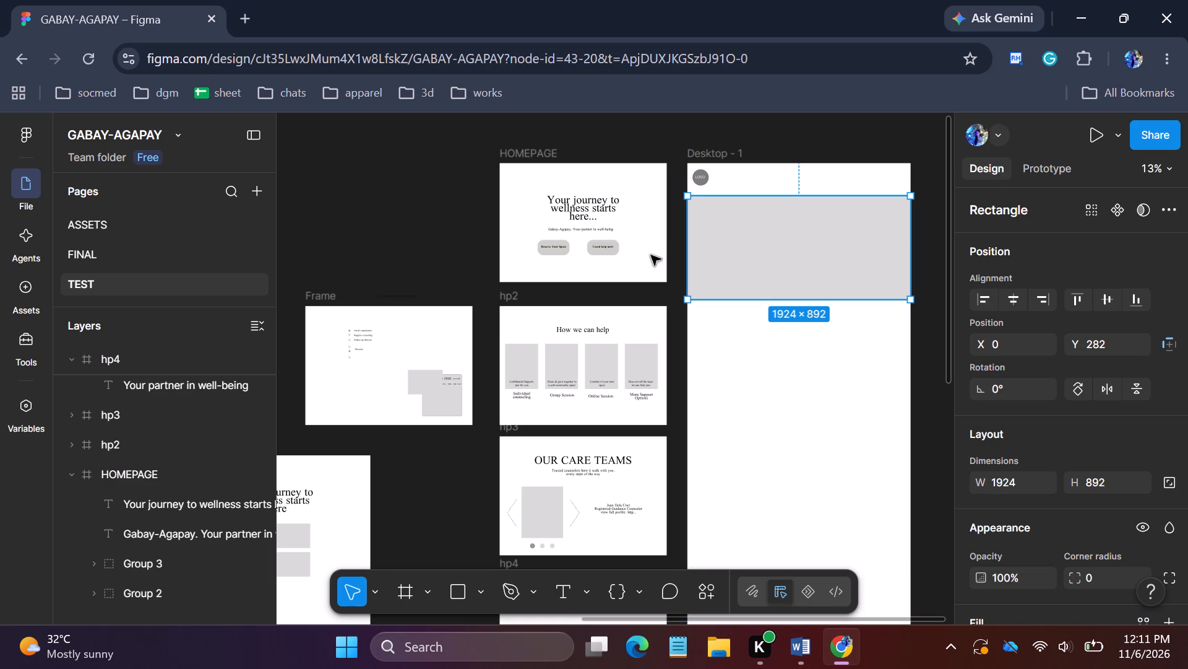
Move the "Your journey to wellness starts here..." headline from HOMEPAGE onto the hero rectangle, horizontally centred at X 616, Y 453.
click(601, 216)
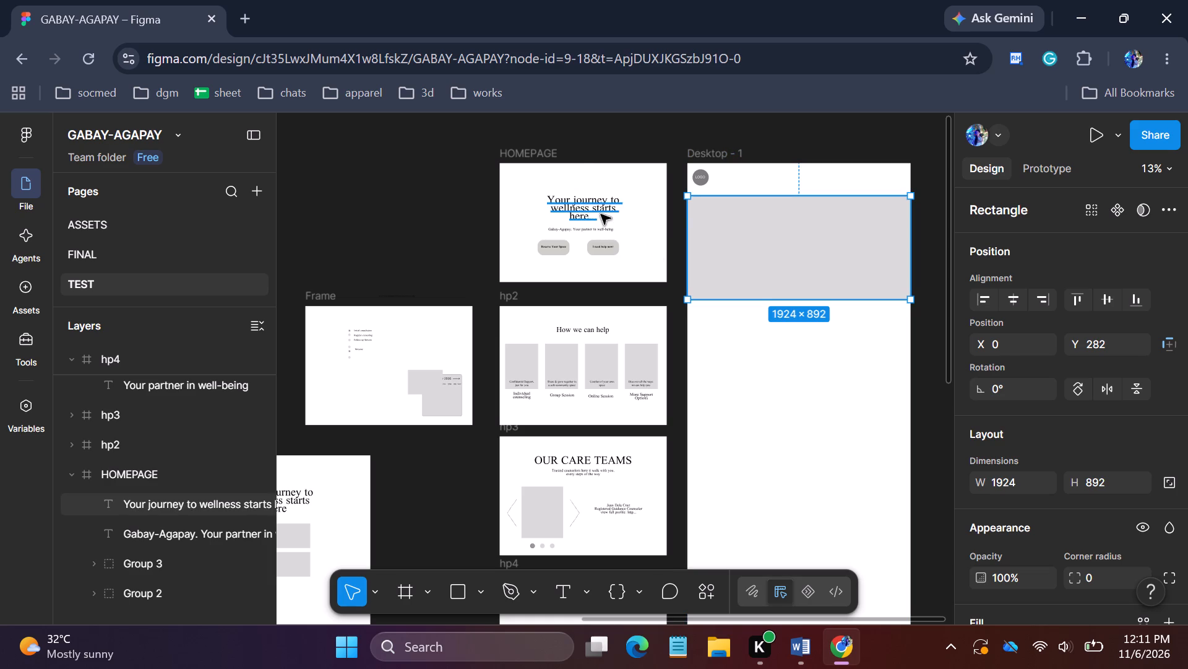
drag(593, 207, 619, 209)
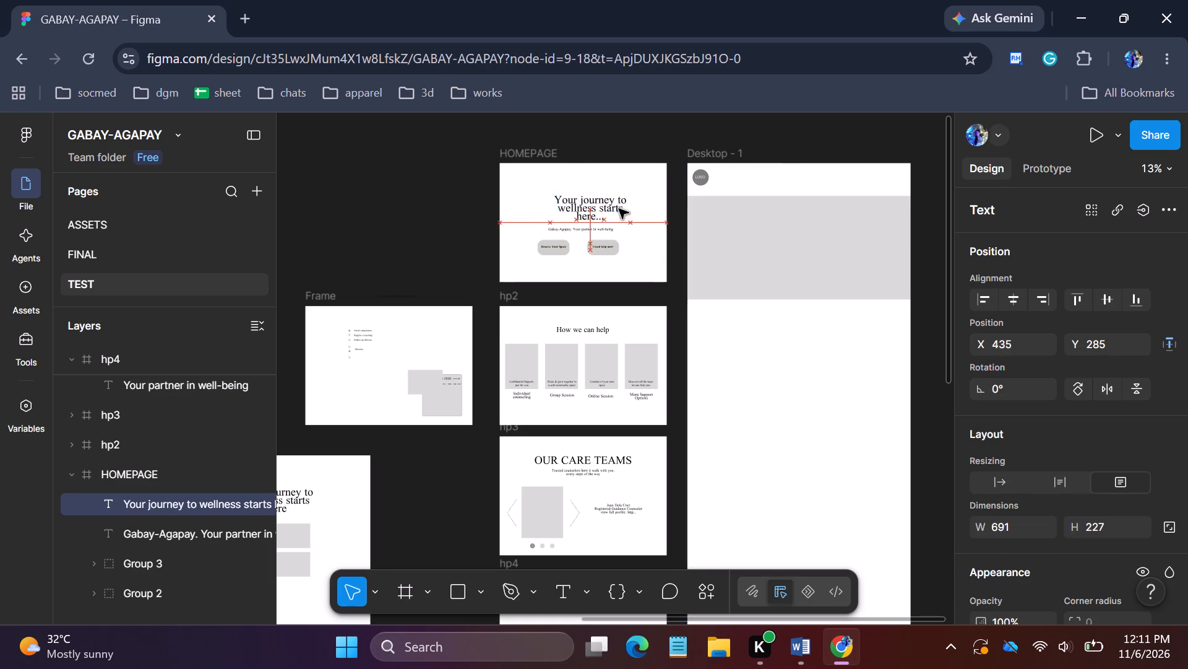
drag(619, 209, 806, 228)
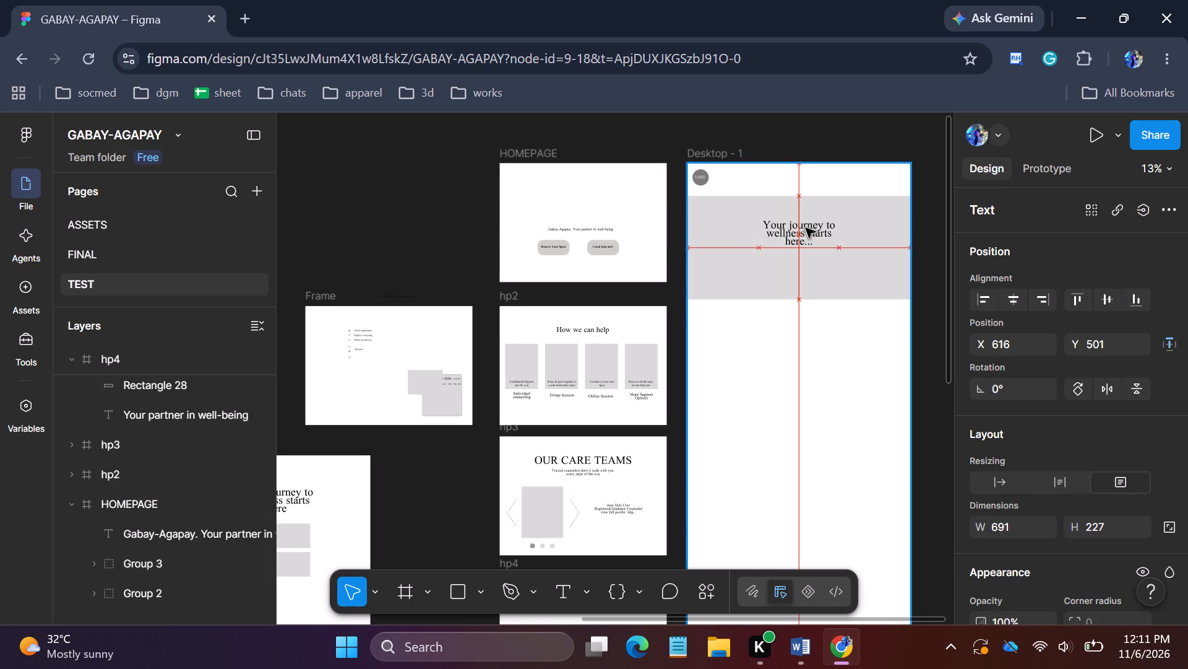
drag(806, 228, 805, 227)
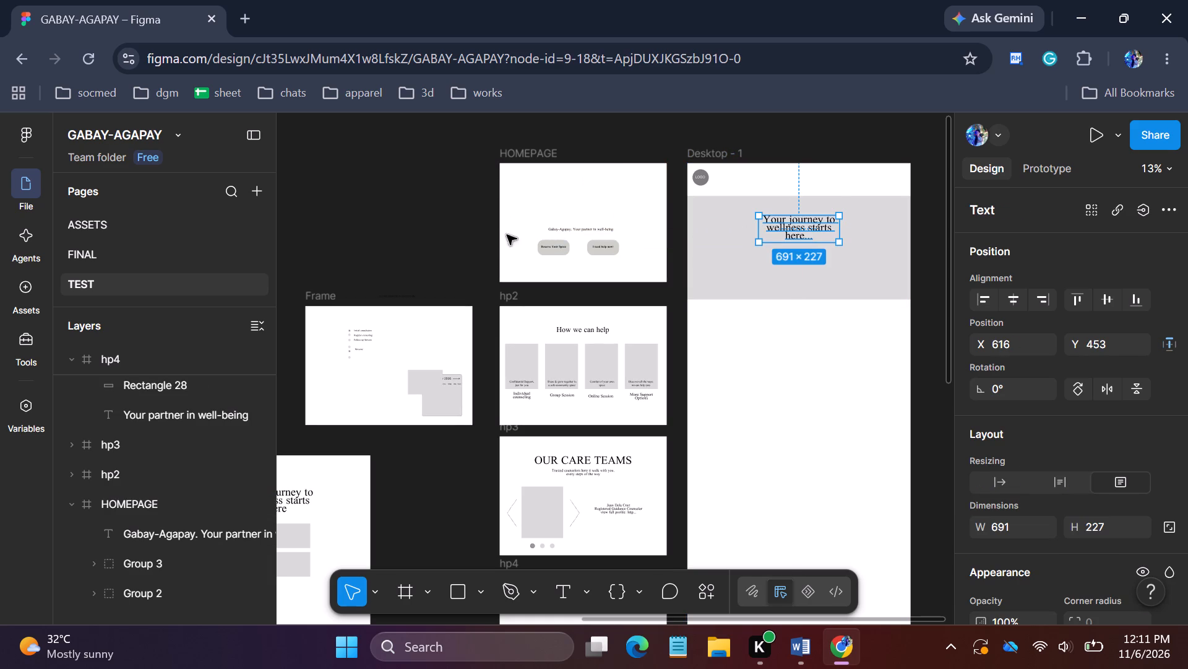
Move the "Gabay-Agapay. Your partner in well-being" tagline from HOMEPAGE to just below the hero headline, at X 662, Y 728.
click(570, 229)
drag(571, 227, 764, 248)
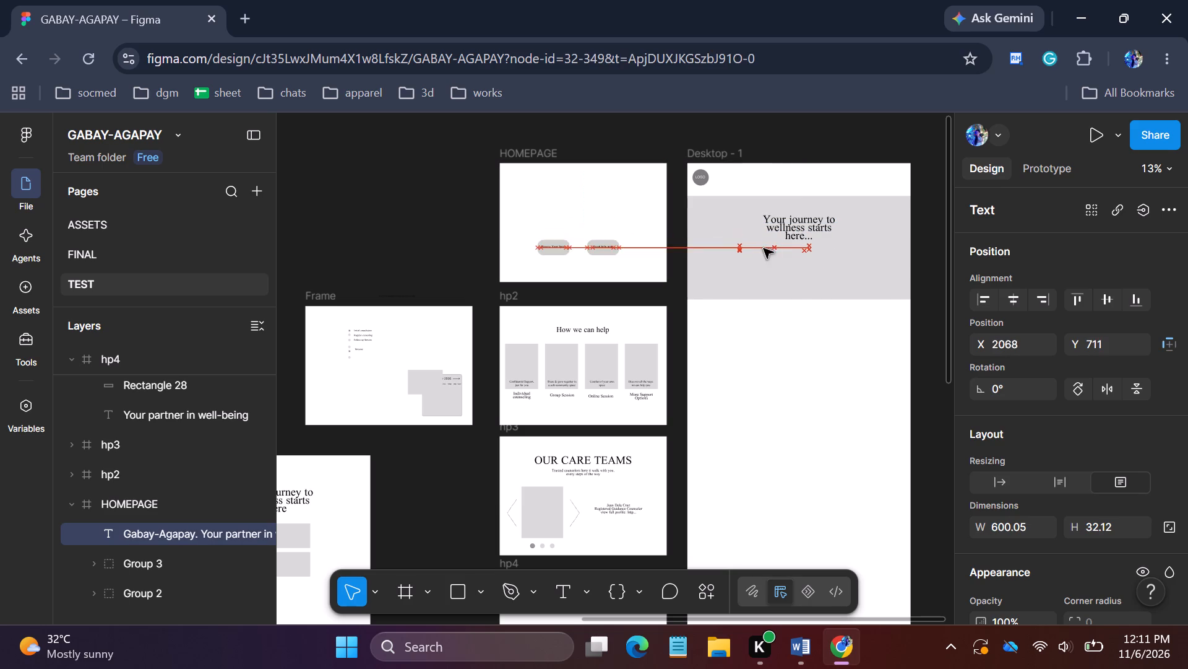
drag(764, 248, 784, 252)
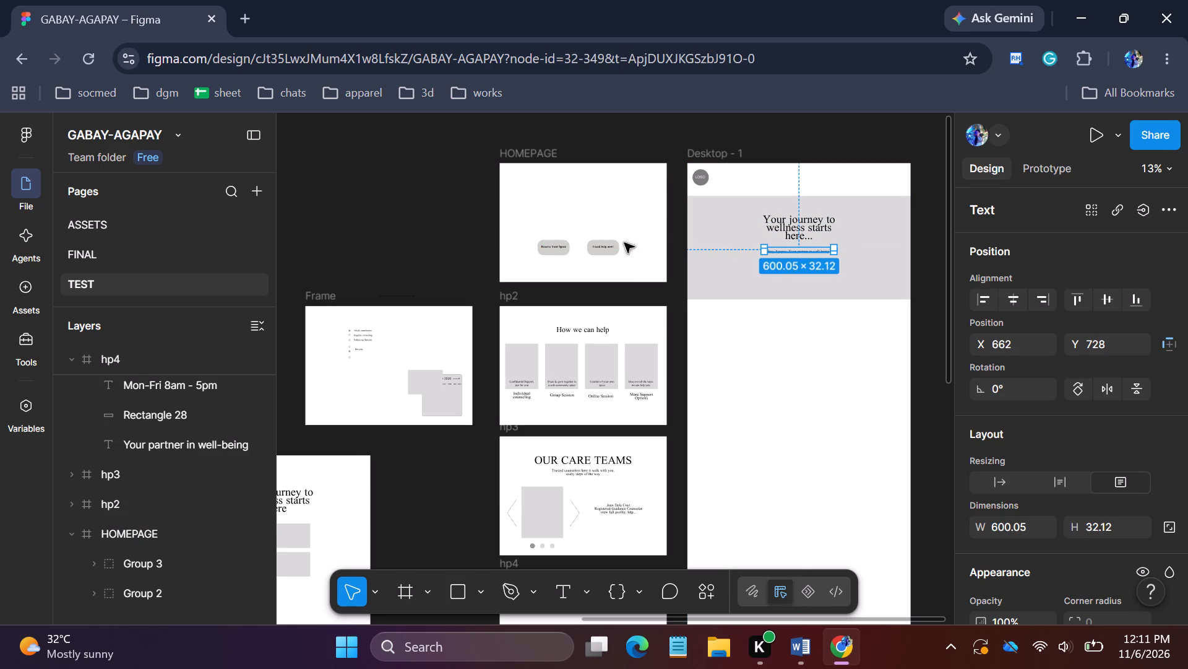
Move the "I need help now!" and "Reserve Your Space" button groups from HOMEPAGE into the lower hero, with Reserve Your Space on the left.
click(605, 243)
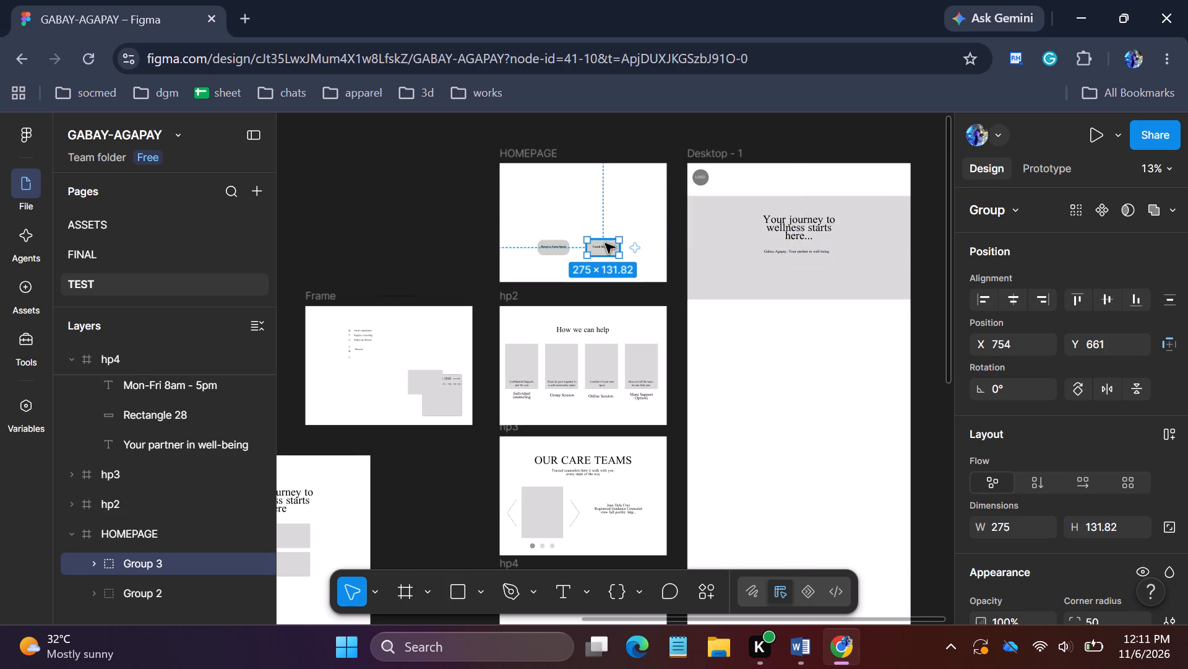
drag(605, 243, 836, 271)
click(558, 251)
drag(557, 250, 688, 258)
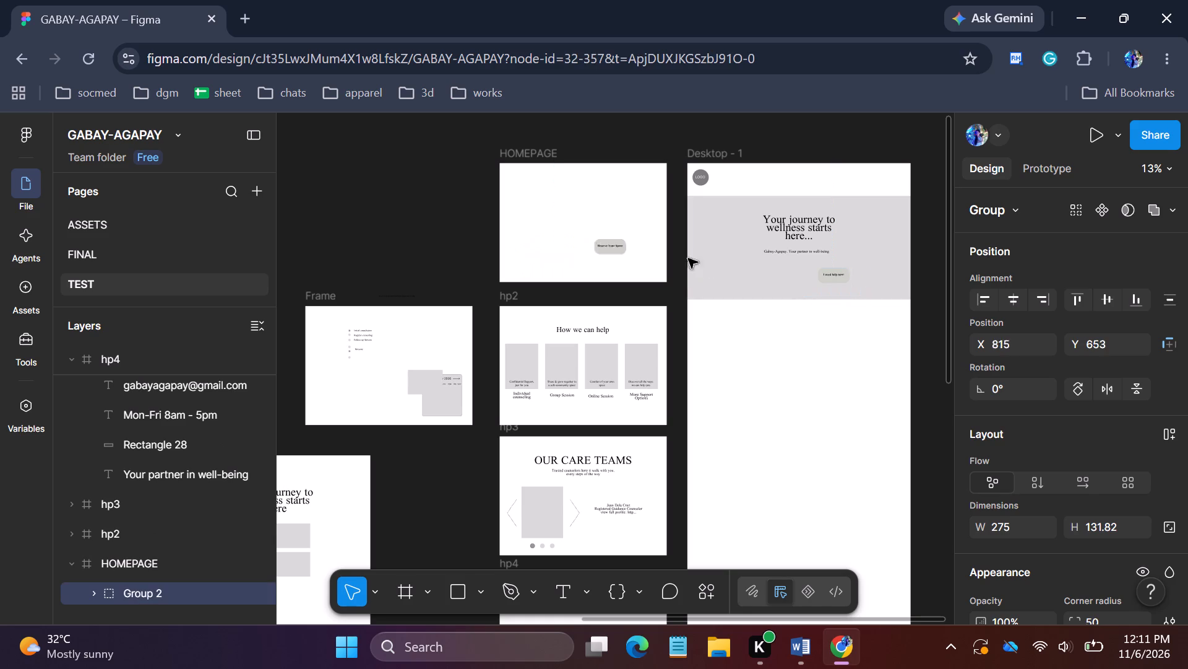
drag(688, 258, 749, 276)
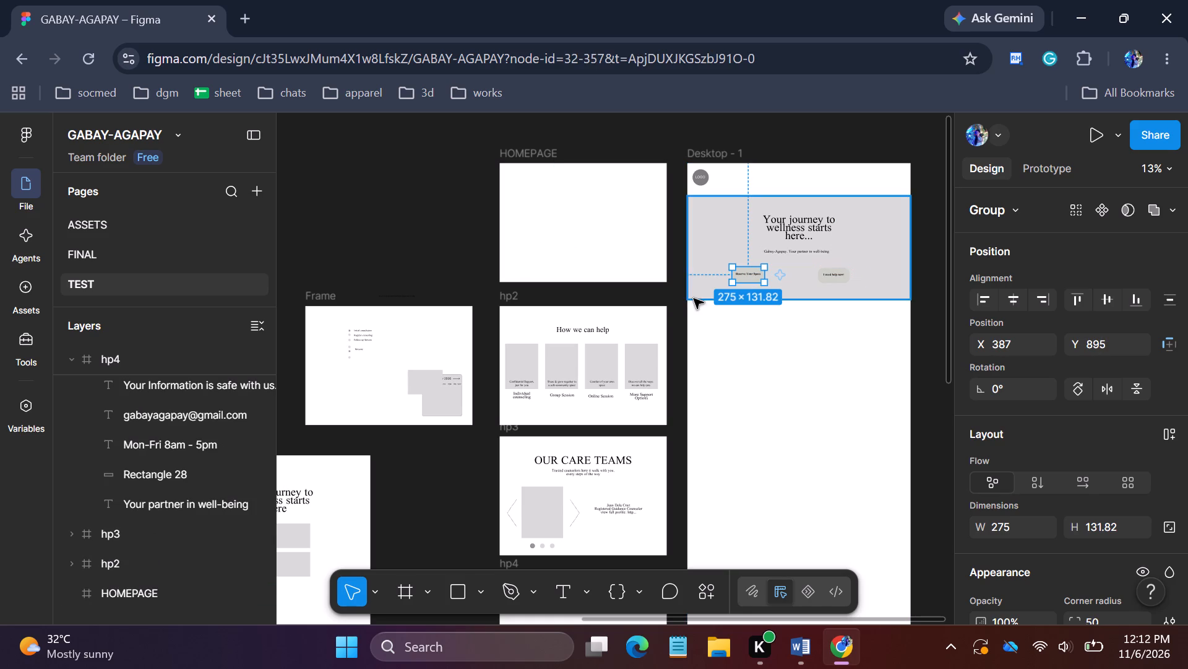
Examine the hp2, hp3 and hp4 sections and the hero in Desktop - 1 at 25% zoom, with the layers sidebar hidden.
click(598, 330)
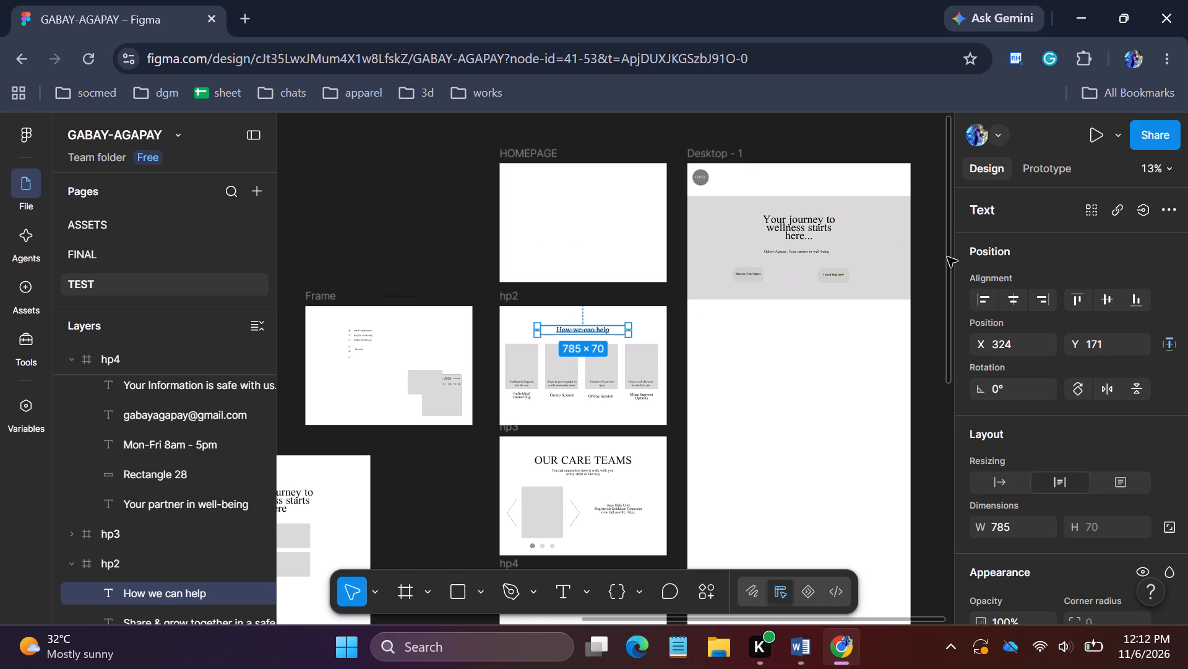
drag(948, 258, 949, 347)
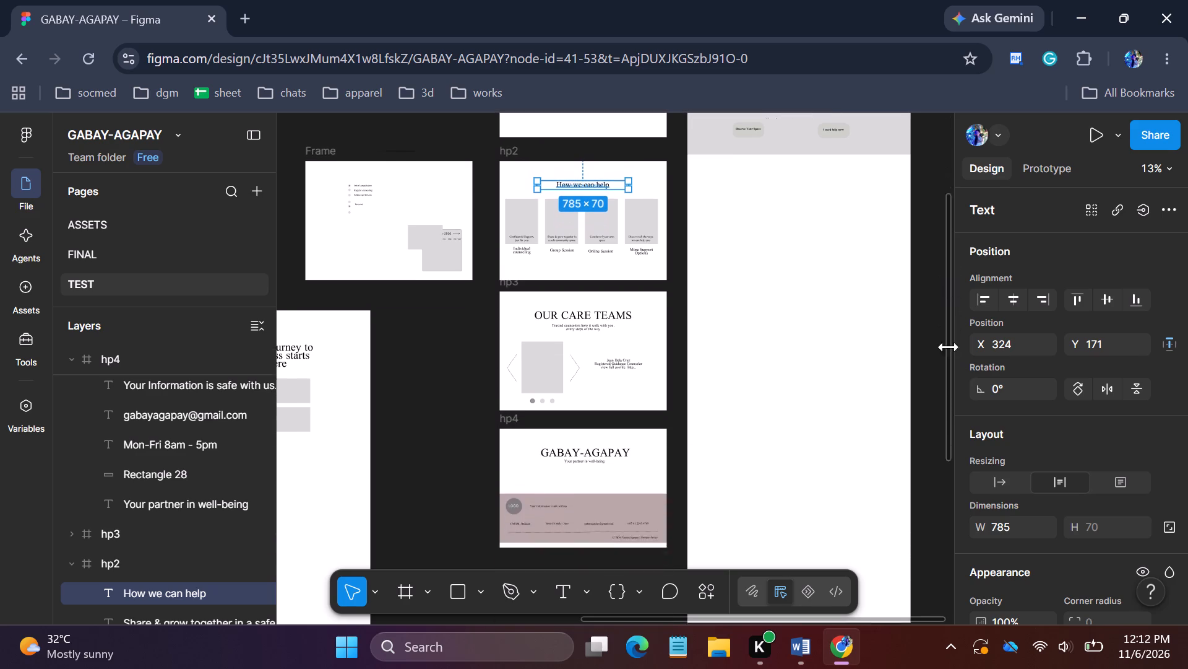
drag(949, 347, 947, 392)
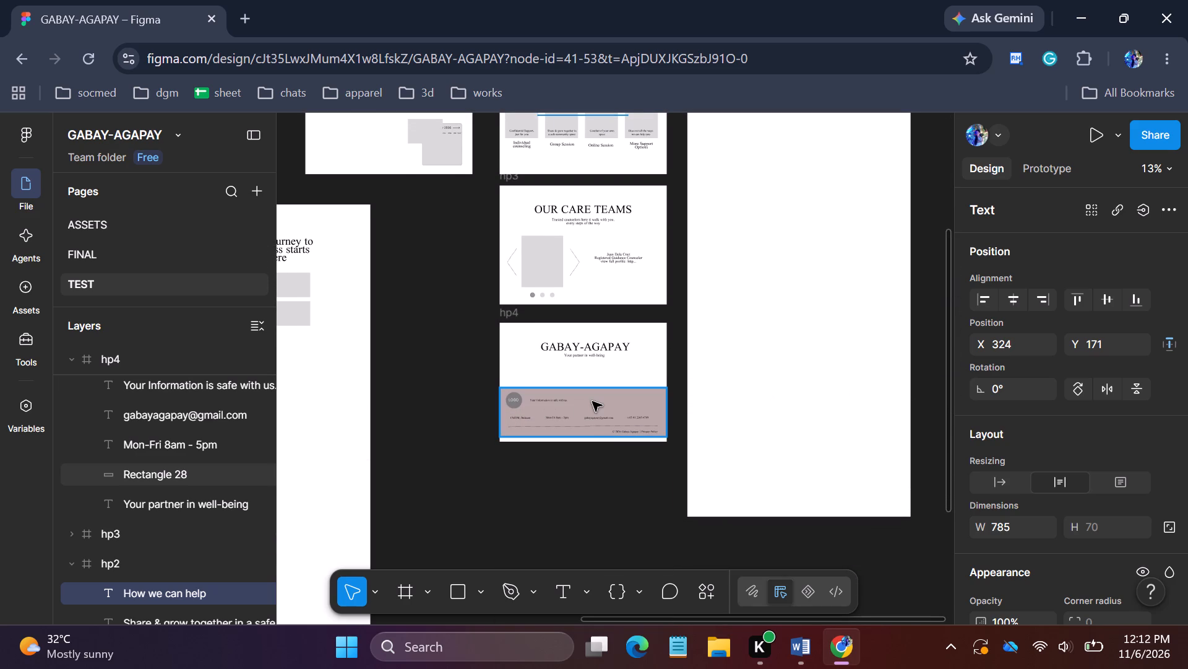
click(593, 401)
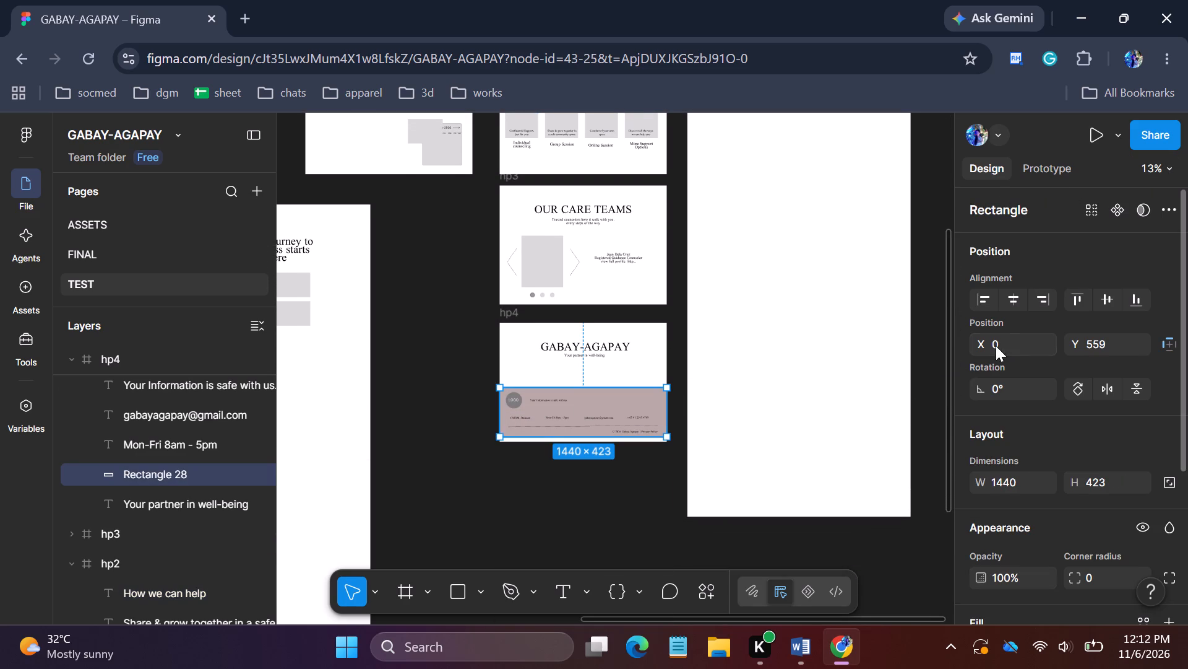
click(1140, 161)
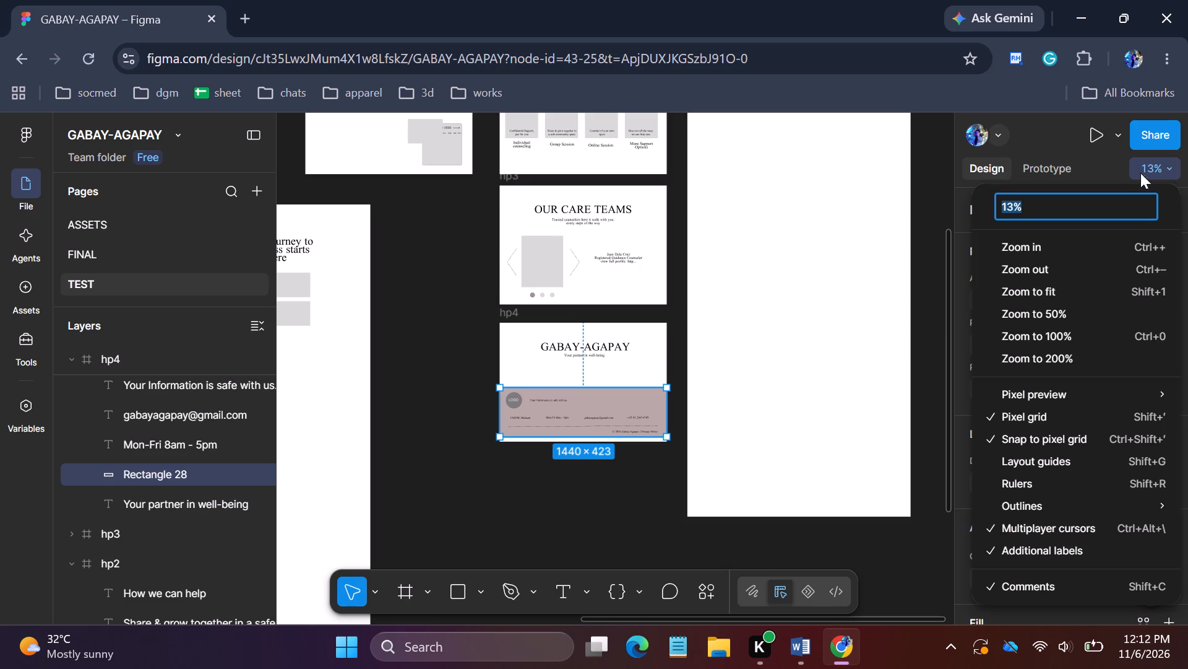
click(1070, 242)
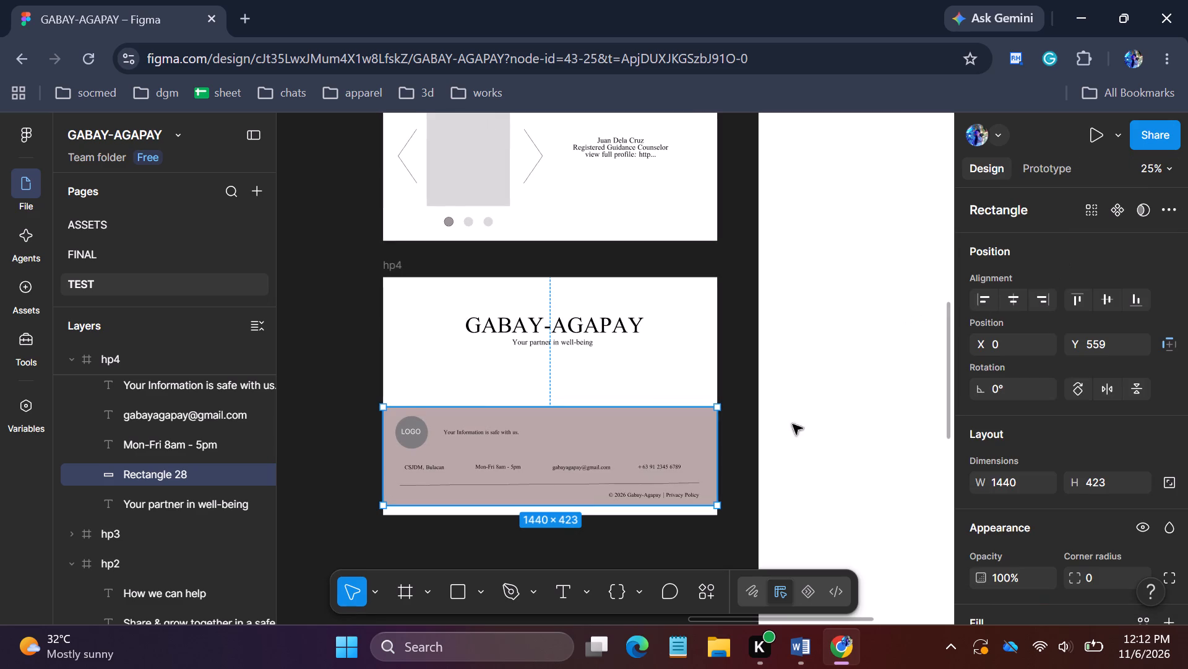
drag(733, 616, 804, 616)
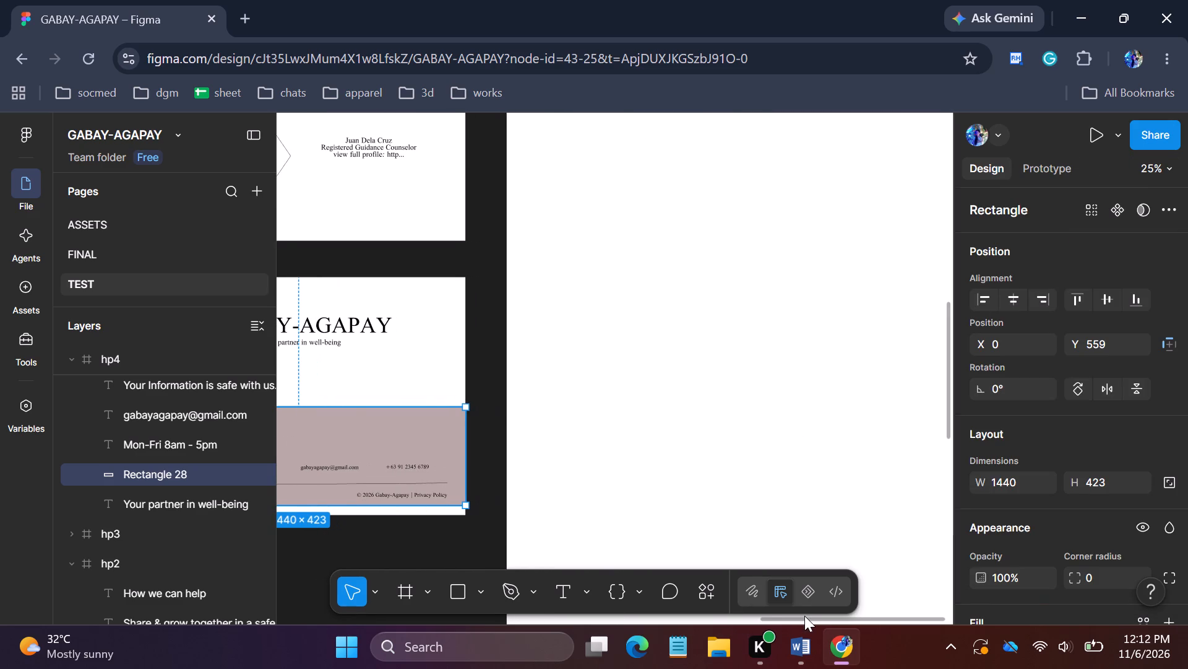
drag(804, 616, 805, 618)
drag(947, 338, 952, 259)
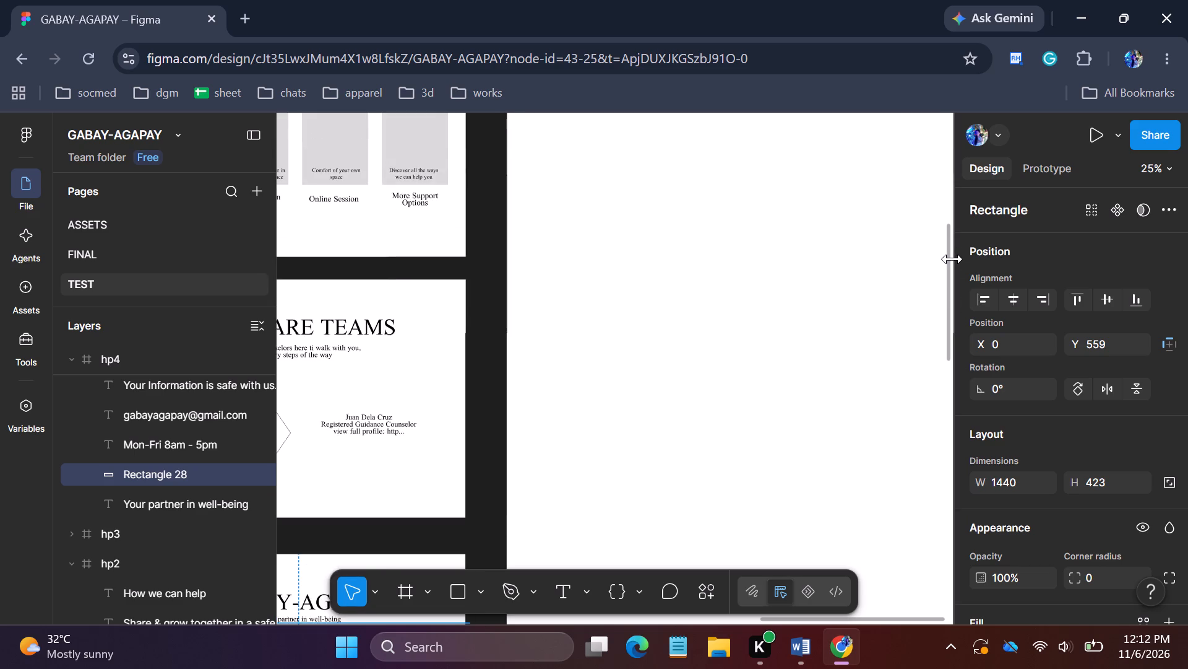
drag(952, 259, 949, 229)
click(256, 138)
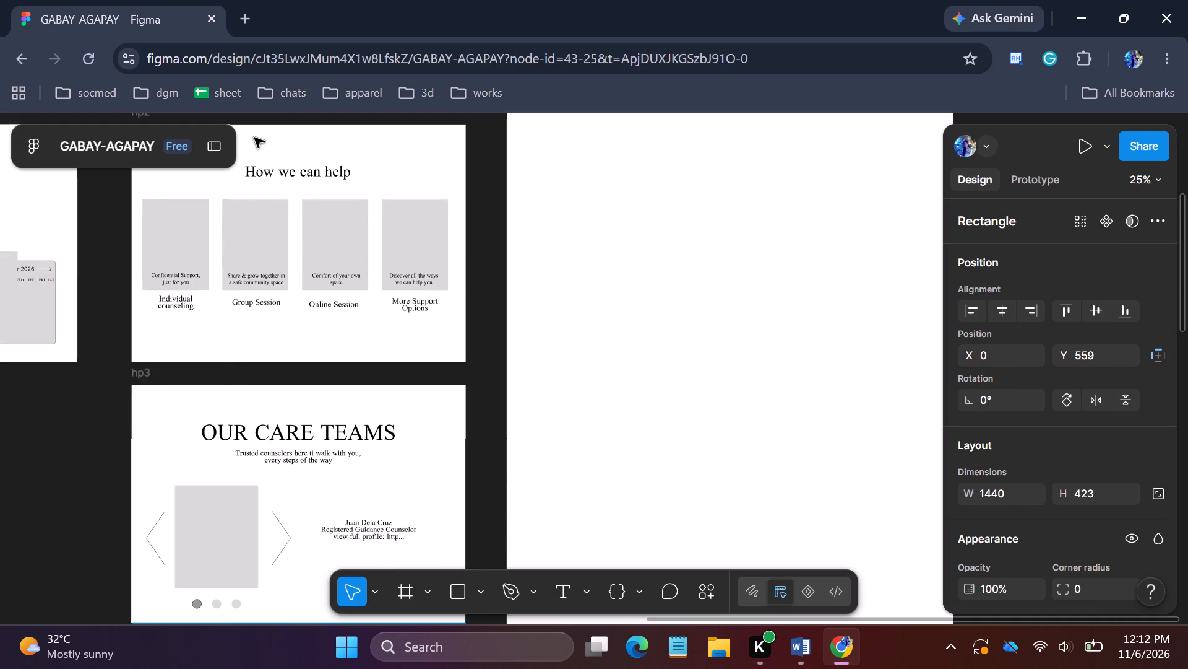
drag(660, 616, 662, 616)
drag(662, 616, 669, 619)
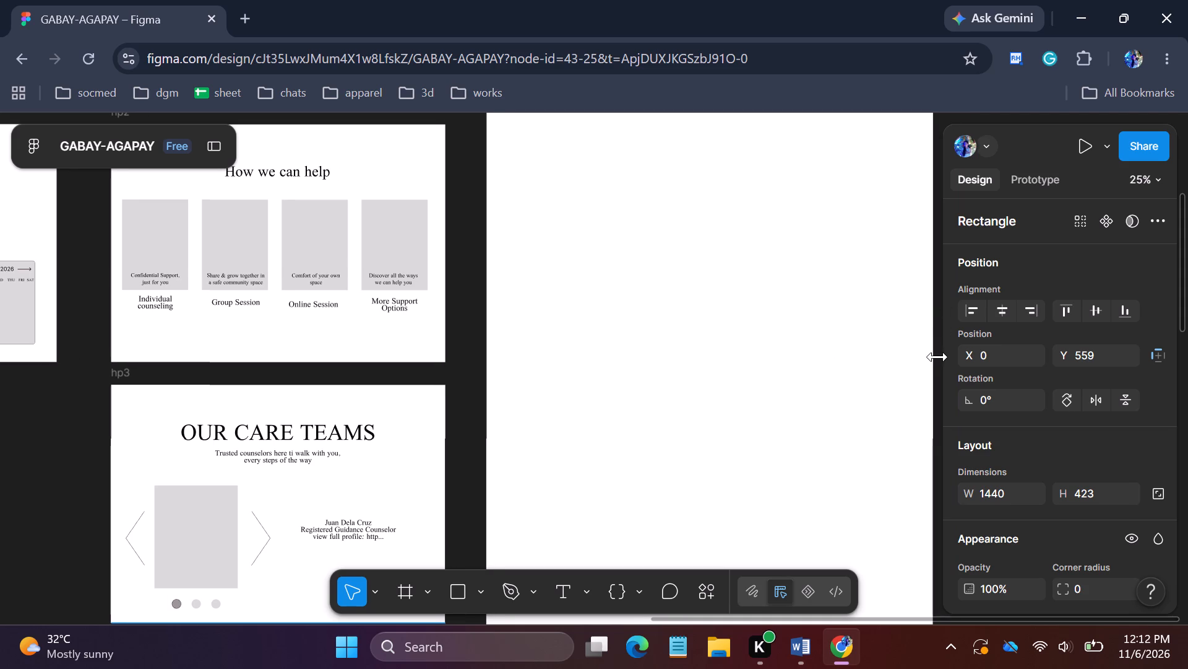
drag(936, 362, 936, 349)
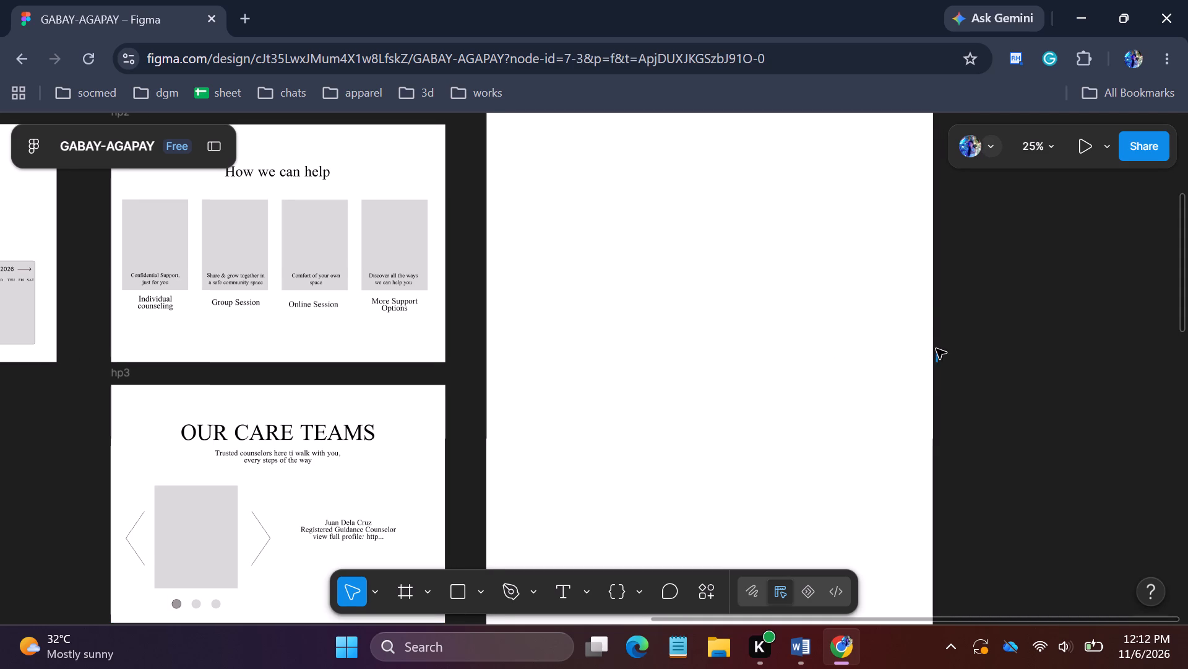
drag(936, 349, 936, 348)
drag(1177, 253, 1179, 237)
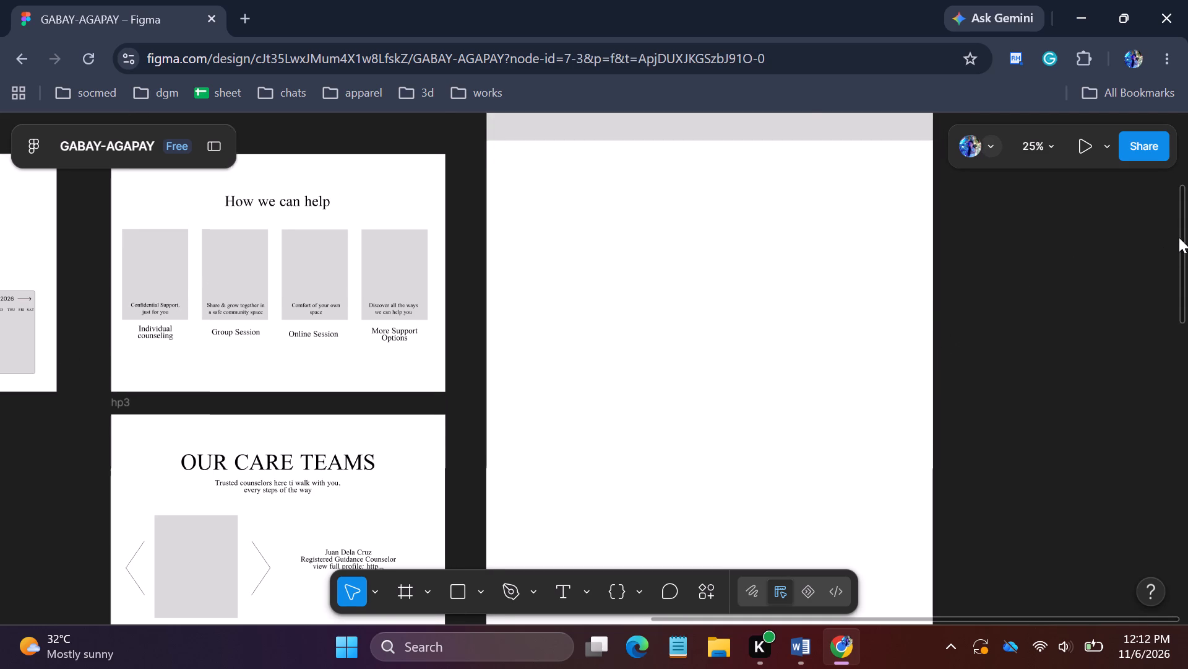
drag(1179, 237, 1187, 157)
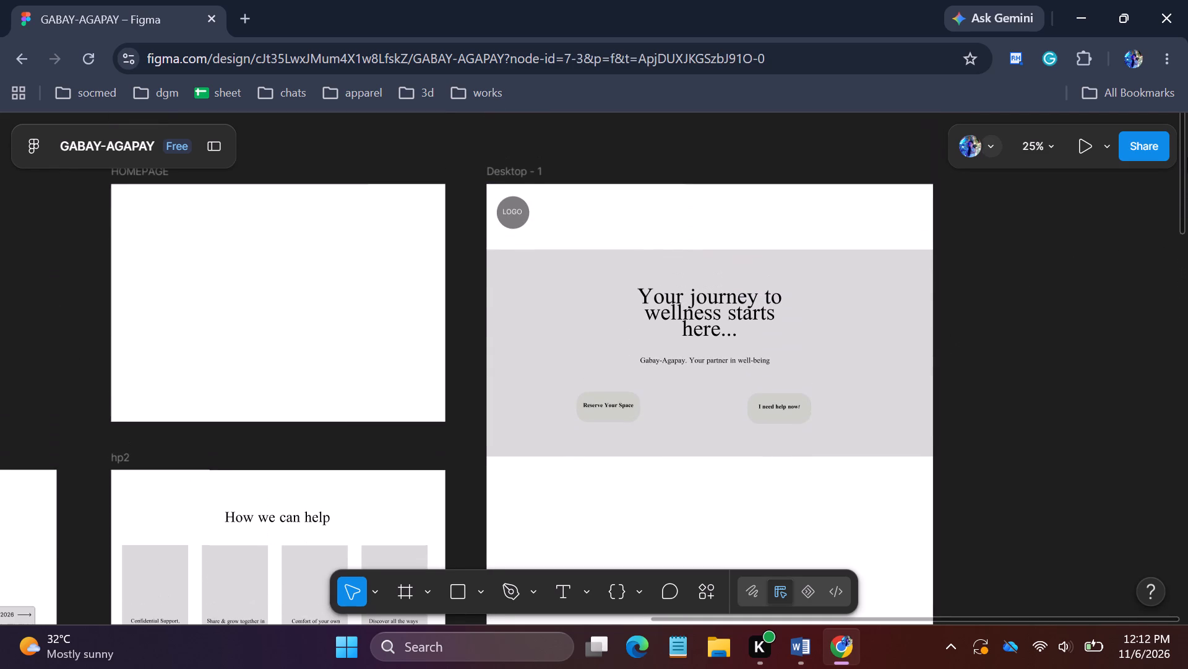
drag(1187, 157, 1187, 162)
Shift the round logo group in Desktop - 1 inward from the frame corner to X 72, Y 61.
click(512, 188)
drag(513, 188, 514, 188)
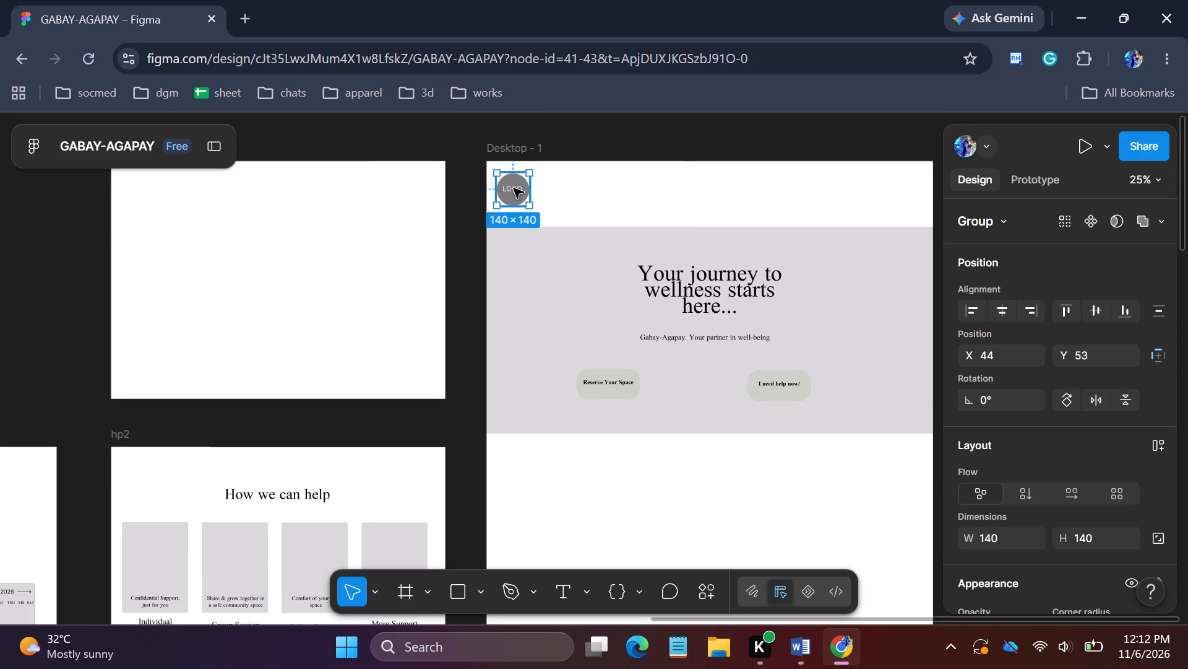
drag(514, 188, 520, 190)
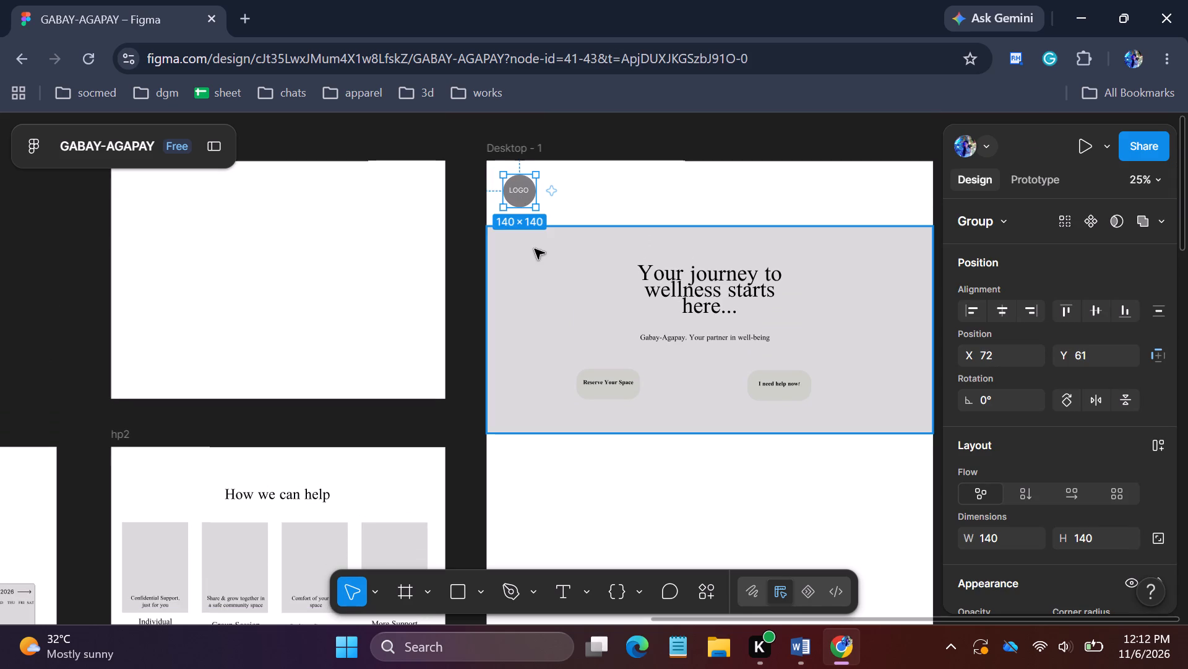
Move the grey hero rectangle down to Y 324, keeping it flush with the frame's sides.
drag(570, 304, 569, 304)
drag(569, 304, 569, 313)
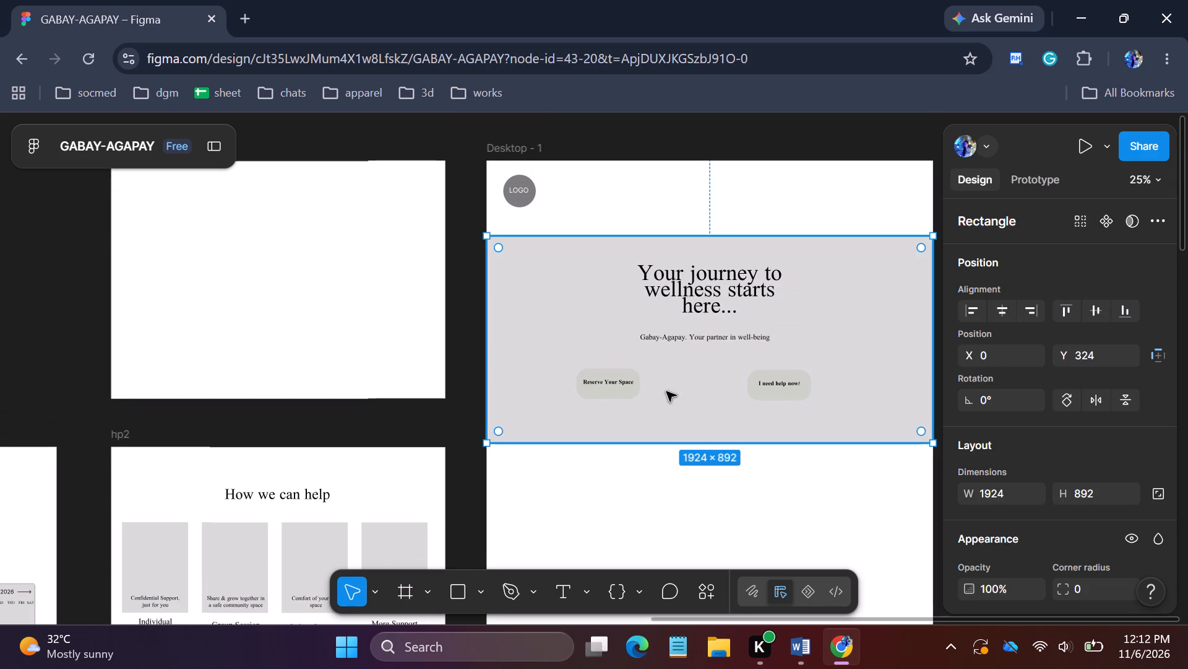
Move the "Reserve Your Space" and "I need help now!" buttons slightly lower in the hero, level with each other.
click(614, 388)
drag(617, 385, 619, 404)
drag(791, 384, 790, 401)
Increase the hero tagline's text box height to 67 and move it down to about Y 770.
click(747, 341)
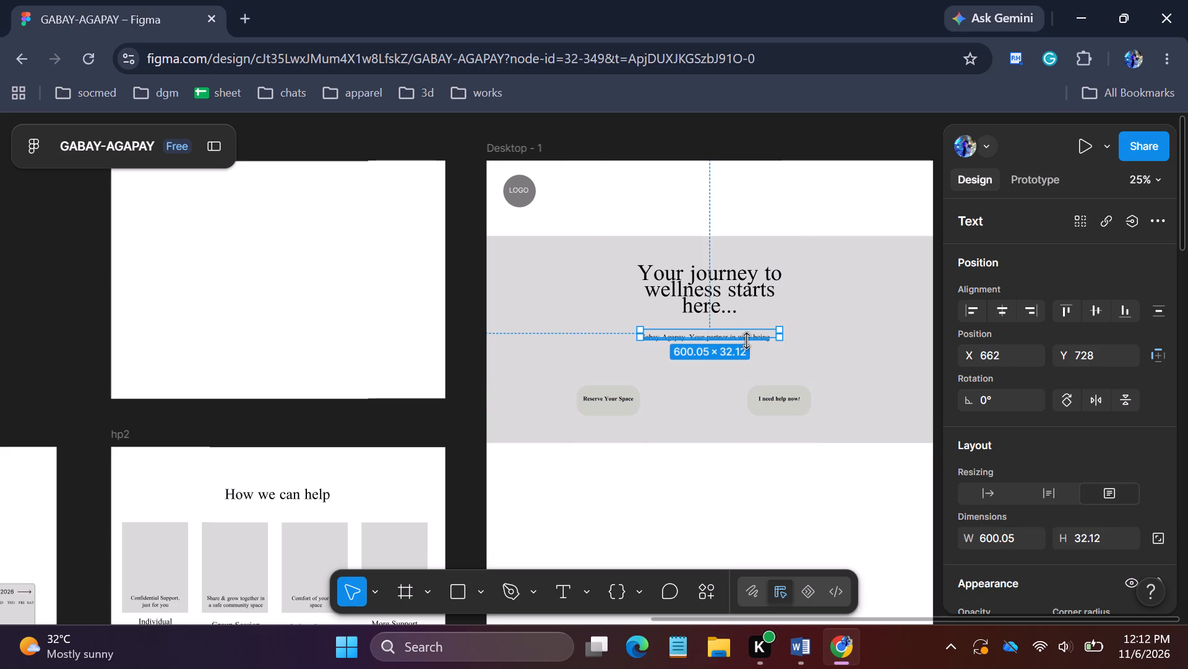
drag(745, 340, 744, 346)
drag(741, 333, 740, 345)
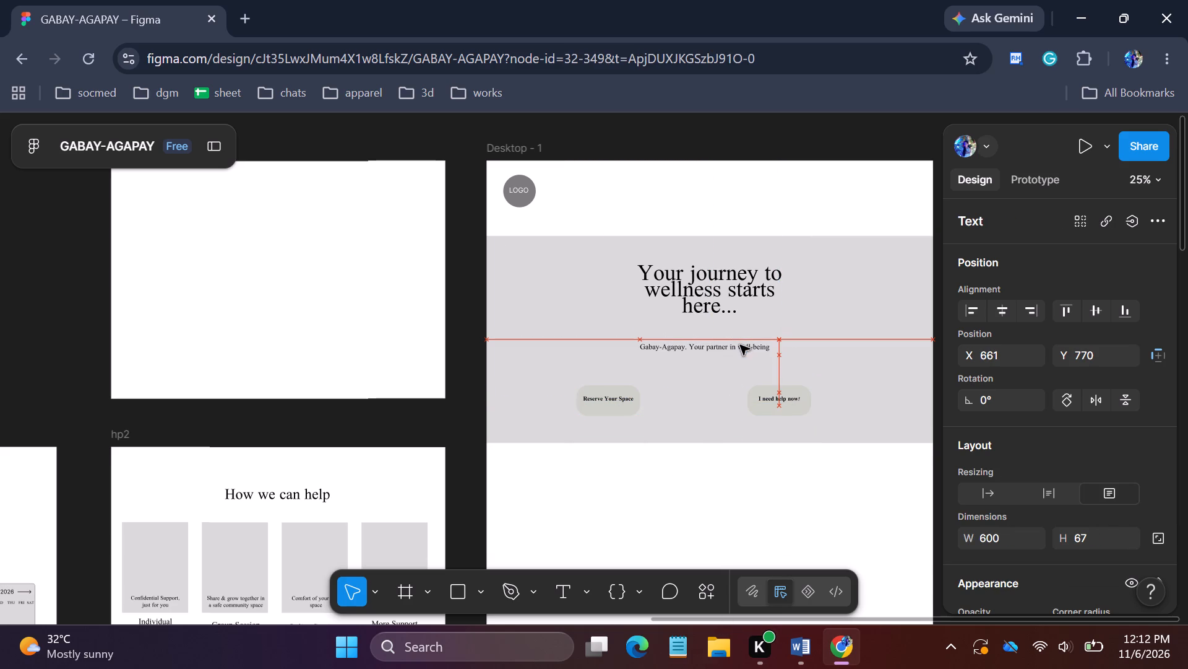
drag(740, 345, 739, 345)
Move the hero headline slightly down and to the right, to X 627, Y 461.
click(728, 295)
click(727, 295)
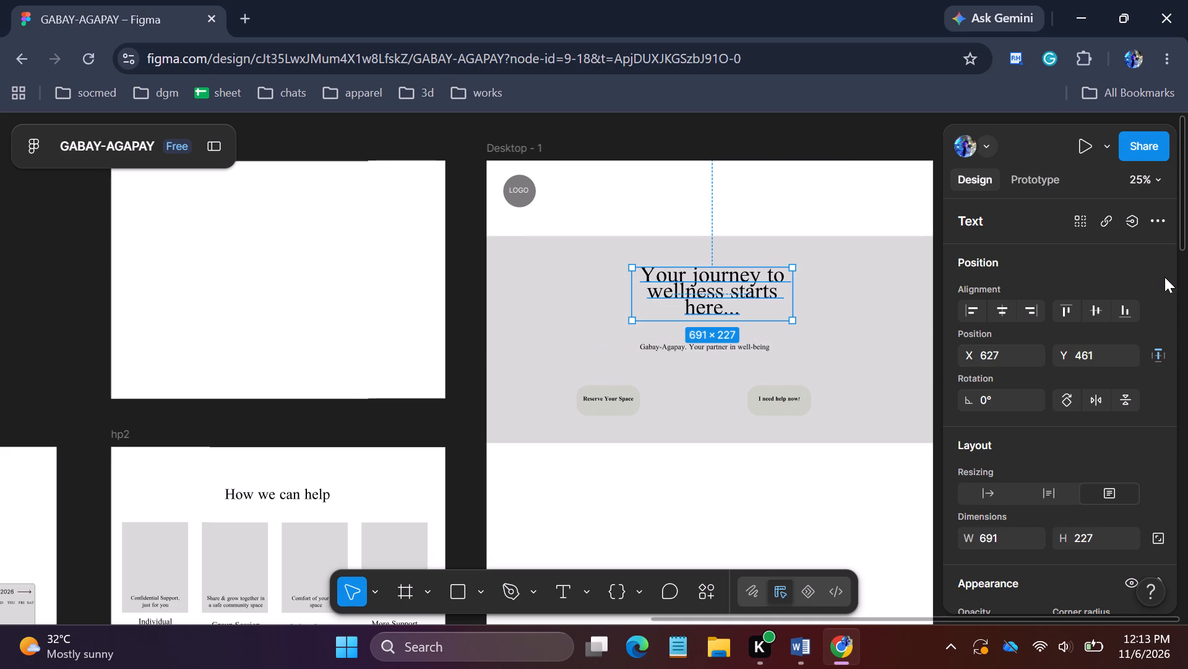
Move the "How we can help" heading from hp2 into Desktop - 1 below the hero, at X 569, Y 1414.
drag(1169, 278, 1173, 266)
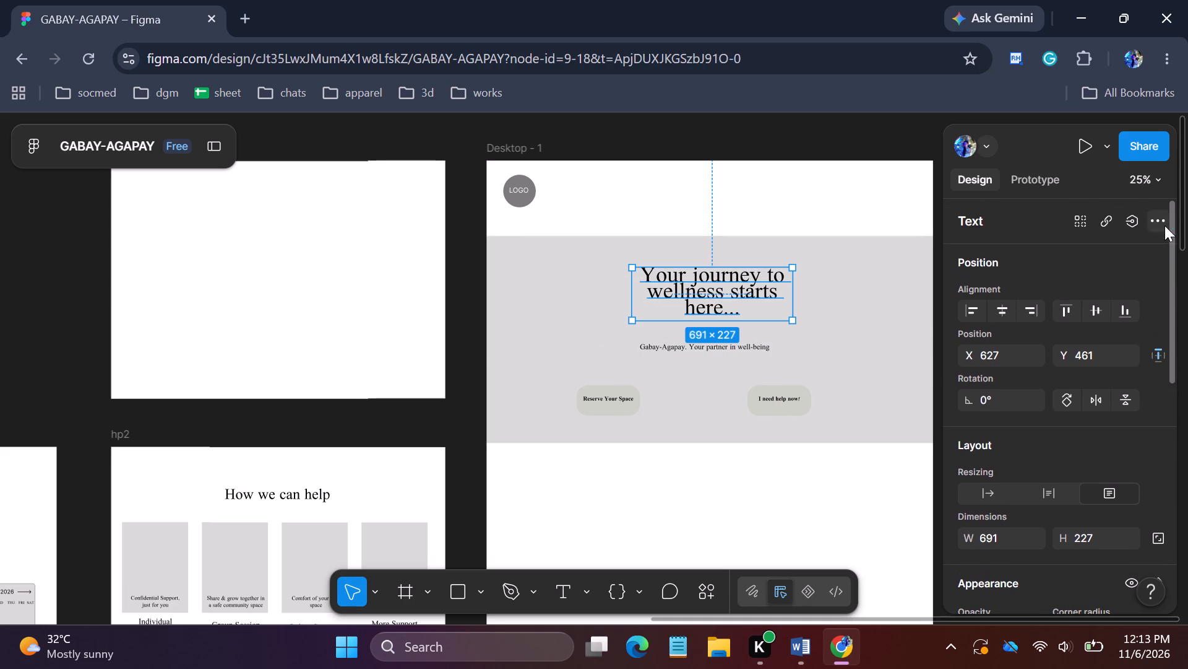
drag(1179, 219, 1182, 278)
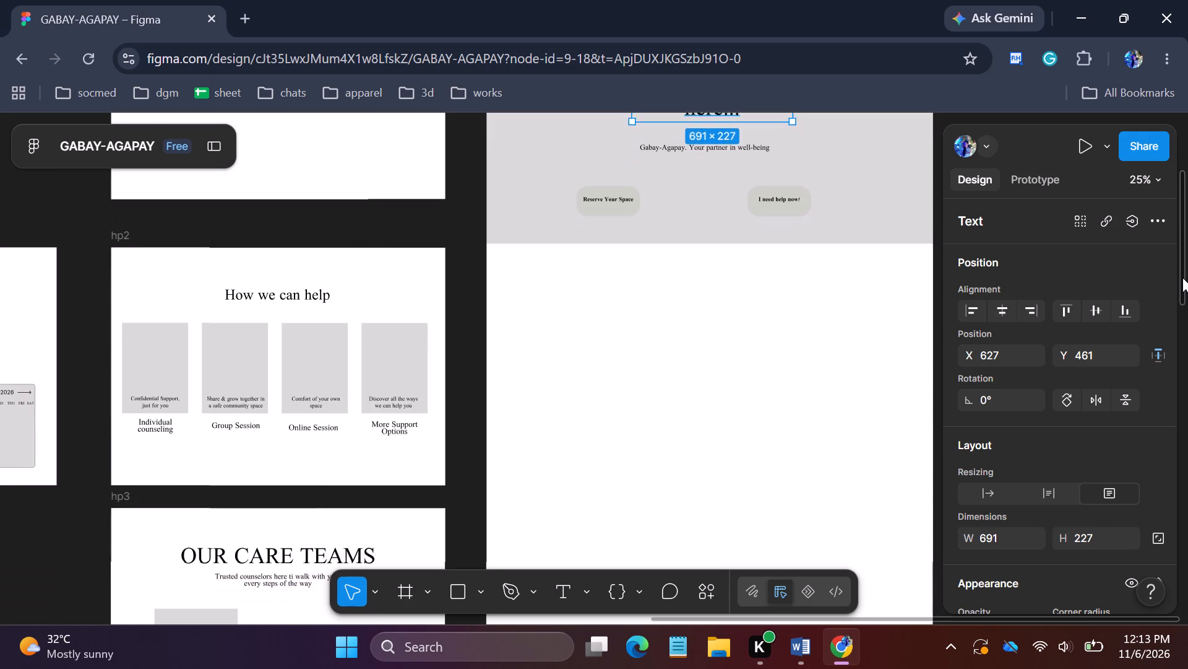
drag(1182, 278, 1184, 463)
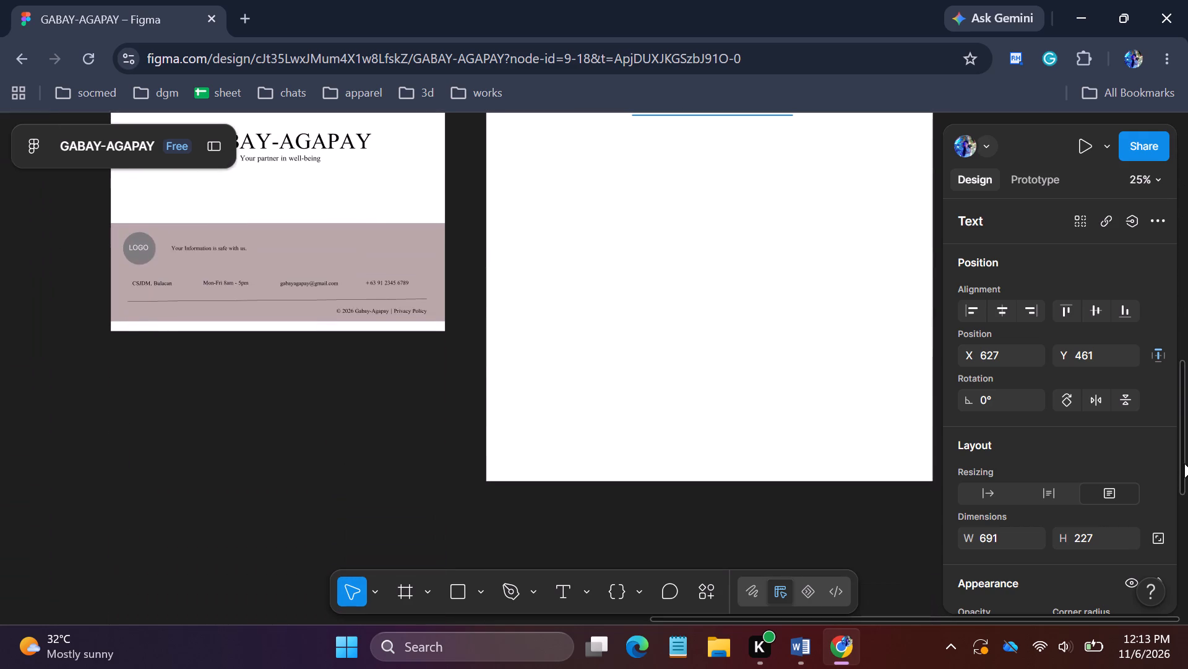
drag(1184, 463, 1187, 253)
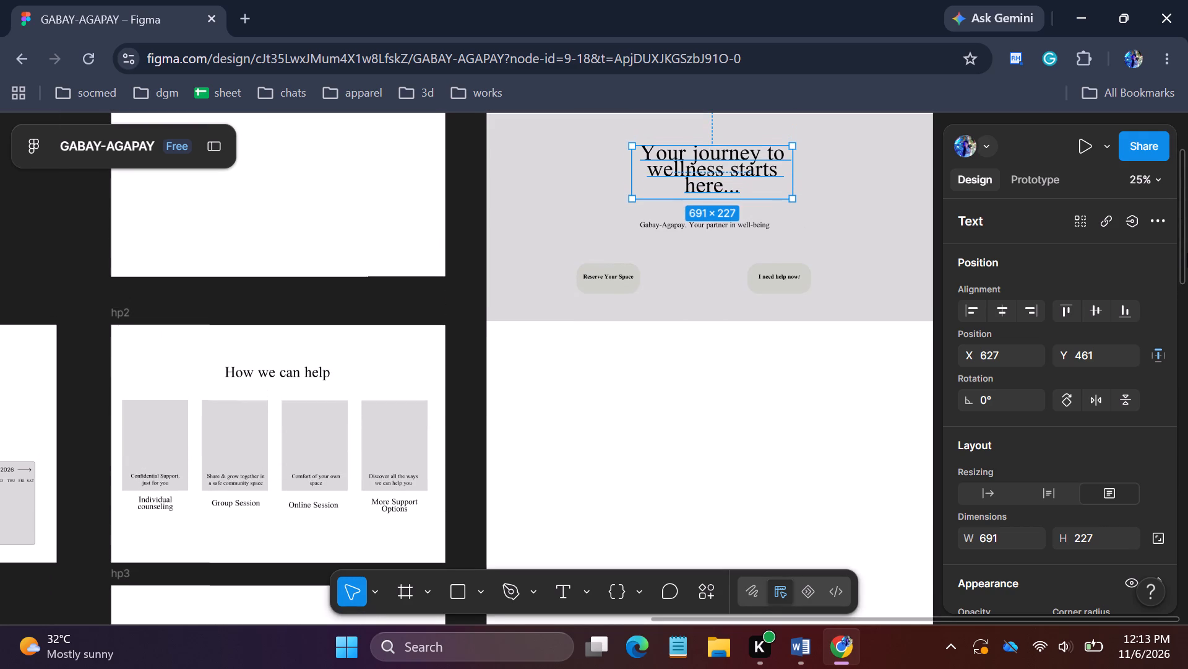
drag(1187, 253, 1187, 289)
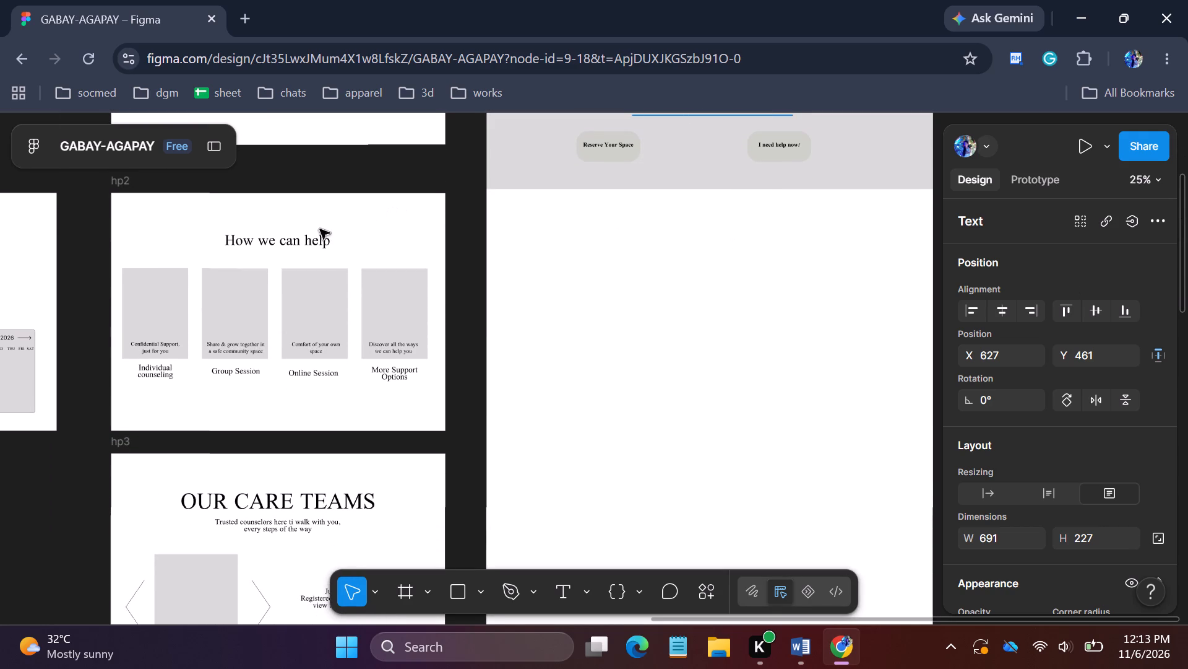
click(298, 242)
drag(295, 242, 721, 241)
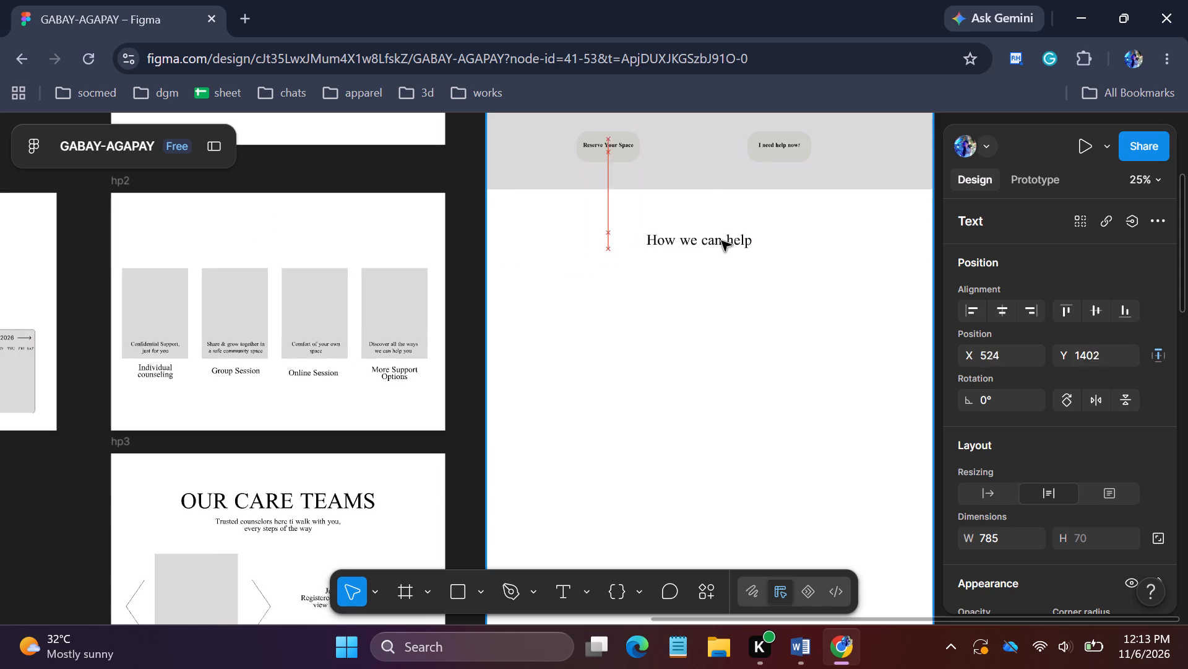
drag(721, 241, 726, 245)
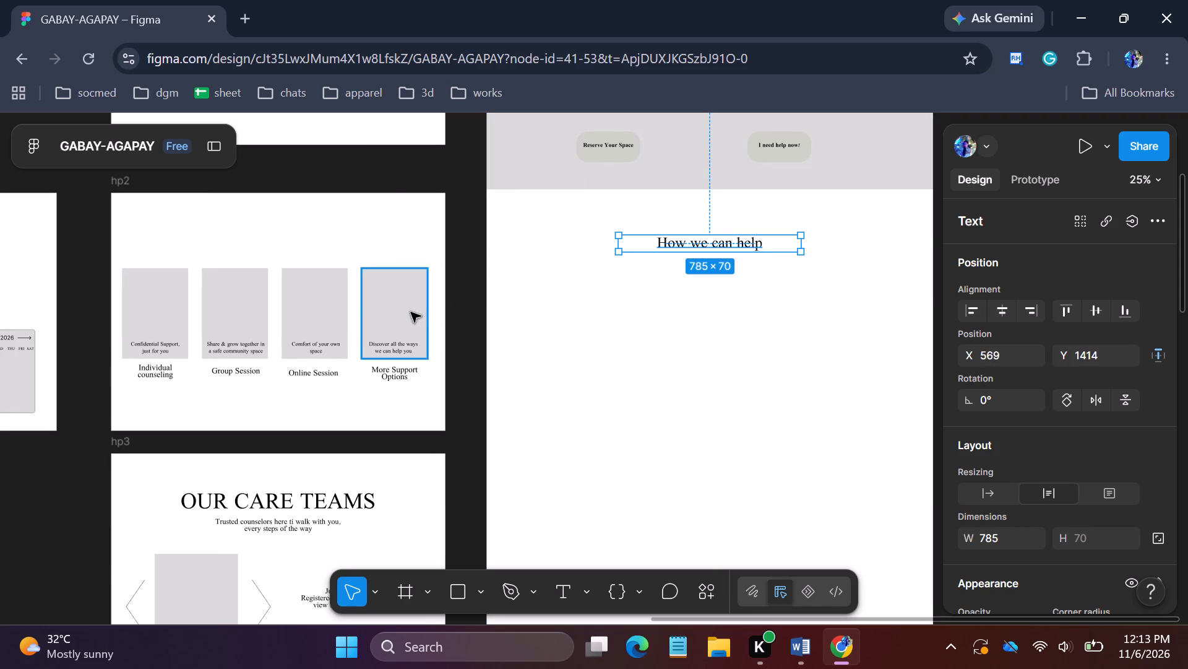
Move the four grey card rectangles from hp2 into a row at Y 1555 beneath the "How we can help" heading in Desktop - 1.
double_click(411, 312)
double_click(410, 307)
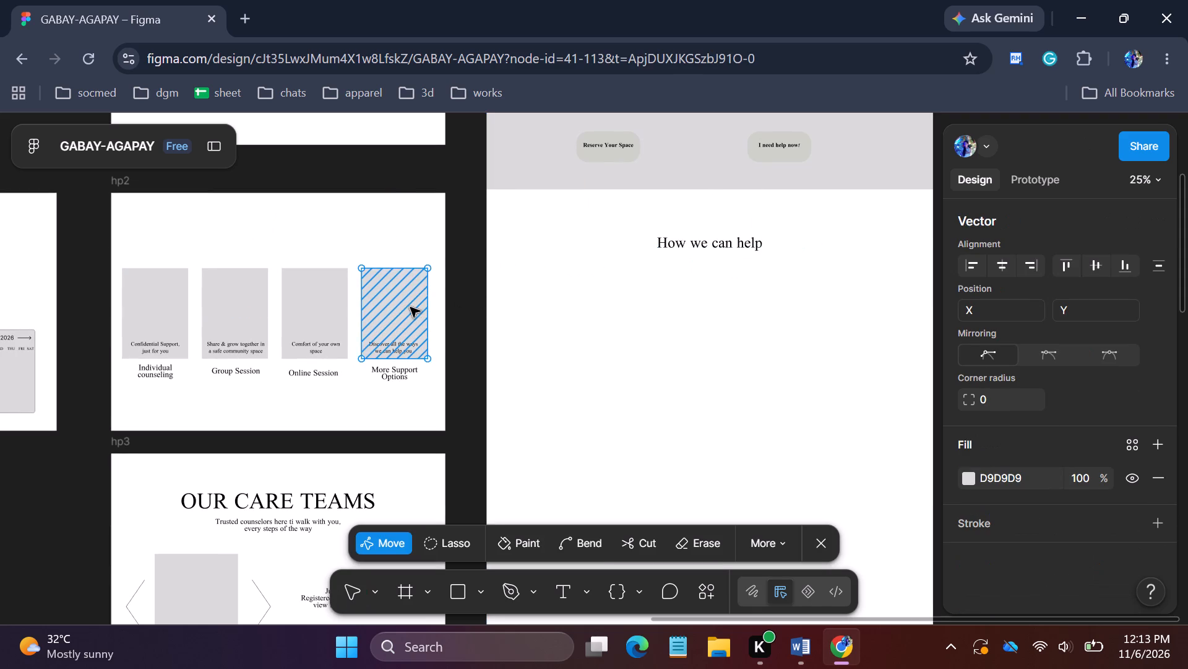
drag(410, 307, 832, 339)
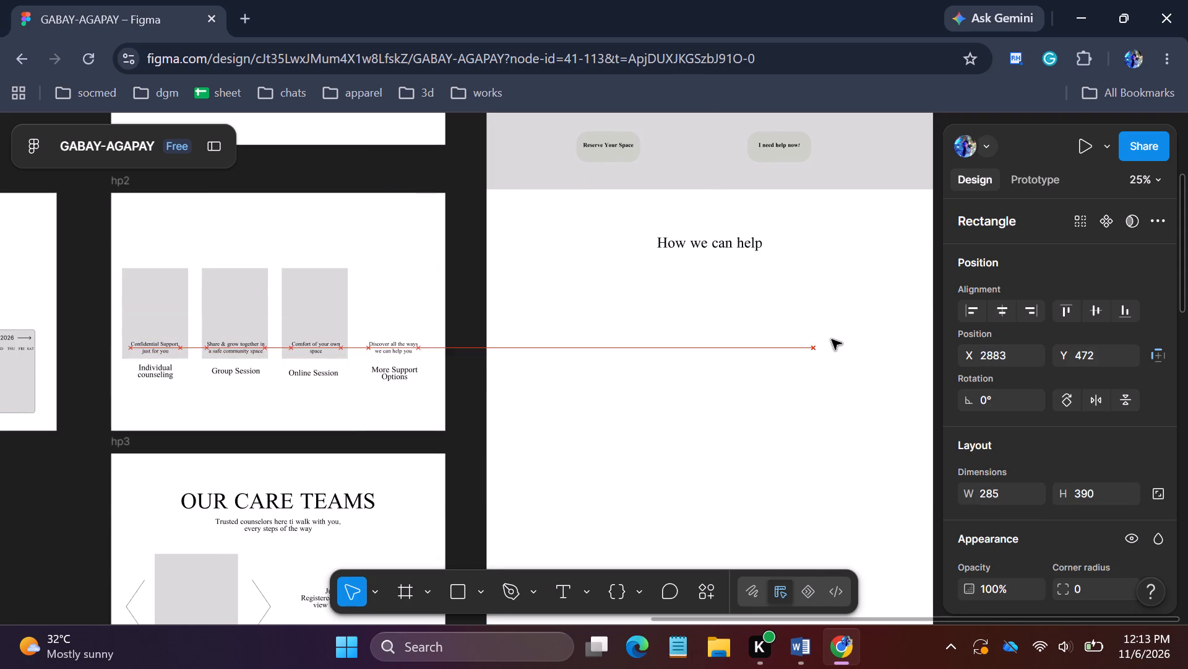
drag(832, 339, 872, 308)
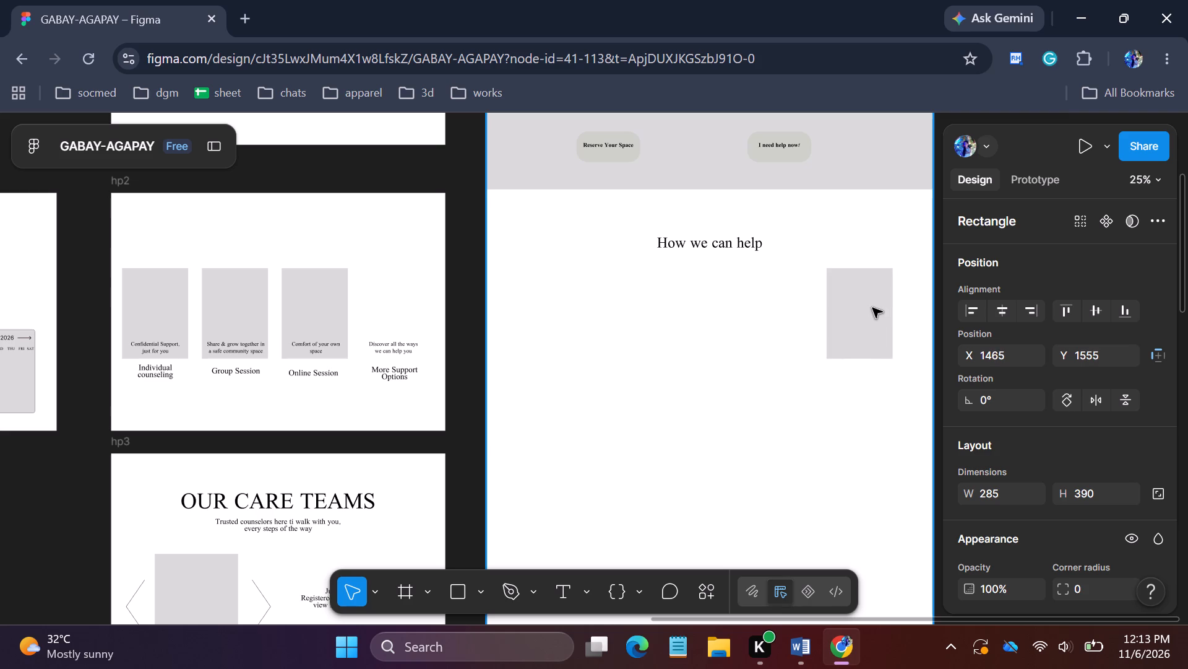
drag(872, 308, 870, 308)
drag(308, 291, 642, 294)
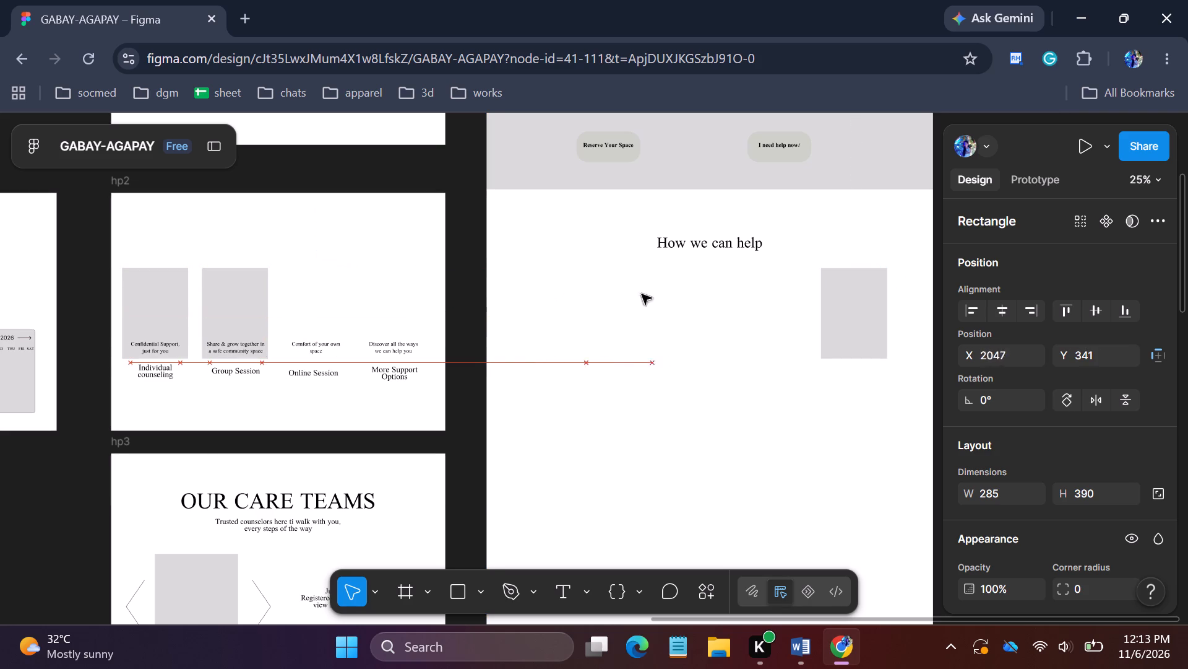
drag(642, 294, 724, 291)
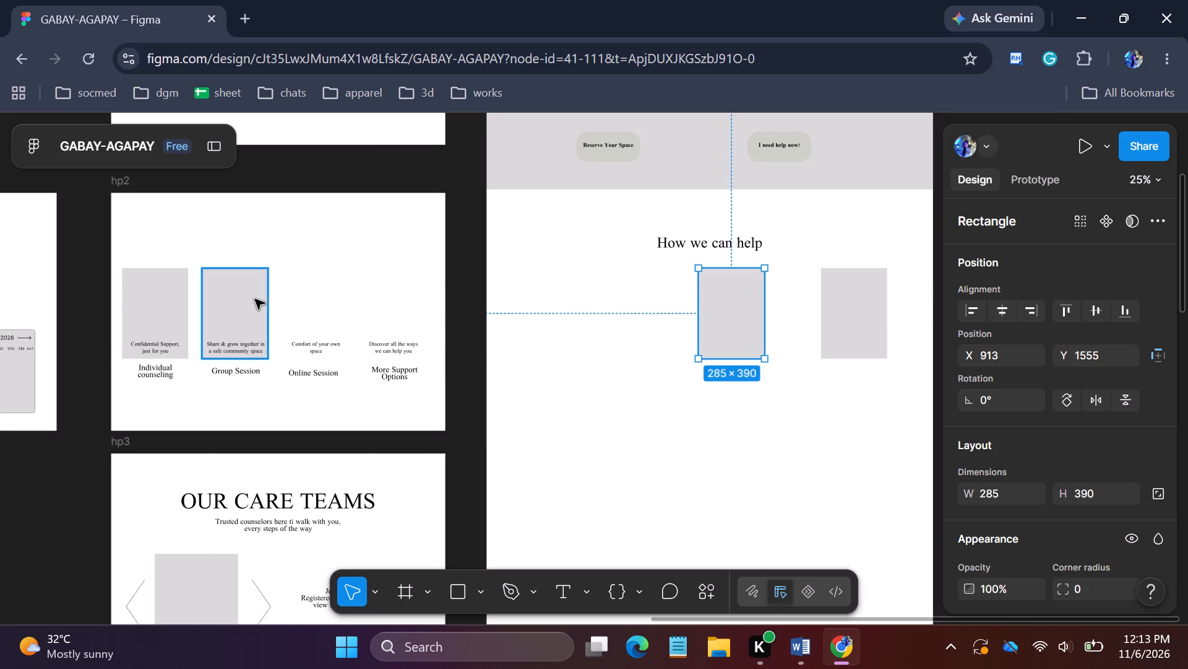
drag(254, 298, 639, 300)
drag(165, 300, 535, 296)
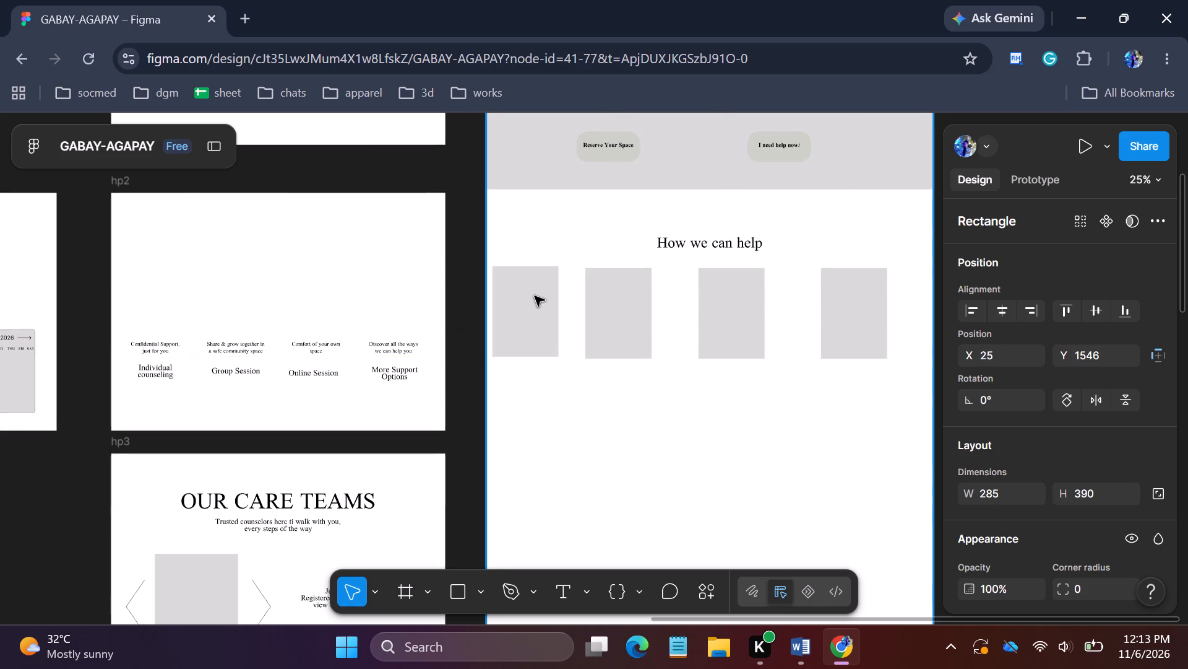
drag(535, 296, 540, 296)
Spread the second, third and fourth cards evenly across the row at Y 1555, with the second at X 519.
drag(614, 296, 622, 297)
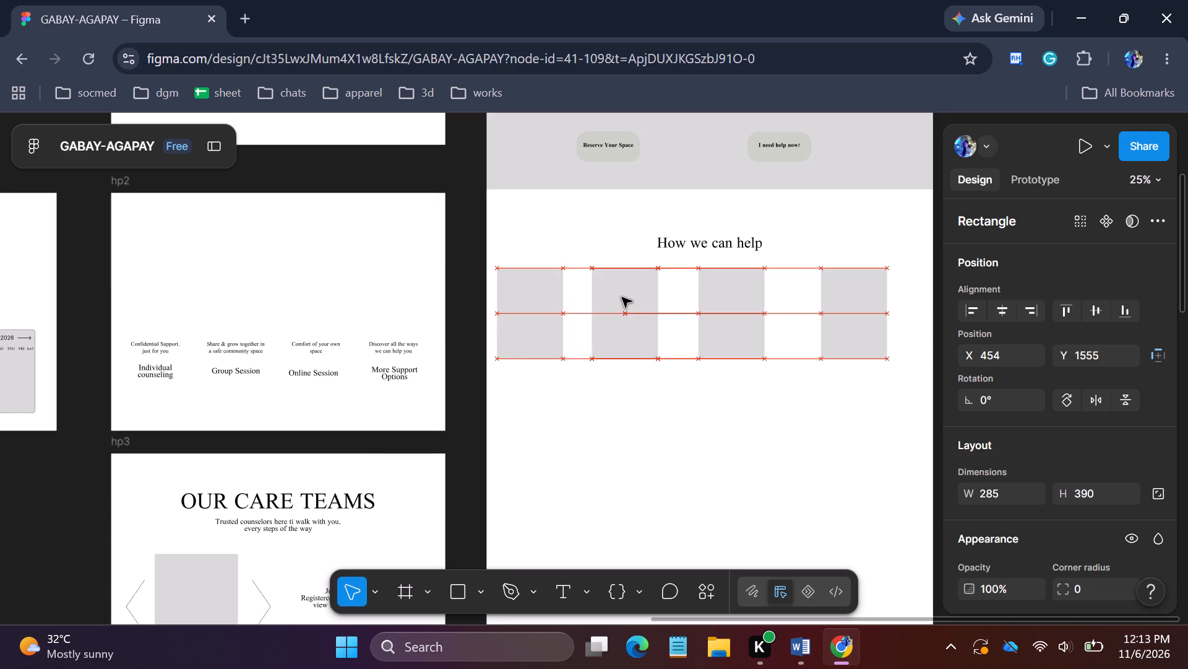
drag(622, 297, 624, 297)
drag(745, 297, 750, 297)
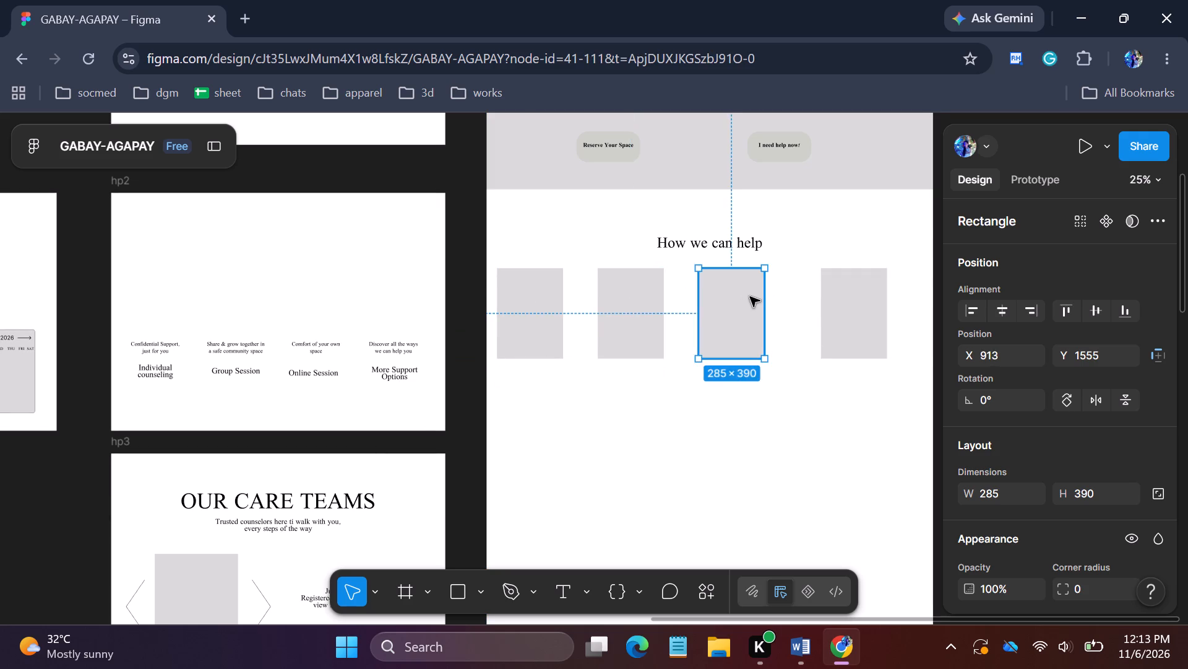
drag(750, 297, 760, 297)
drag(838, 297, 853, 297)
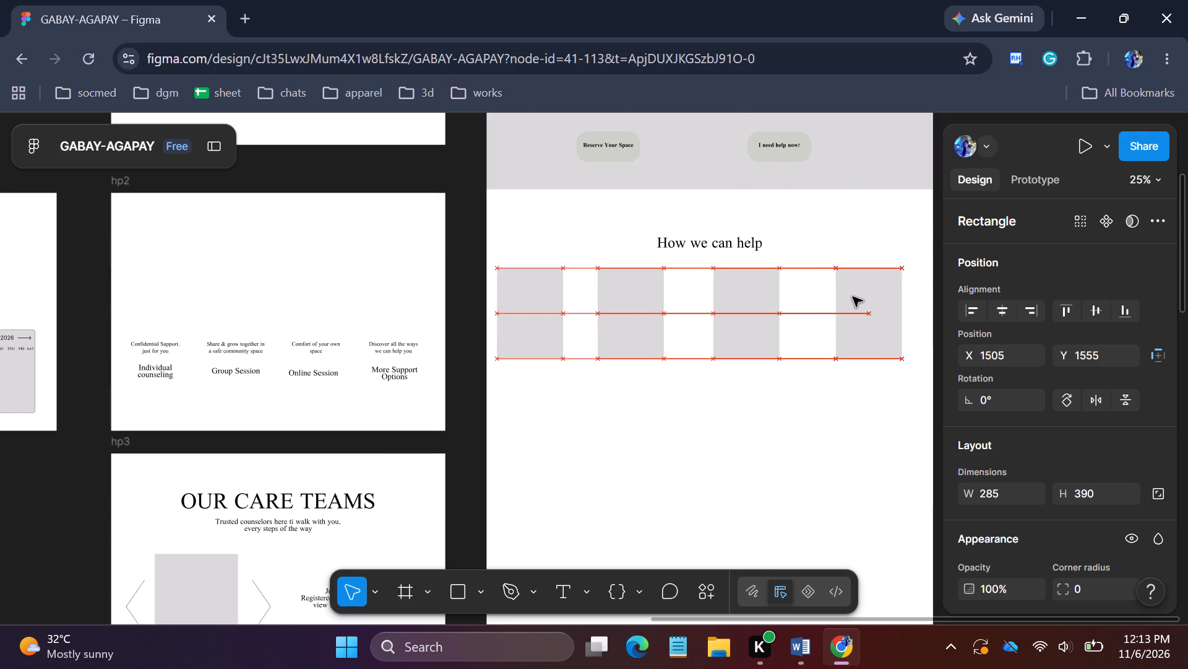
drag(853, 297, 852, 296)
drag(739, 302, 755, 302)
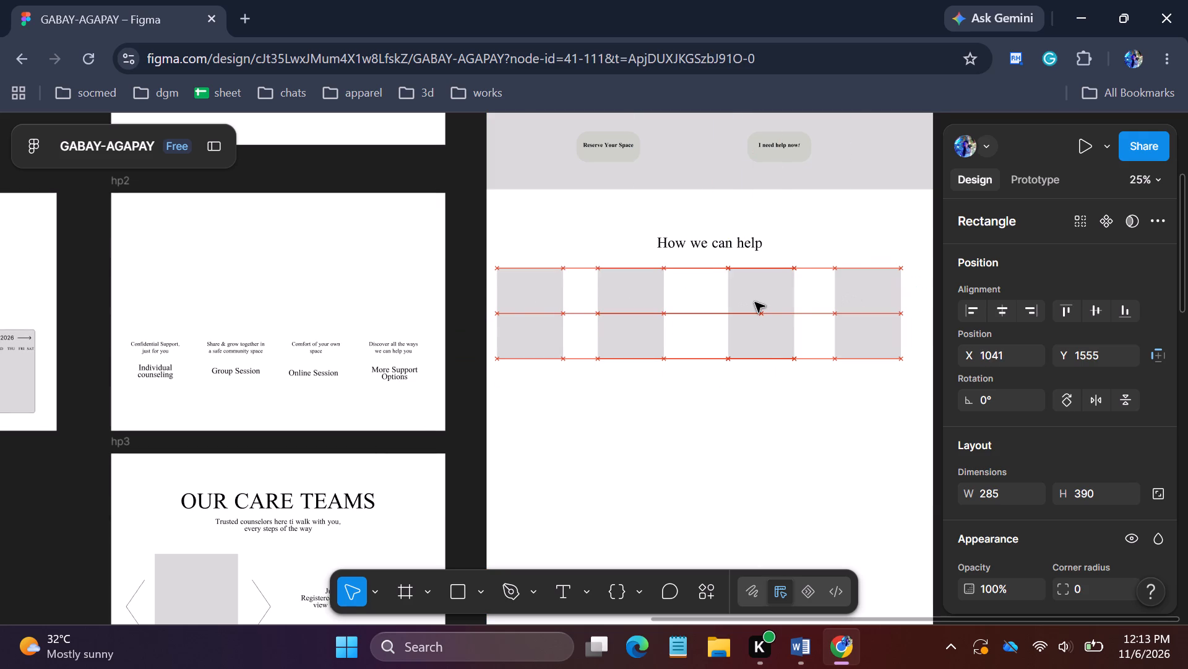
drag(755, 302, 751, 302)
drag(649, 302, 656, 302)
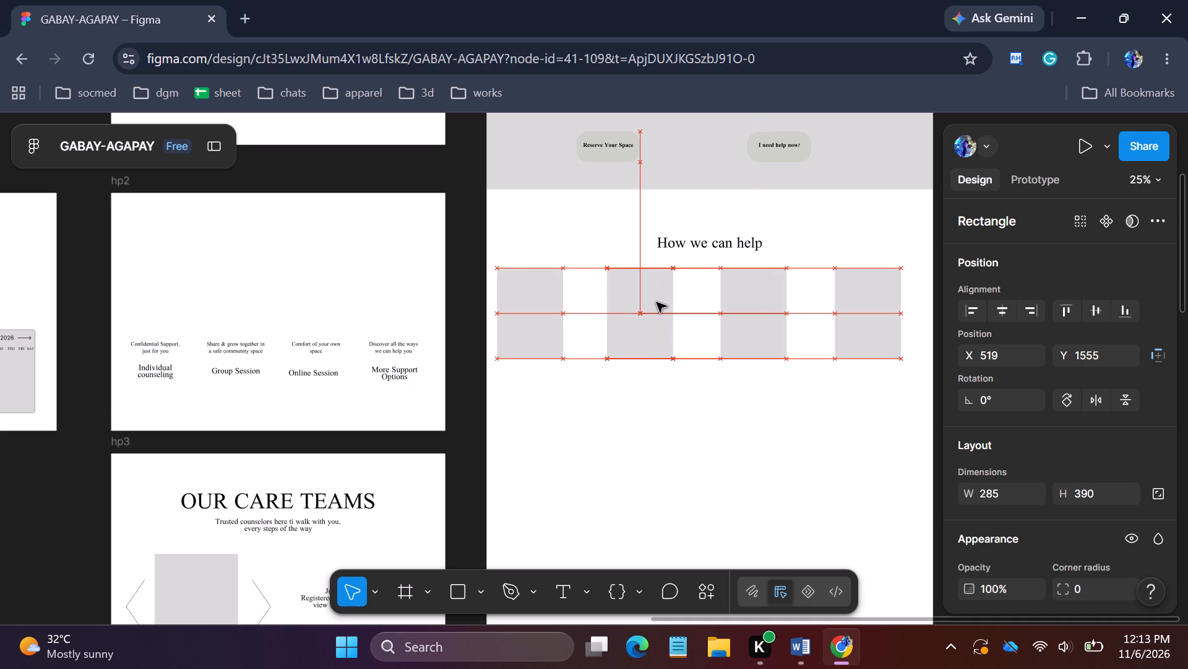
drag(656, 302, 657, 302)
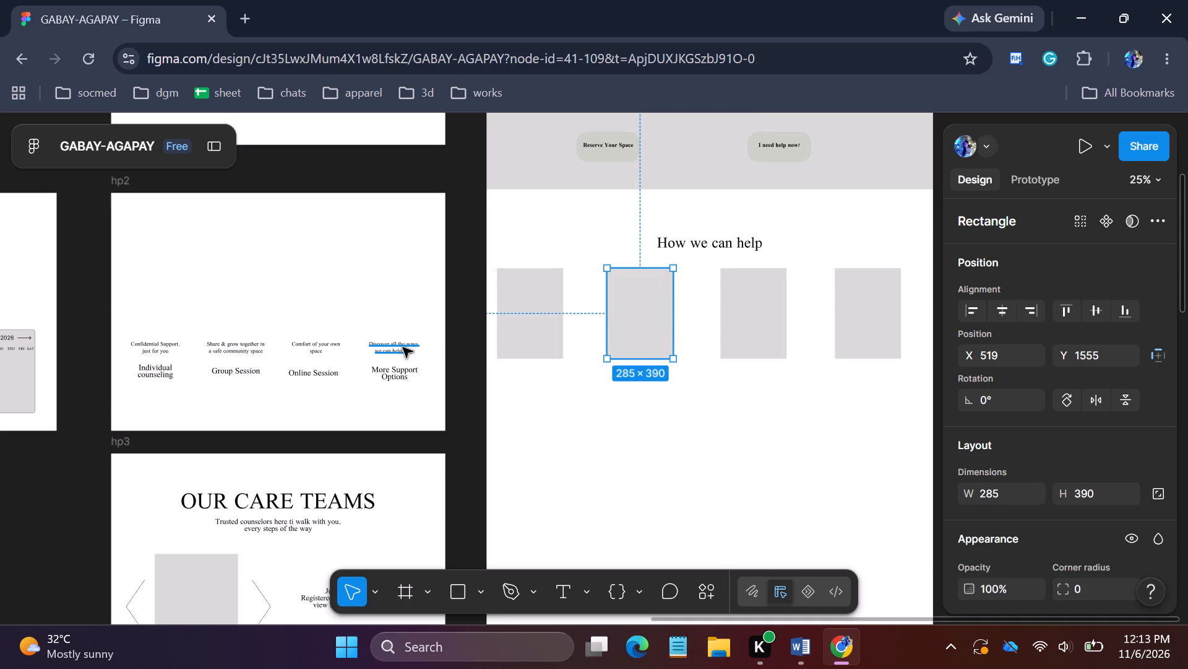
Move the "Discover all the ways we can help you" caption from hp2 onto the fourth card, at X 1536, Y 1848.
click(402, 347)
drag(399, 347, 877, 343)
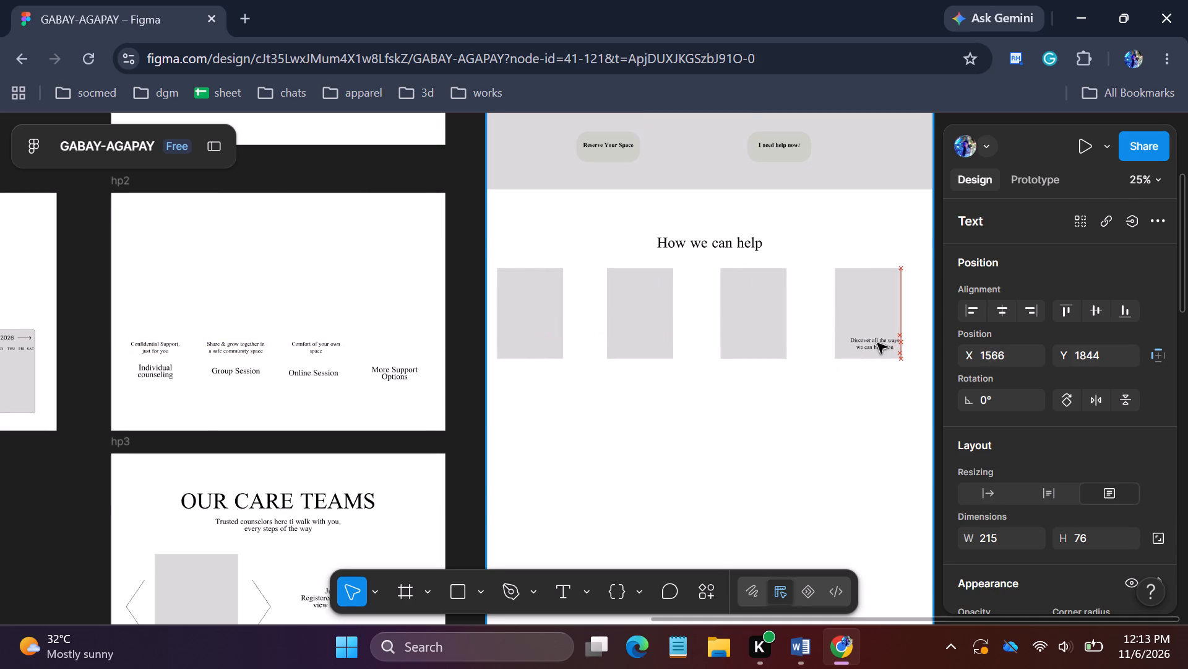
drag(877, 343, 874, 344)
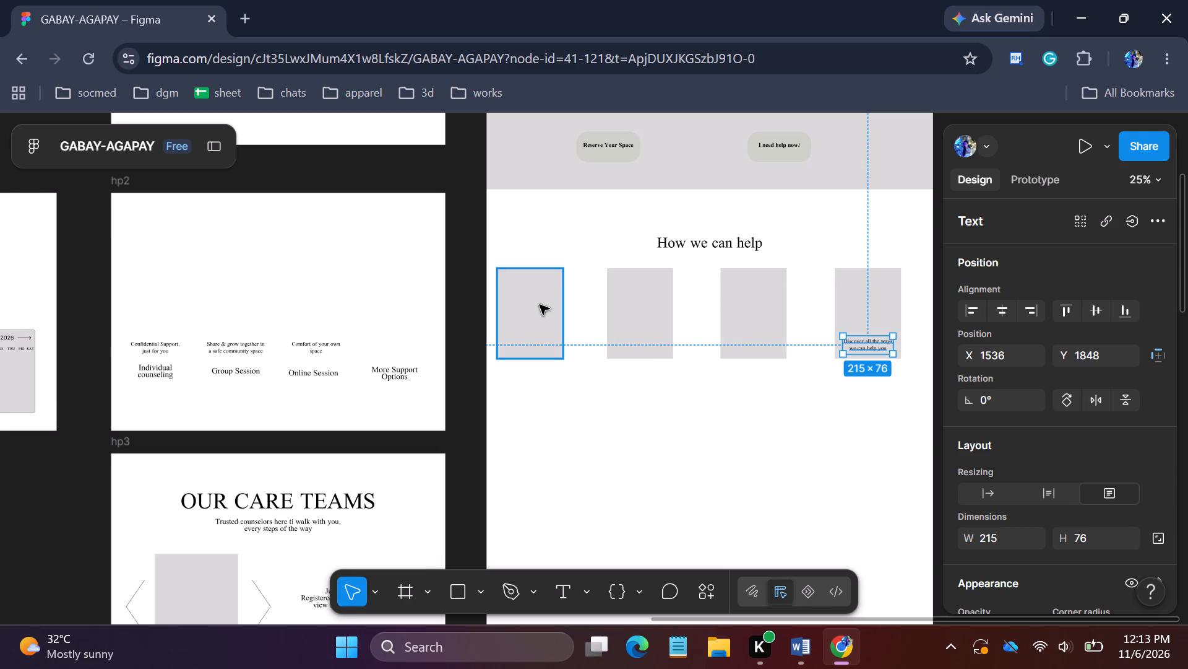
Shift the first card to X 77, Y 1555 and enlarge it to about 358 × 455.
drag(540, 306, 548, 304)
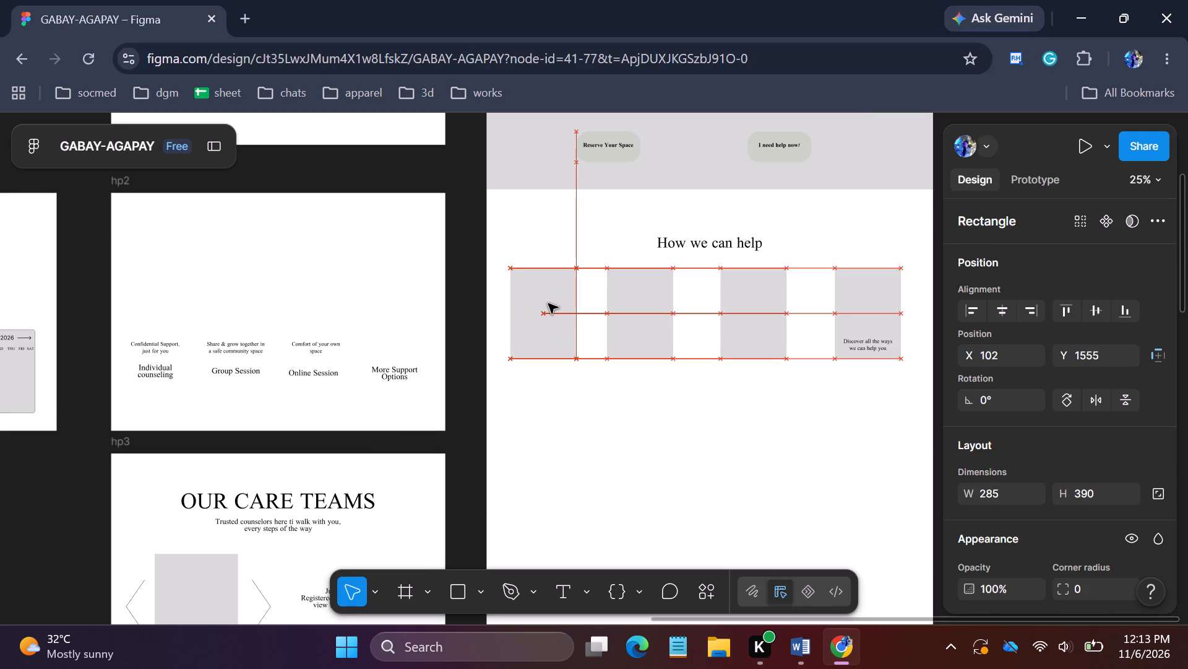
drag(548, 304, 547, 307)
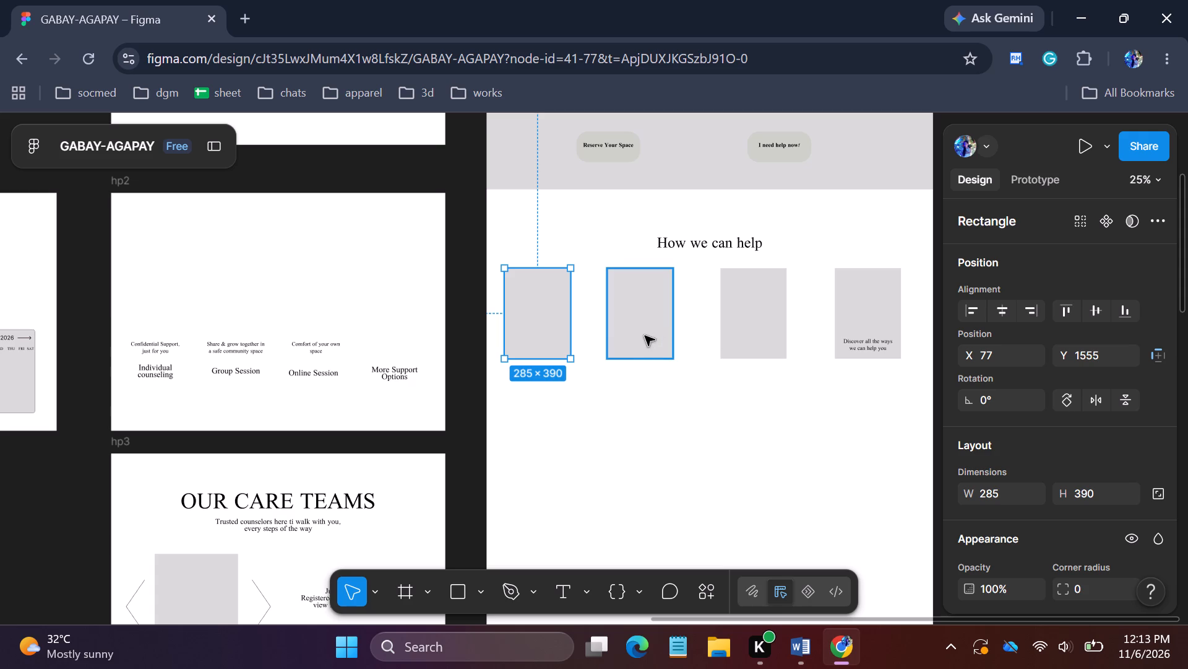
drag(574, 360, 573, 361)
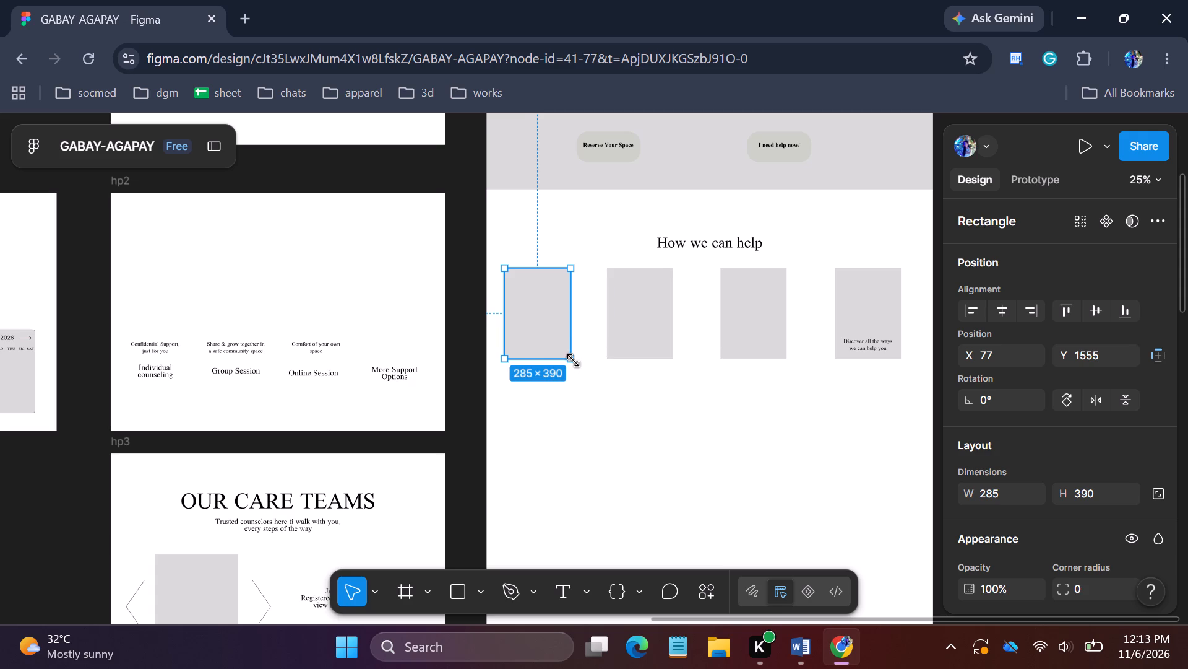
drag(573, 361, 583, 369)
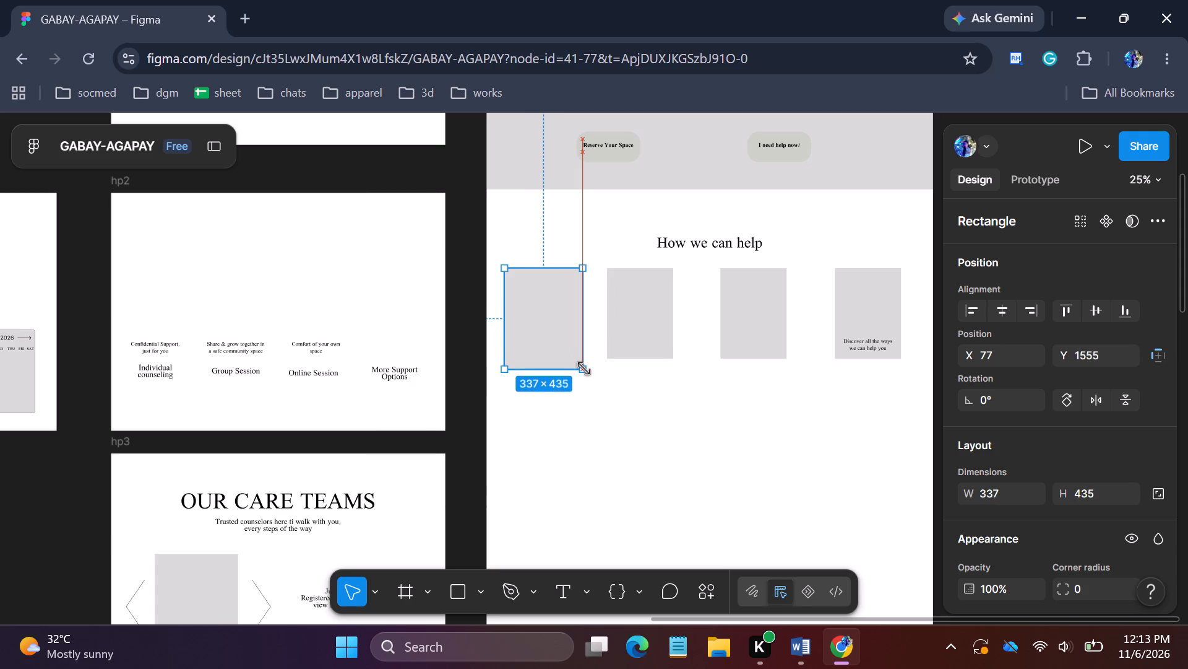
drag(583, 369, 587, 373)
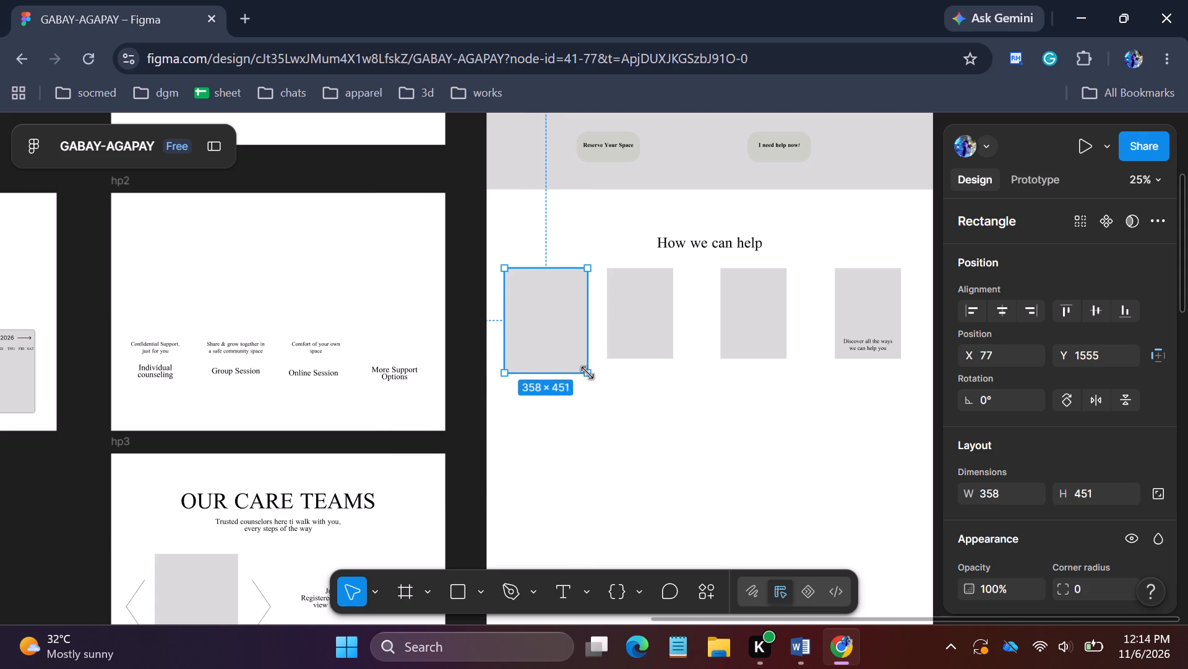
drag(587, 373, 587, 374)
Delete the second, third and fourth smaller cards from the row, leaving the caption text in place.
click(621, 321)
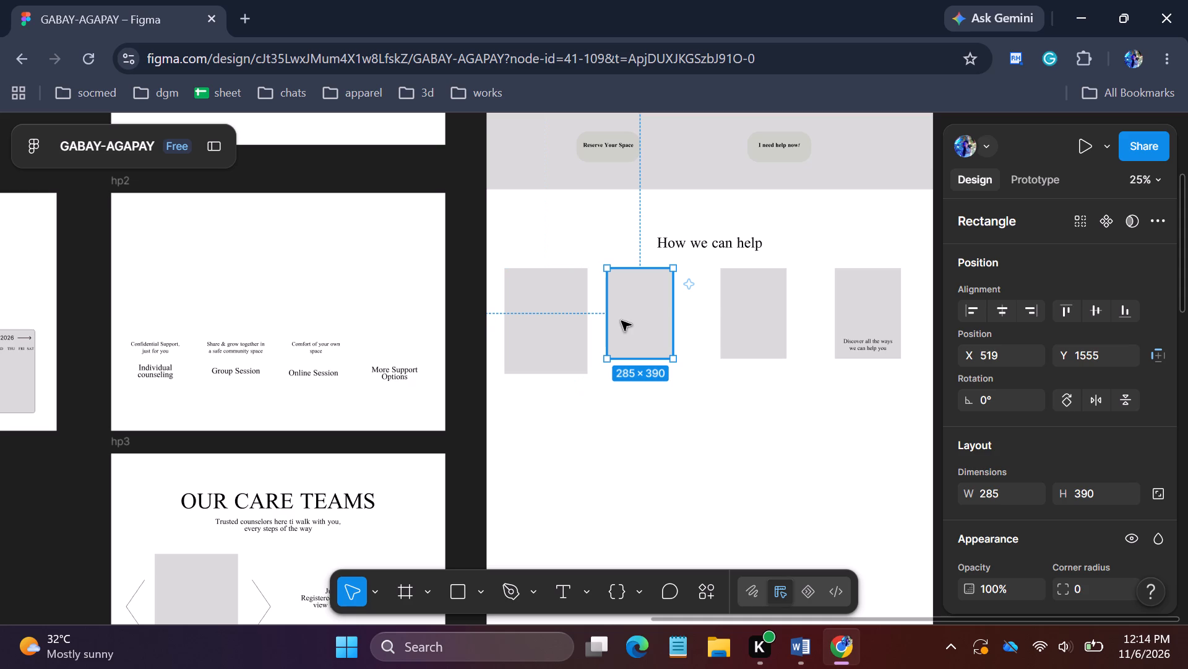
key(Delete)
click(735, 320)
key(Delete)
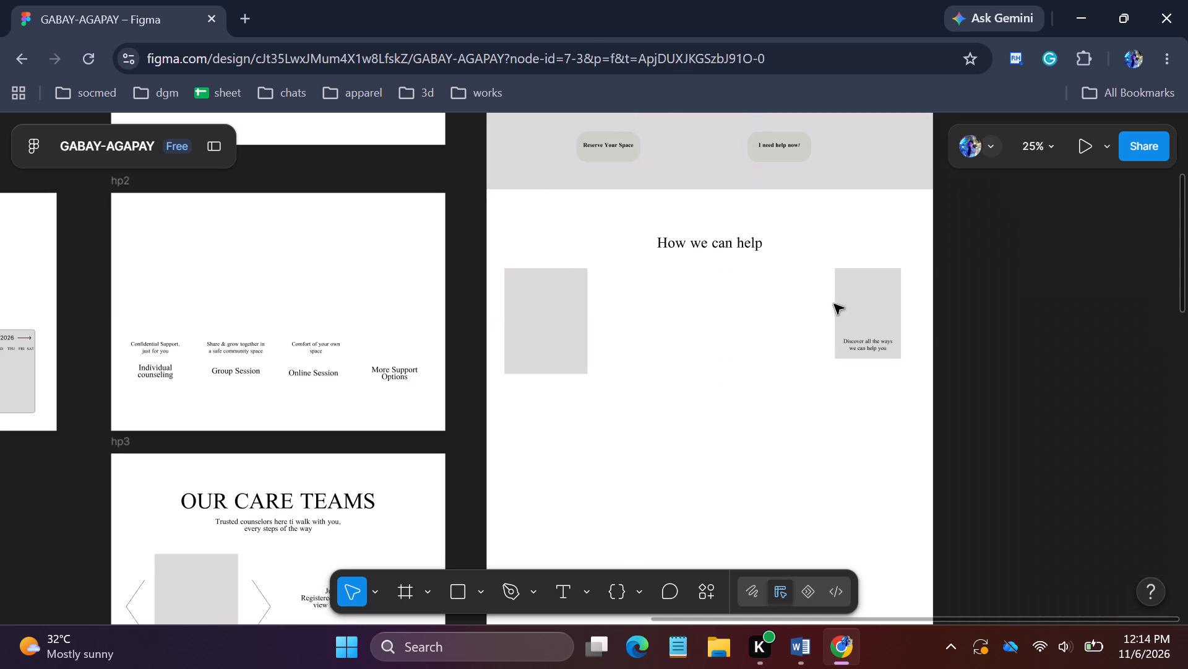
click(845, 300)
key(Delete)
Duplicate the enlarged first card and place the copy beside it at X 549, Y 1555.
click(556, 306)
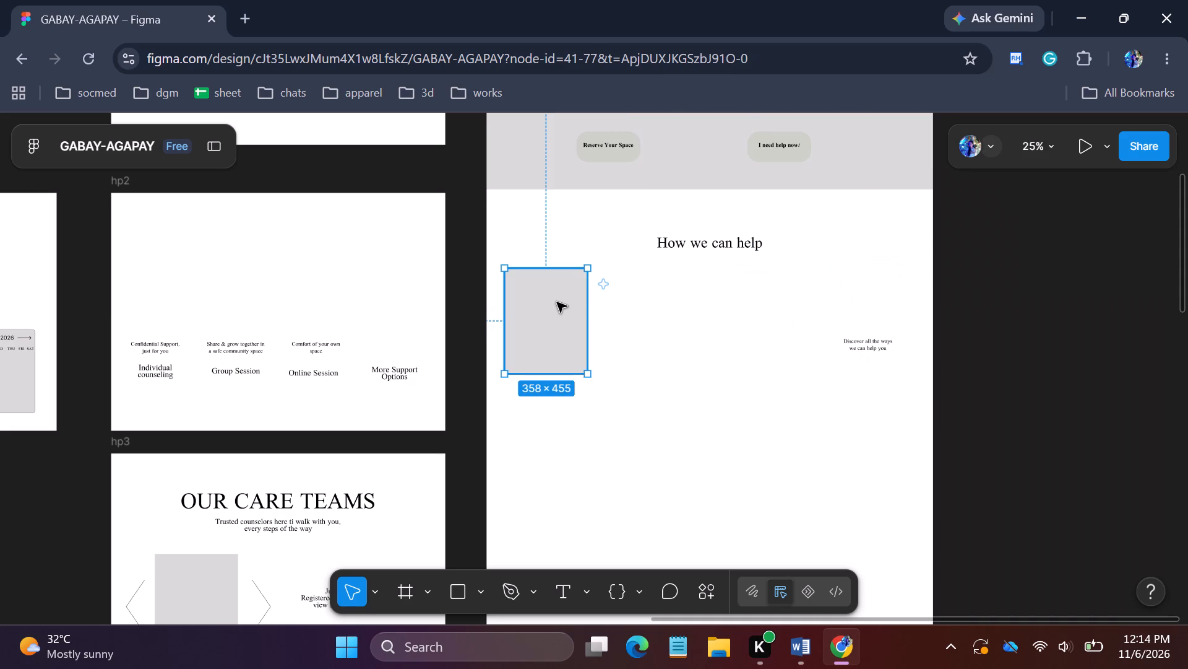
key(ctrl+c)
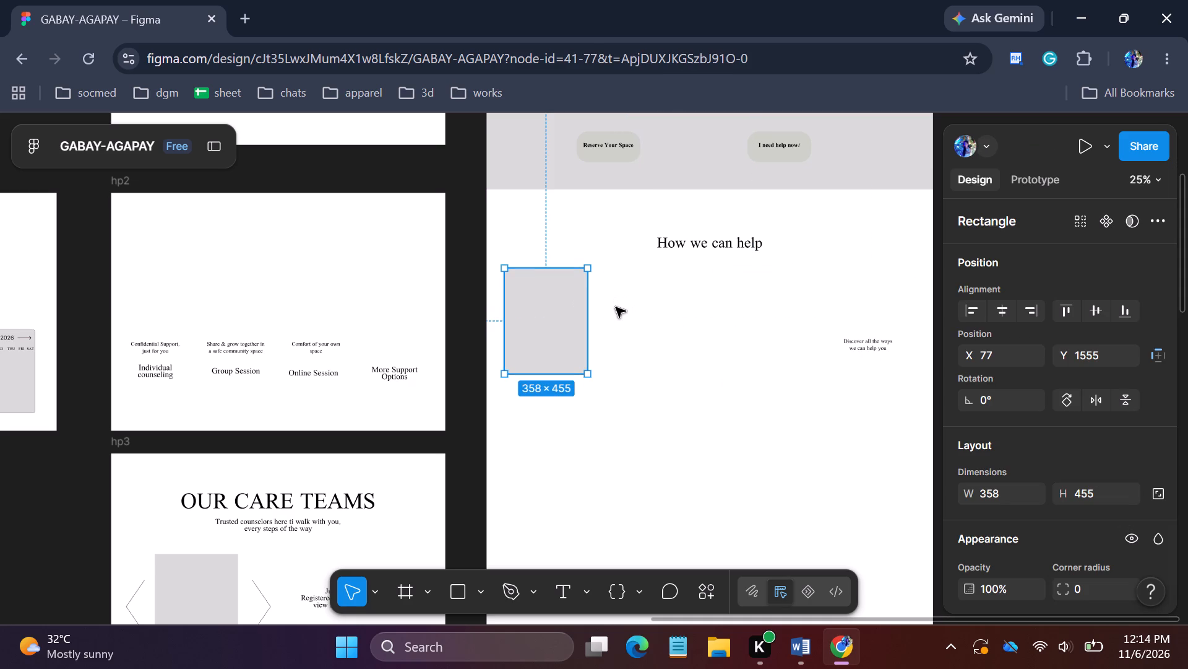
click(613, 312)
key(ctrl+v)
drag(572, 326, 639, 333)
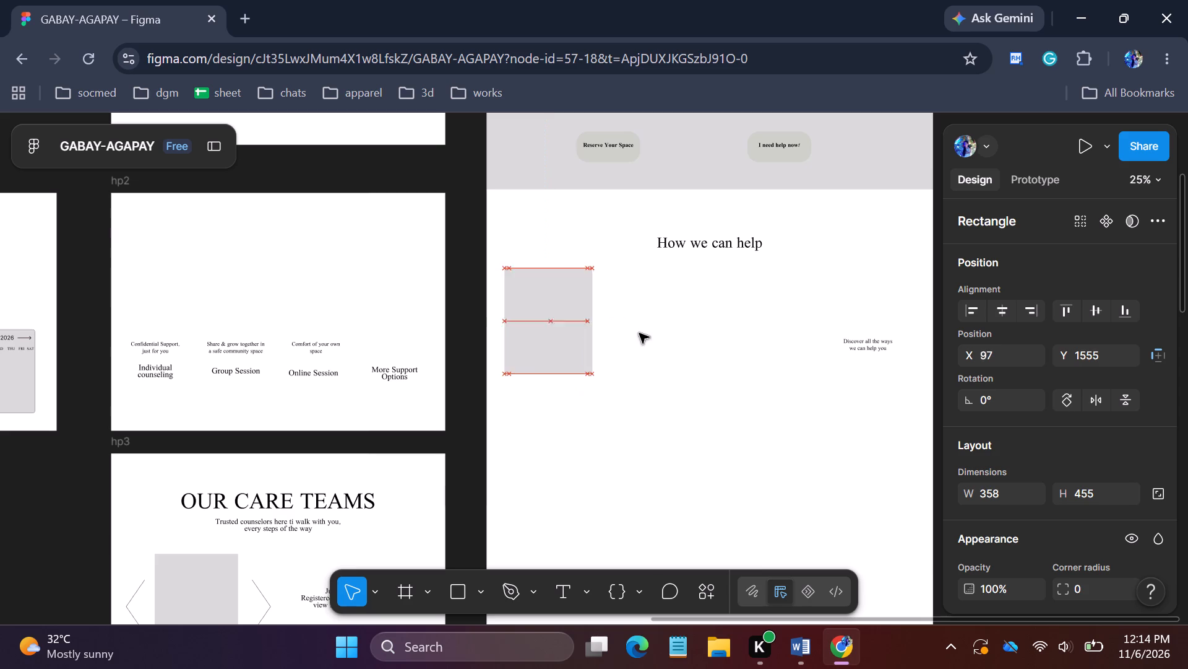
drag(639, 333, 674, 327)
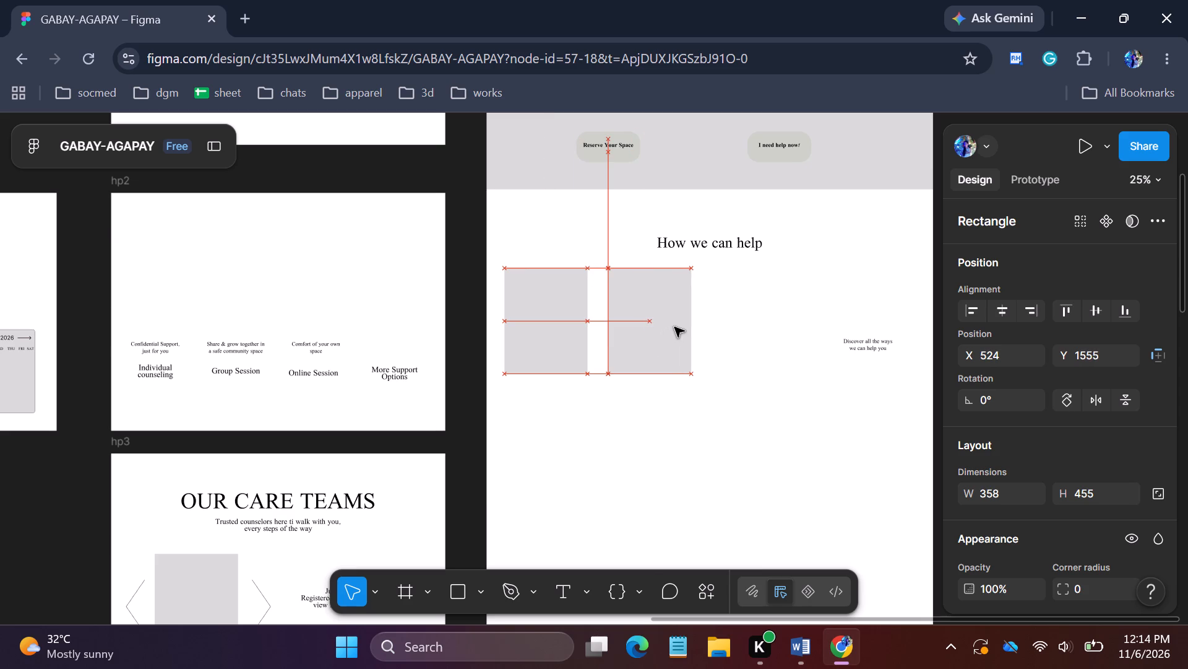
drag(674, 327, 887, 325)
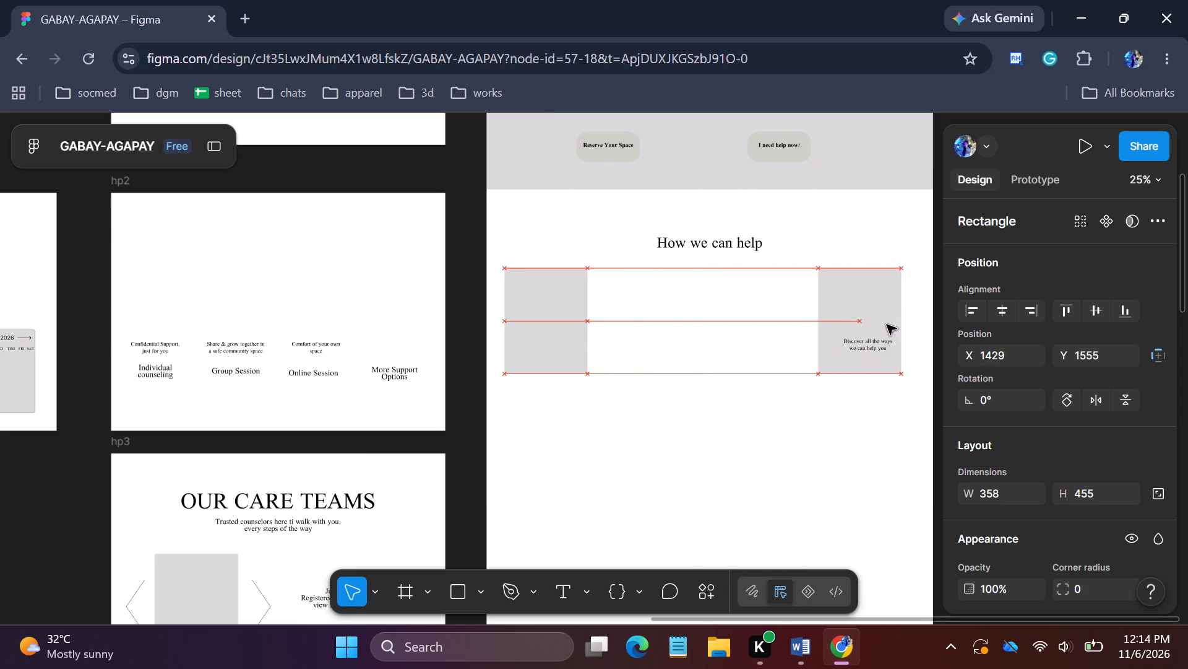
drag(887, 325, 685, 330)
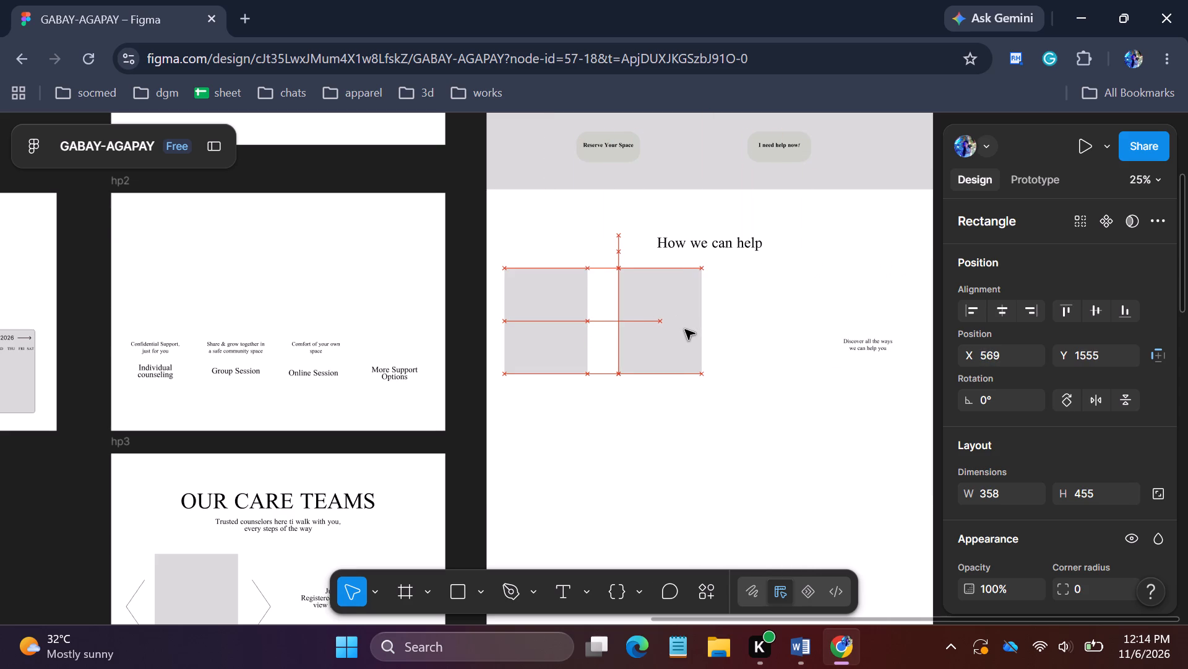
drag(685, 330, 682, 330)
Duplicate the 358 × 455 card twice more, placing the copies at X 1021 and X 1493, both at Y 1555, to complete the row.
key(ctrl+c)
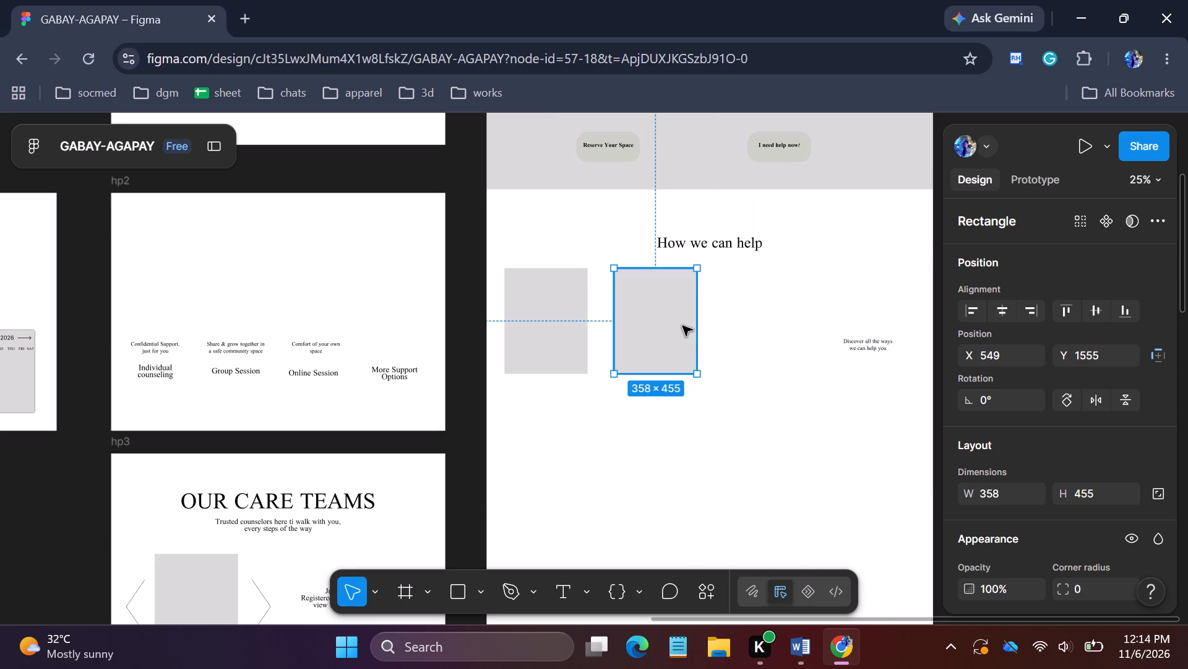
key(ctrl+v)
drag(678, 321, 788, 319)
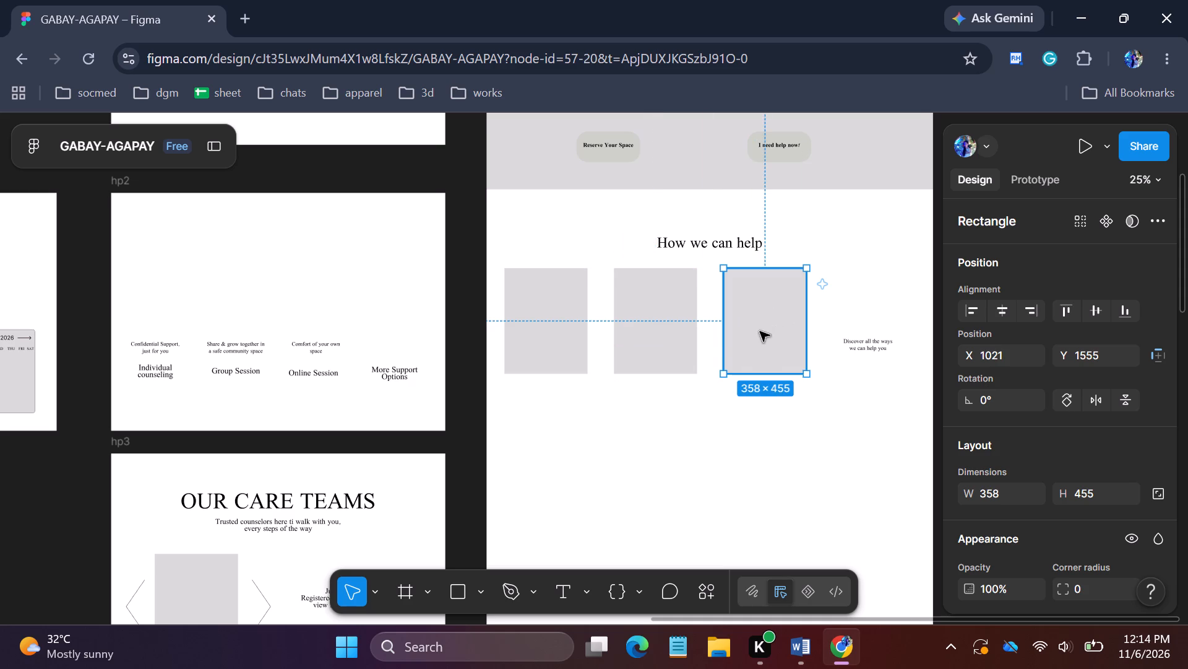
key(ctrl+c)
key(ctrl+v)
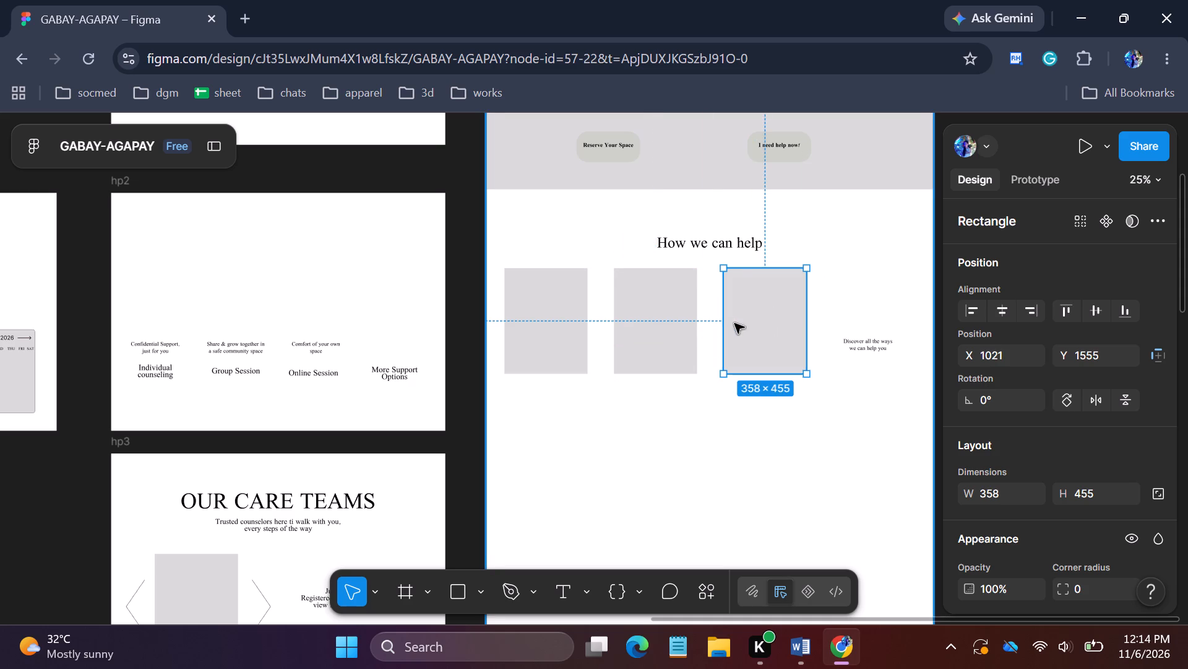
drag(751, 321, 853, 323)
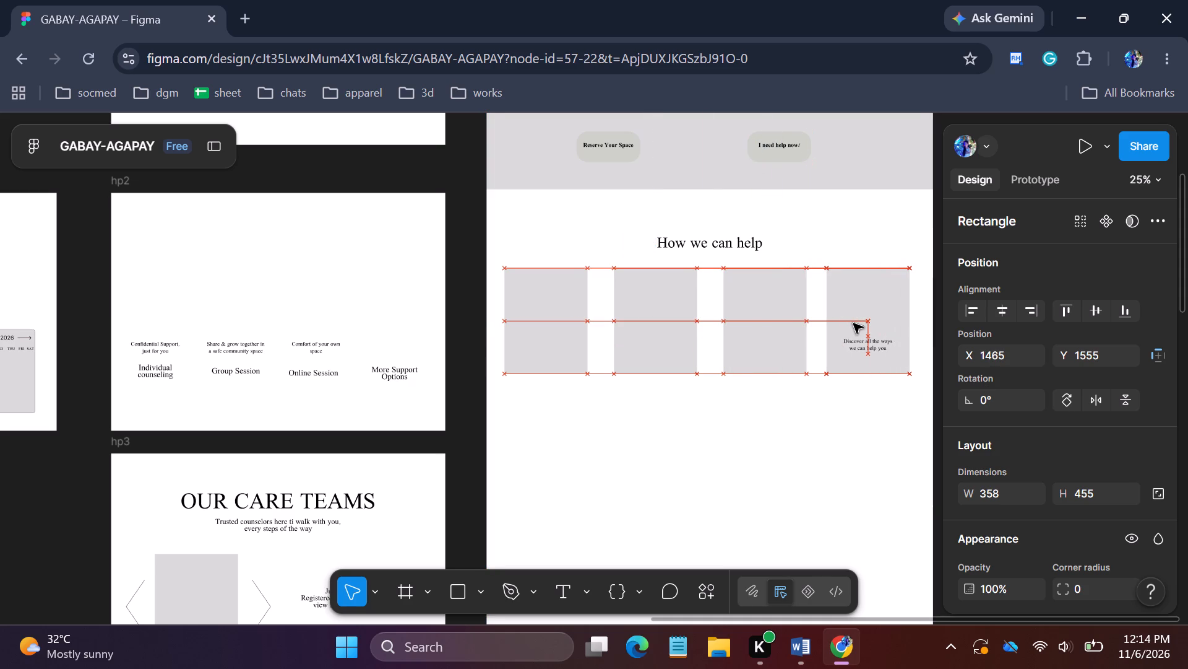
drag(853, 323, 858, 324)
Reposition the "Discover all the ways we can help you" caption so it sits centred near the bottom of the fourth card.
click(867, 343)
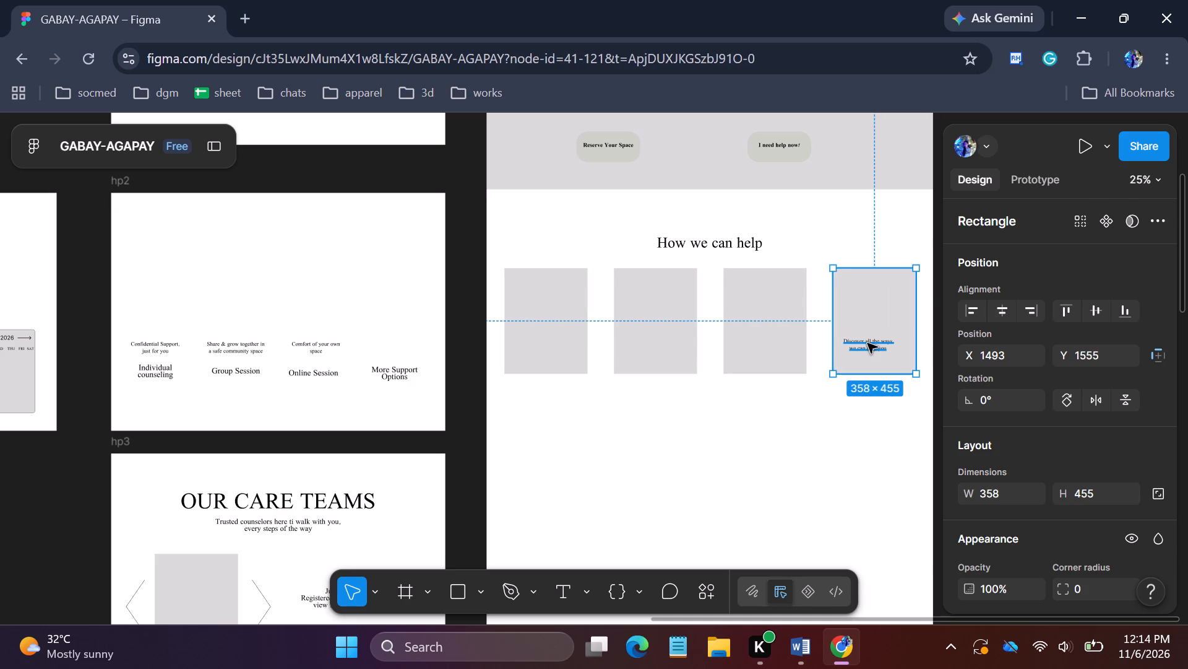
drag(867, 343, 878, 356)
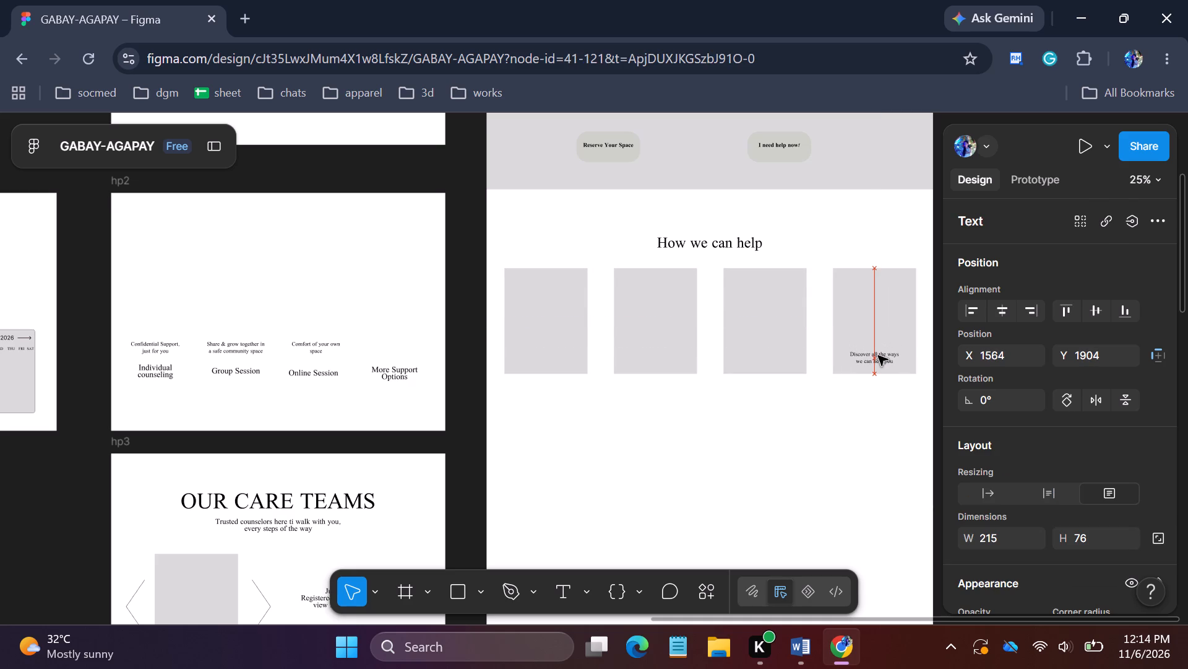
drag(878, 356, 879, 357)
Move the "More Support Options" title from hp2 to just below the fourth card, at X 1576, Y 2039.
click(385, 371)
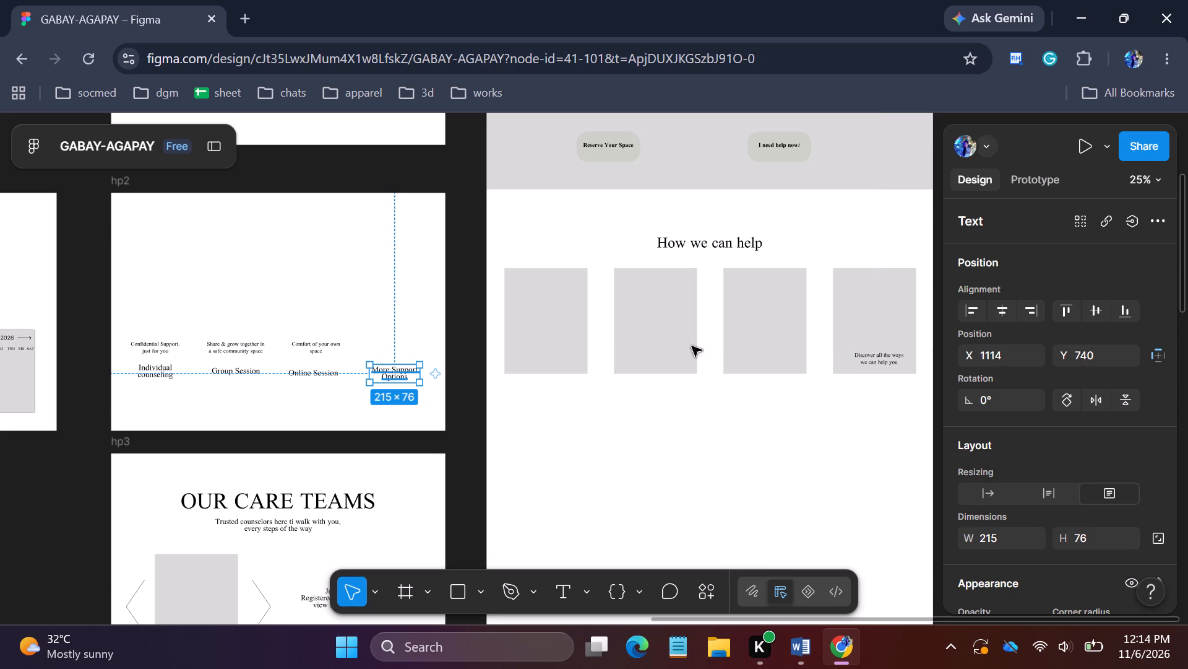
drag(1186, 294, 1187, 258)
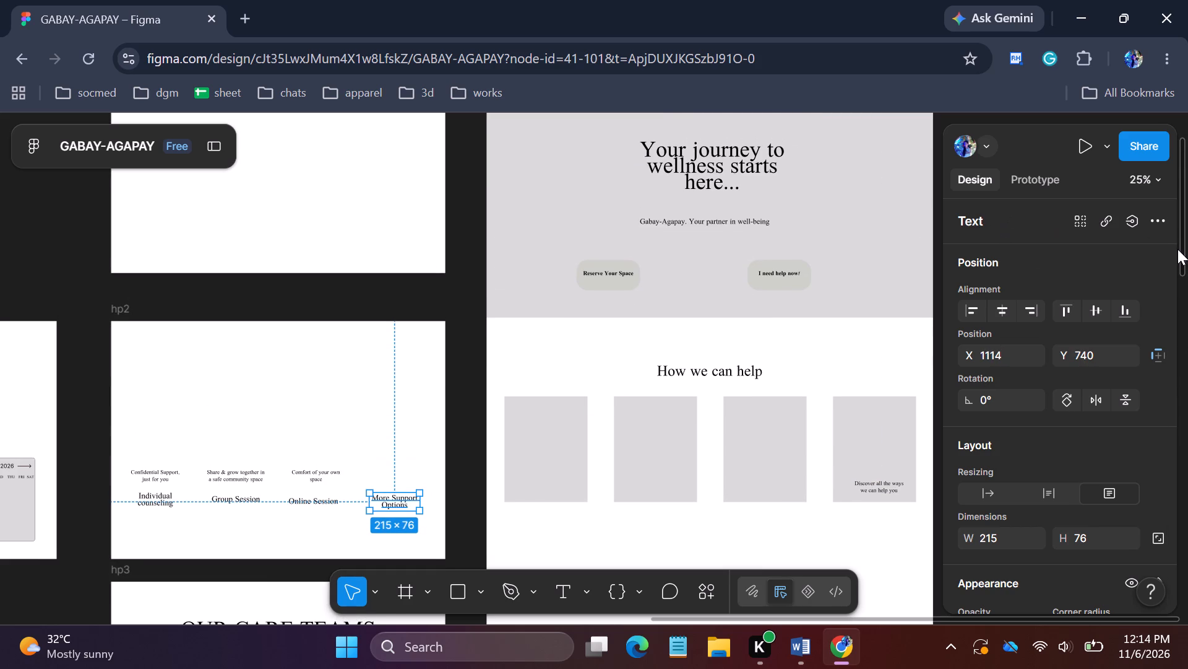
drag(1171, 249, 1176, 205)
drag(1184, 232, 1183, 292)
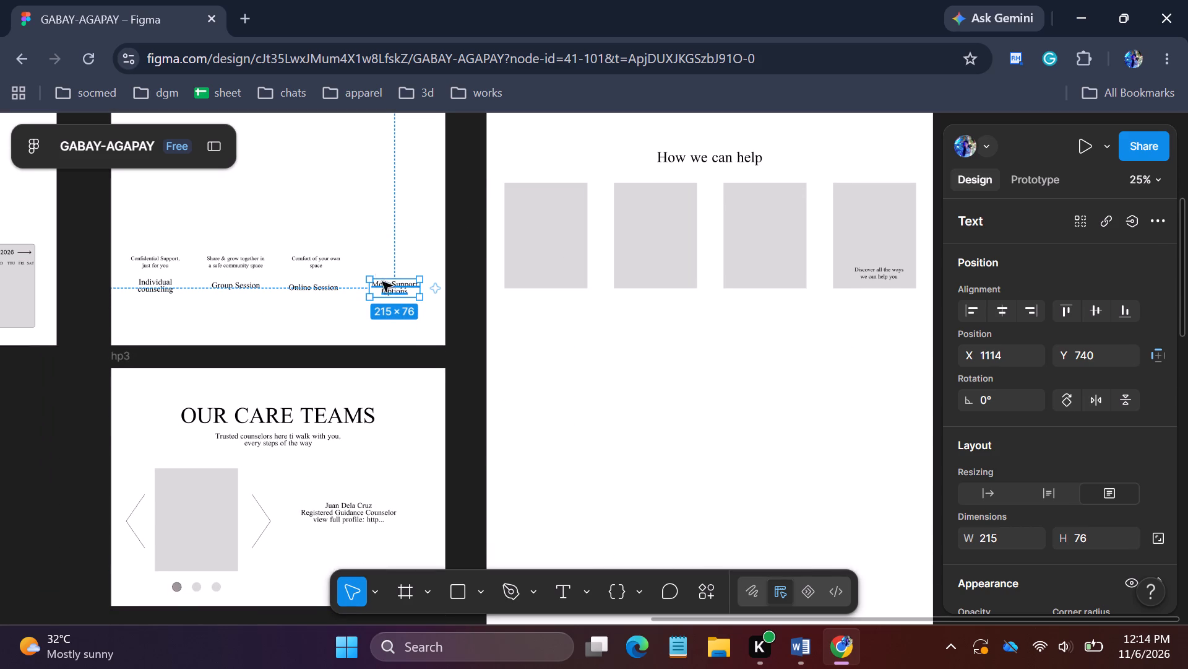
drag(387, 289, 871, 305)
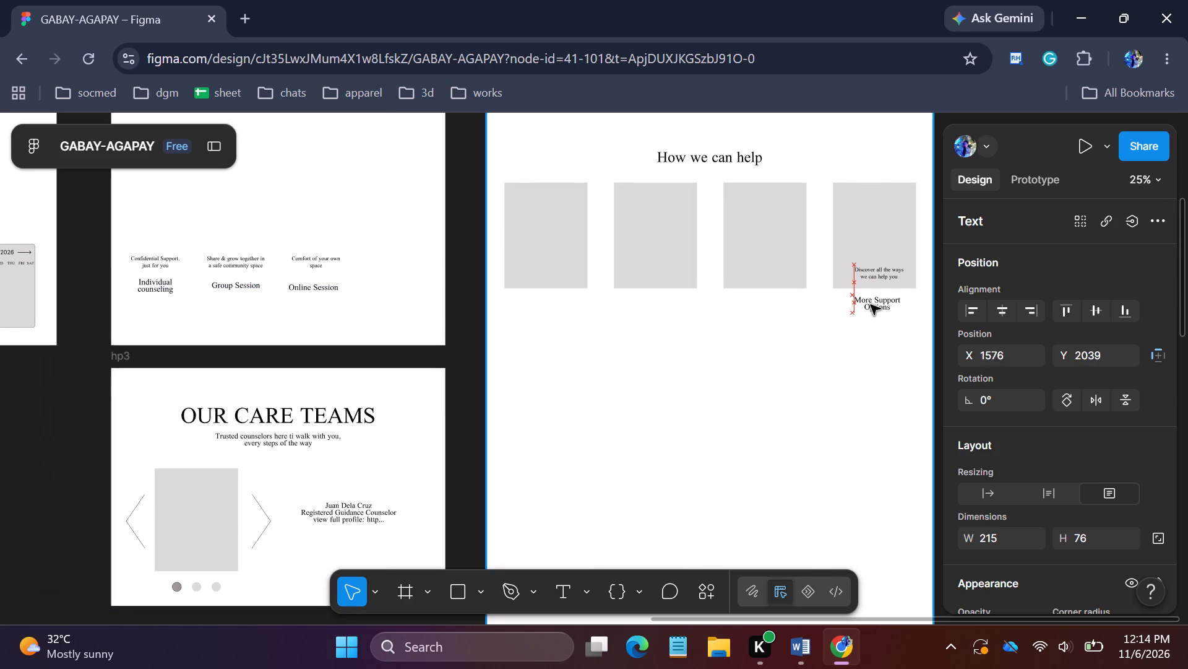
drag(871, 305, 869, 305)
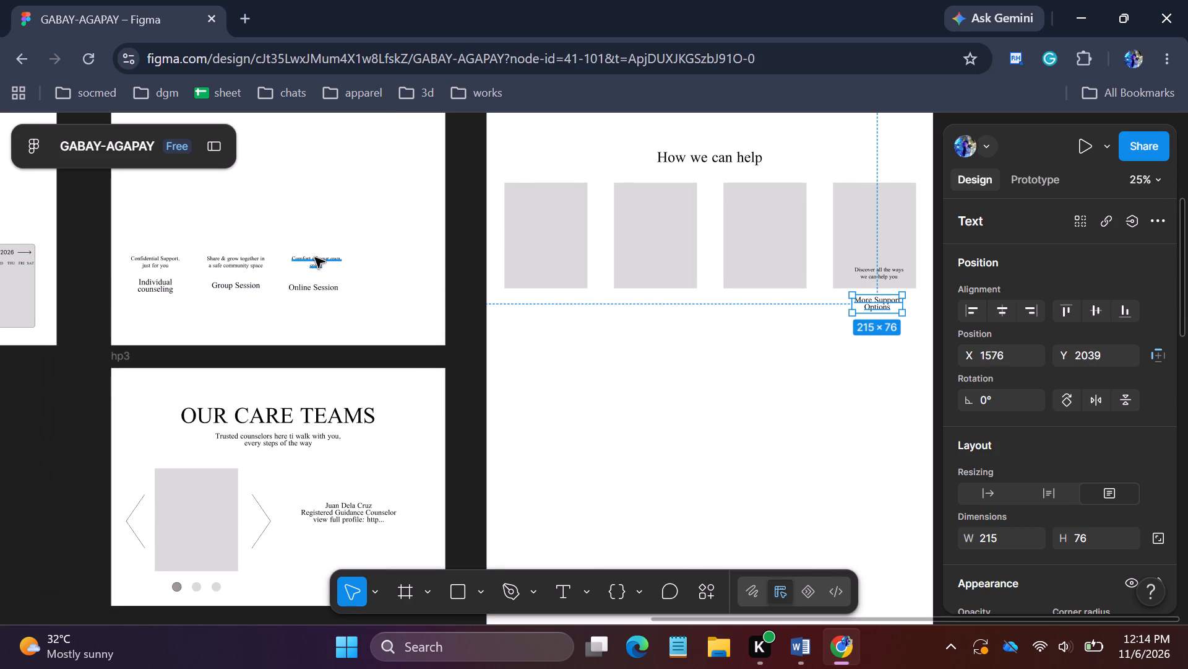
Move the "Comfort of your own space", "Share & grow together" and "Confidential Support" captions from hp2 onto the bottoms of the third, second and first cards.
drag(314, 261, 756, 271)
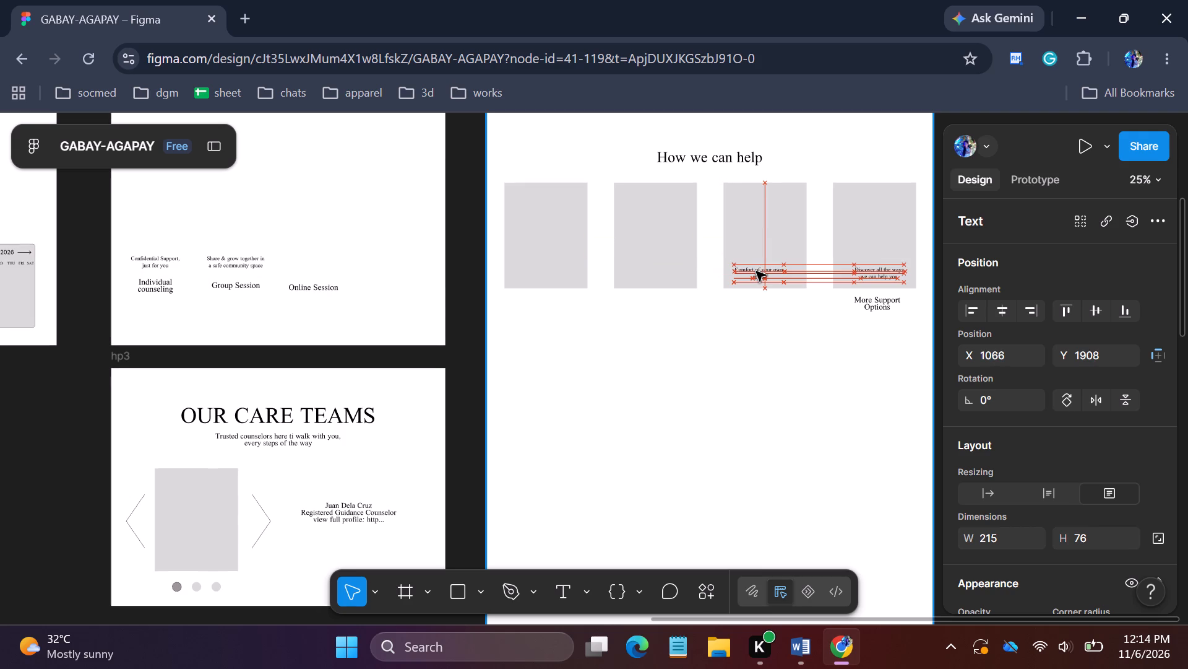
drag(756, 271, 761, 273)
drag(239, 265, 641, 269)
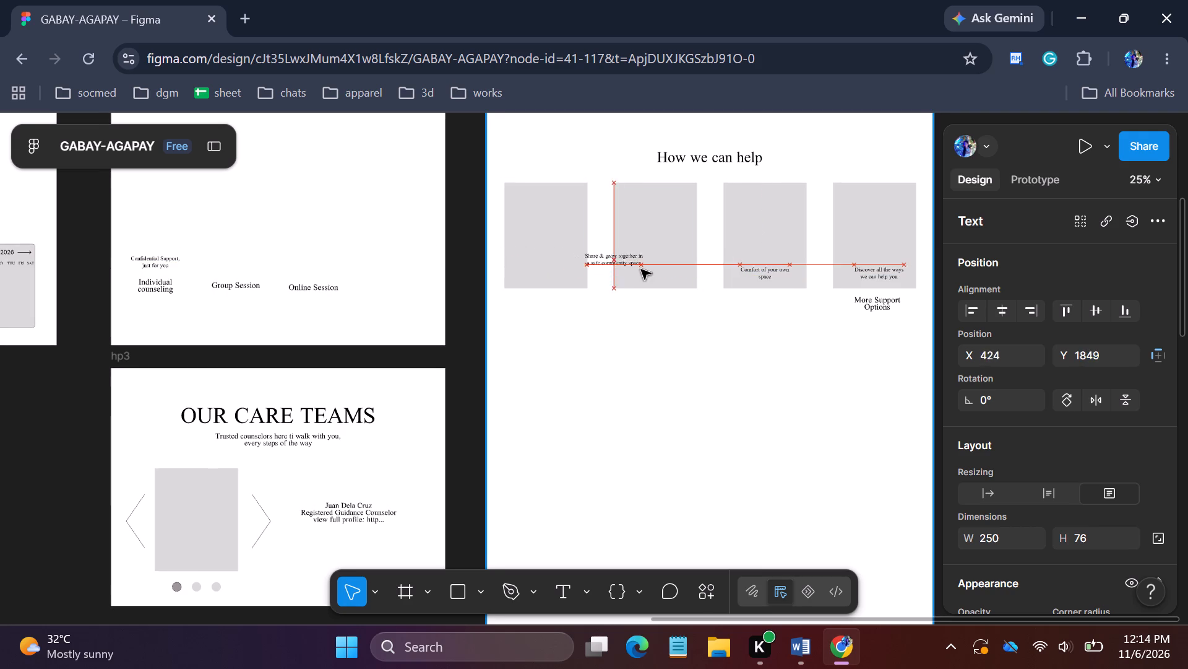
drag(641, 269, 660, 274)
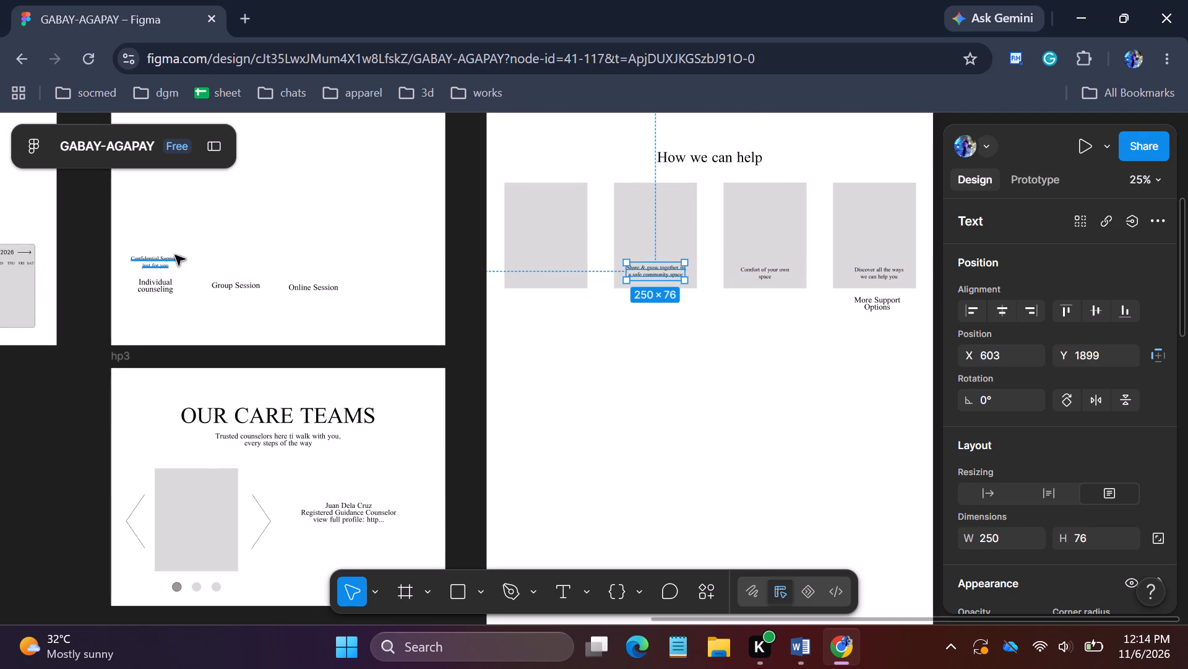
drag(158, 263, 556, 273)
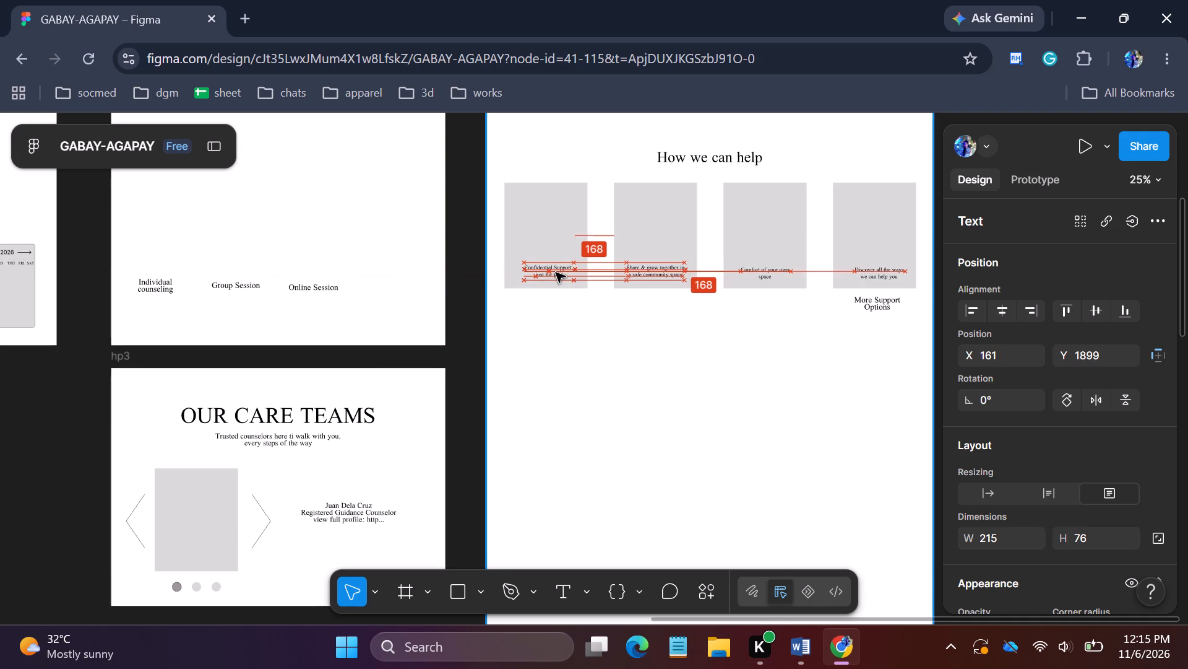
drag(556, 273, 549, 273)
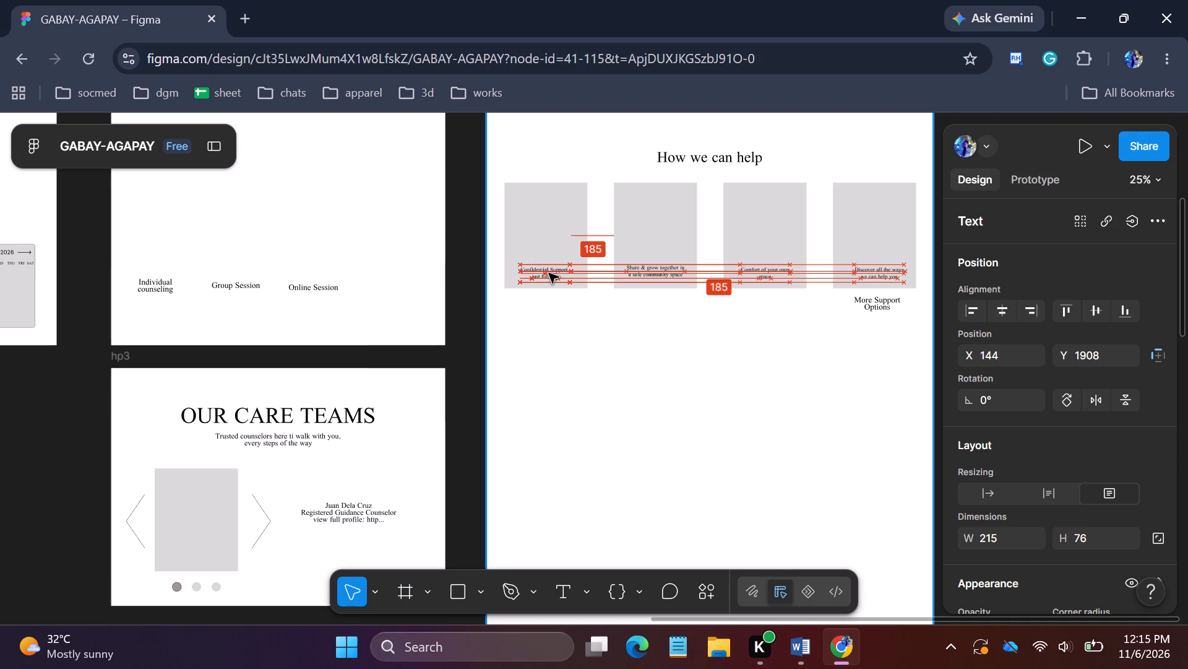
drag(549, 273, 550, 273)
Move the "Online Session", "Group Session" and "Individual counseling" titles from hp2 below the third, second and first cards, all at Y 2039.
drag(312, 288, 673, 301)
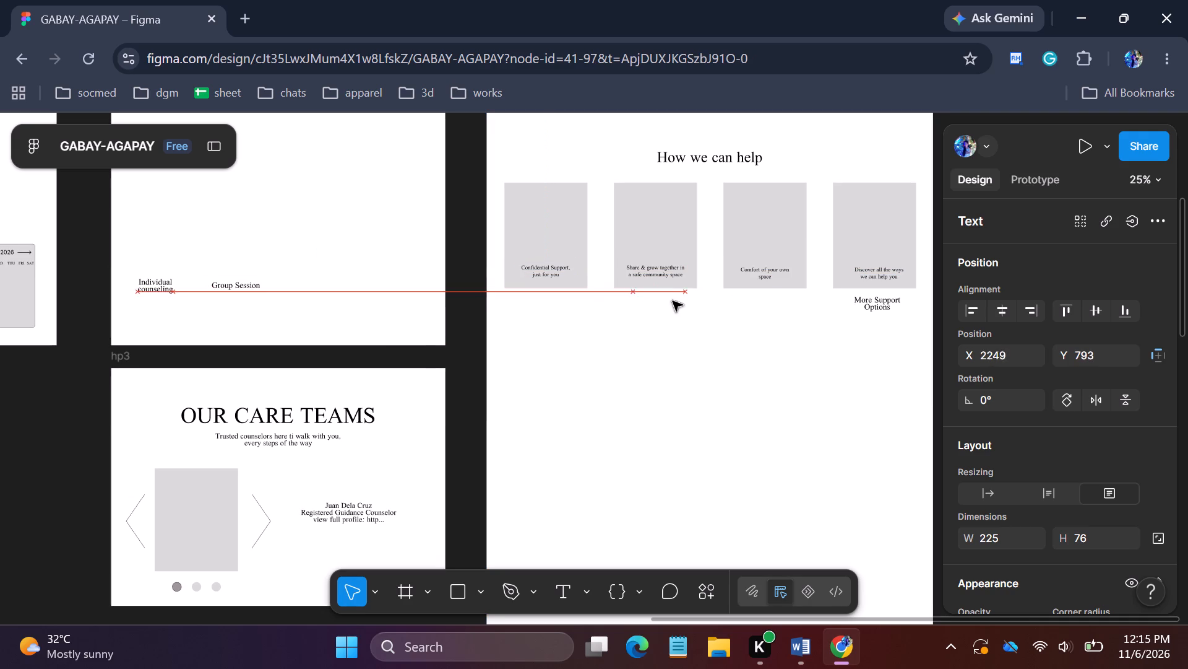
drag(673, 301, 760, 304)
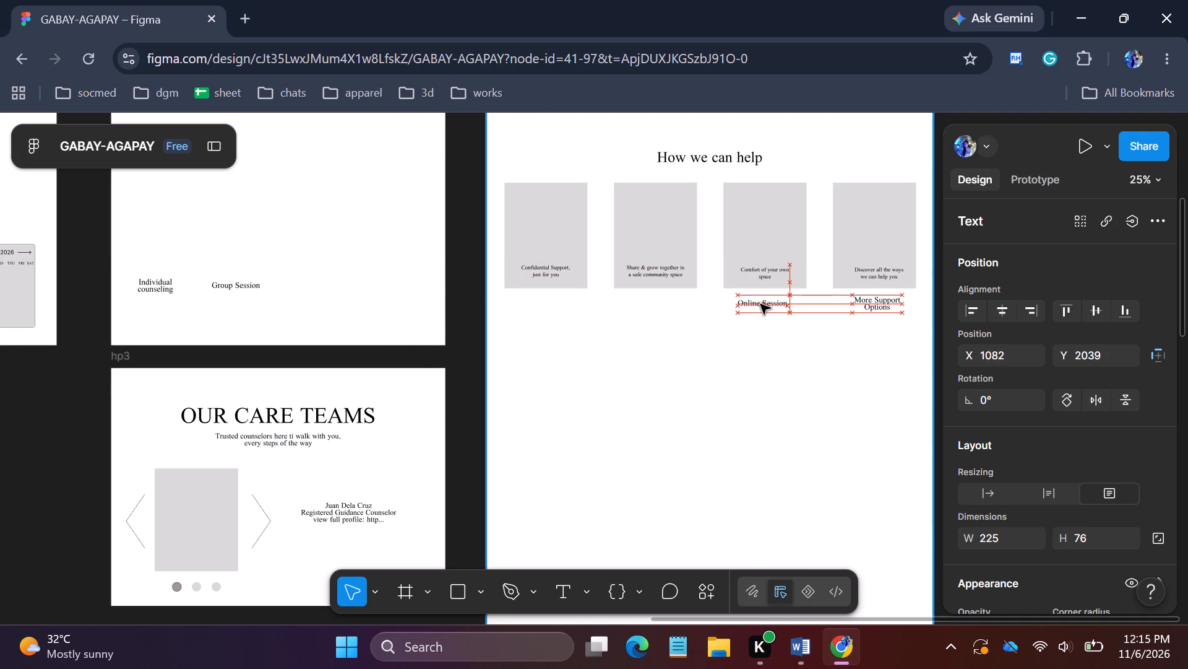
drag(760, 304, 762, 304)
drag(228, 284, 643, 299)
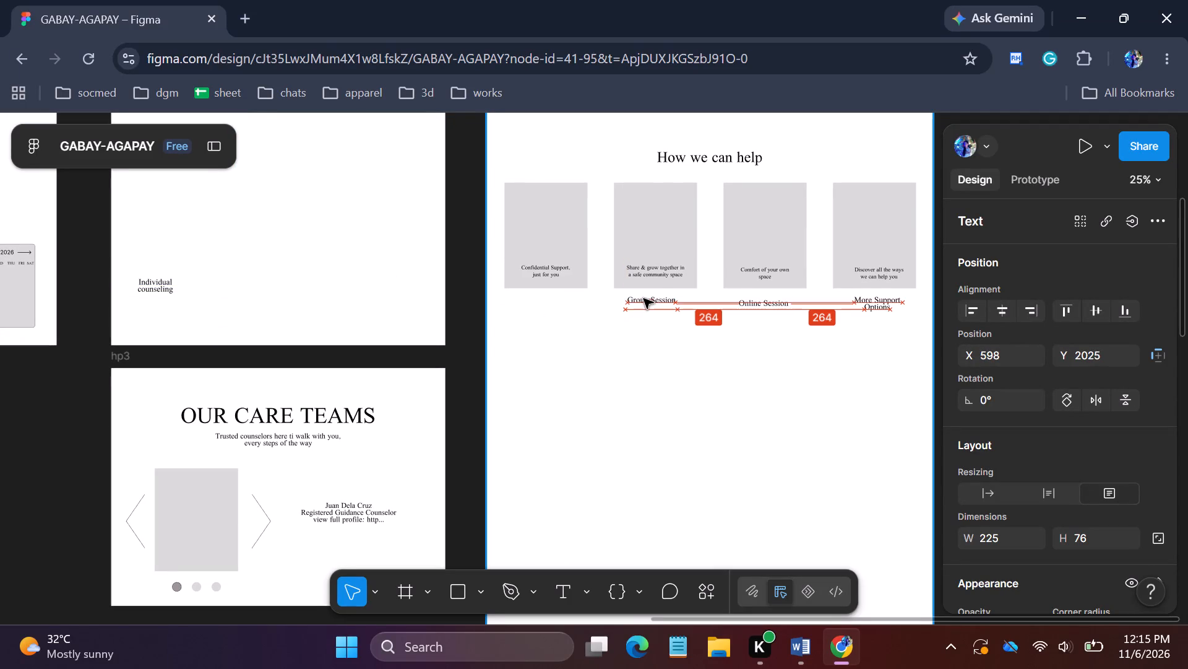
drag(643, 299, 645, 301)
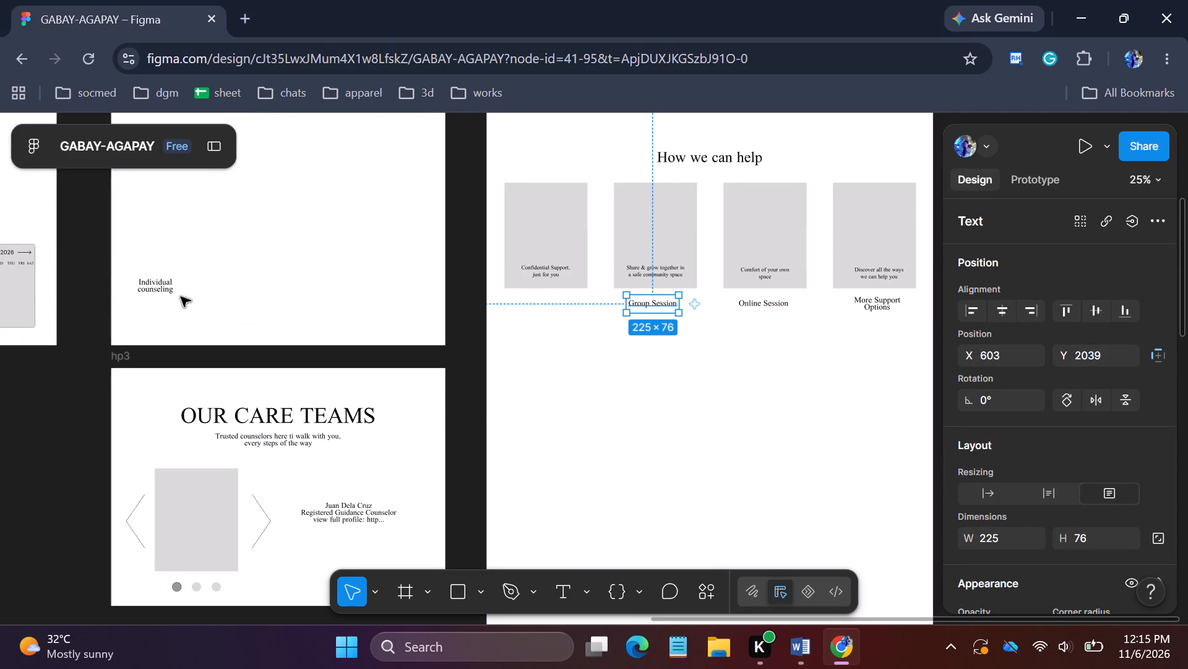
drag(151, 285, 540, 313)
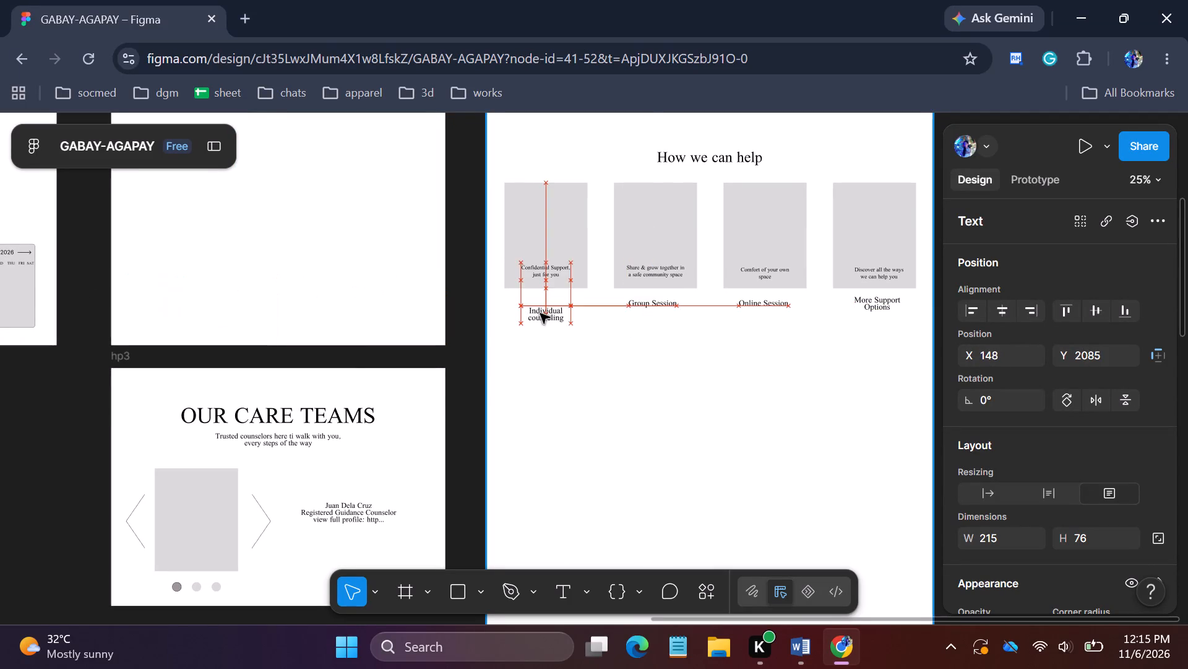
drag(540, 313, 538, 302)
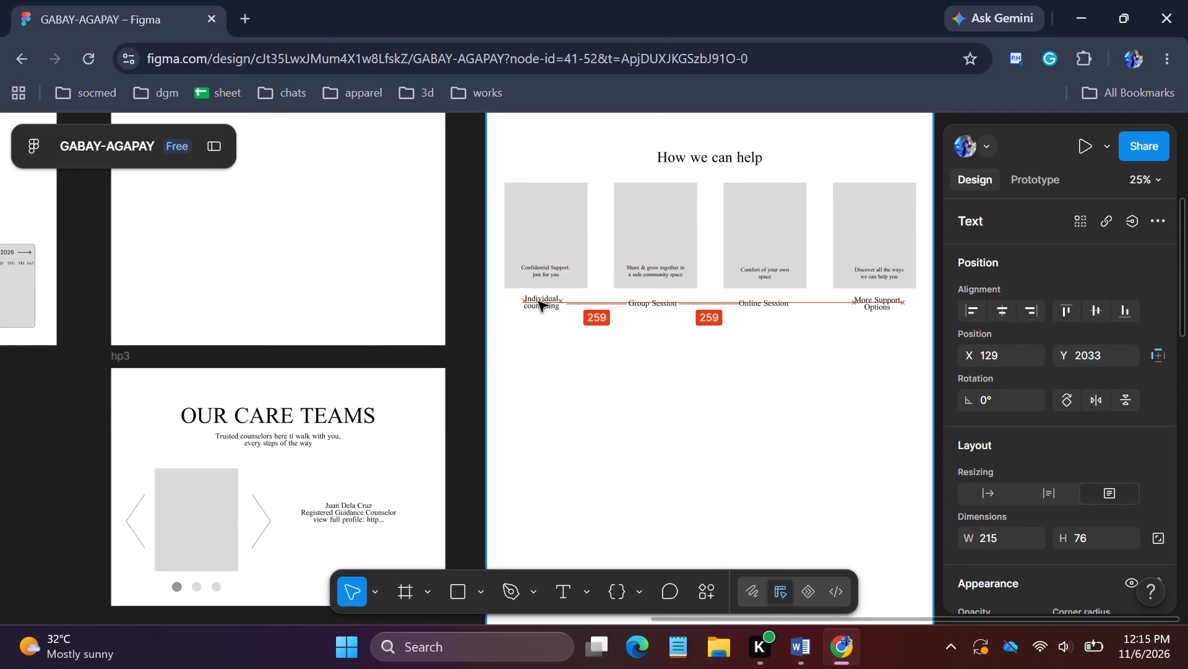
drag(538, 302, 539, 304)
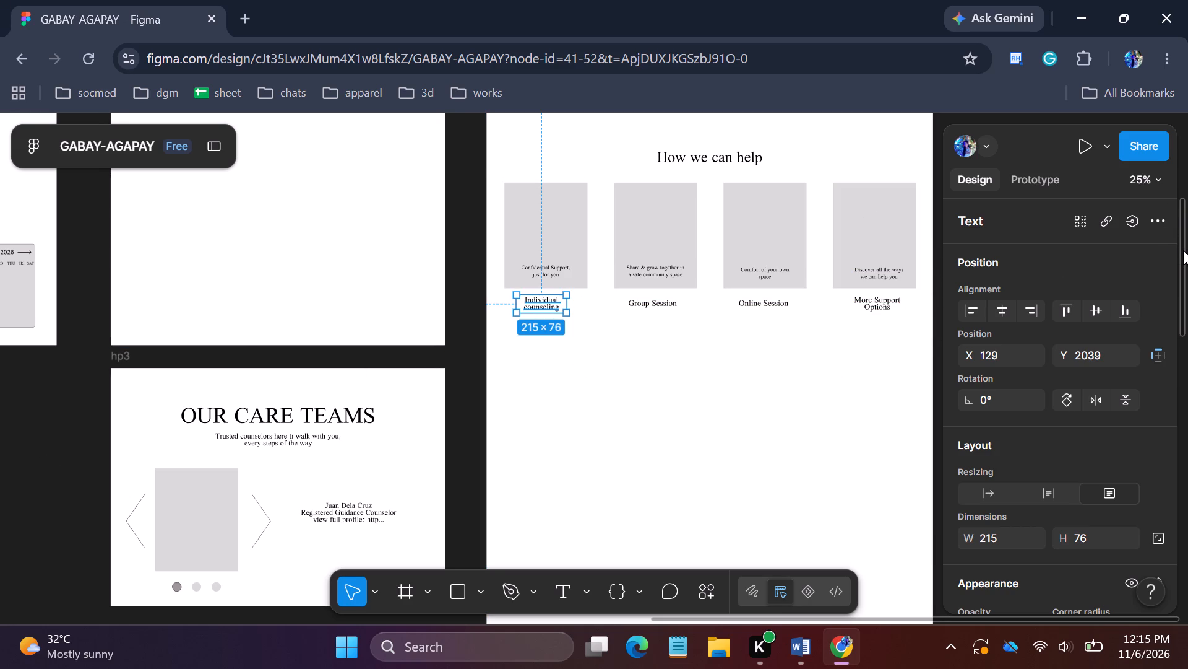
Move the "OUR CARE TEAMS" content from hp3 into the Desktop - 1 frame, below the service cards.
drag(1183, 250, 1181, 313)
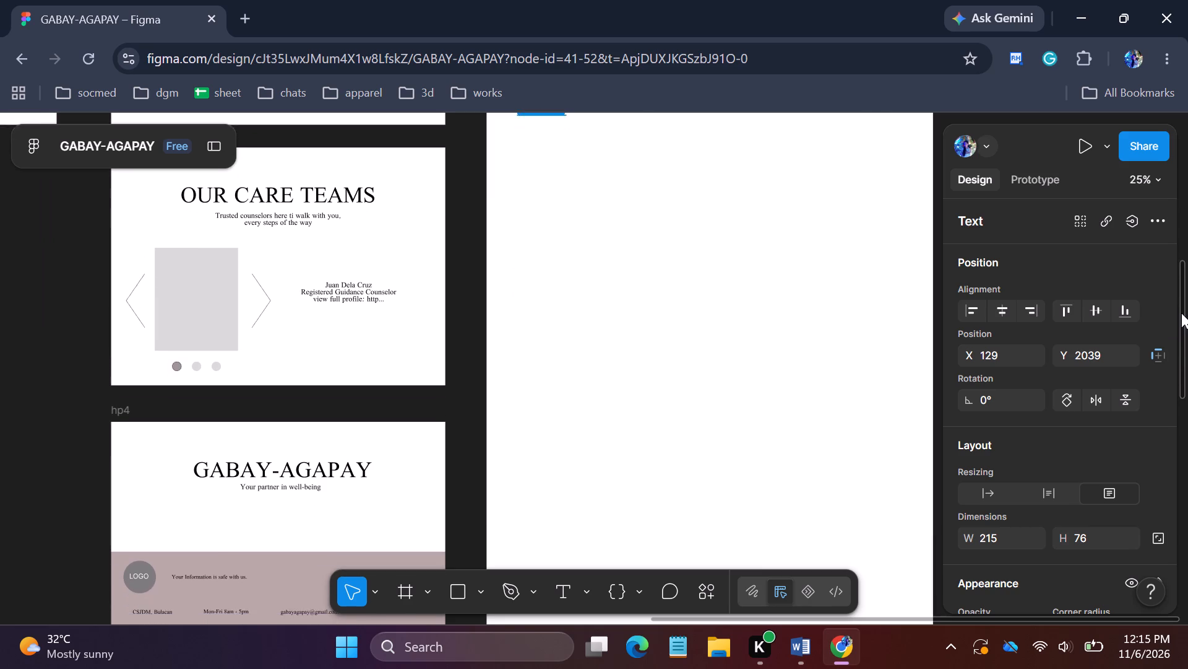
drag(1181, 313, 1180, 302)
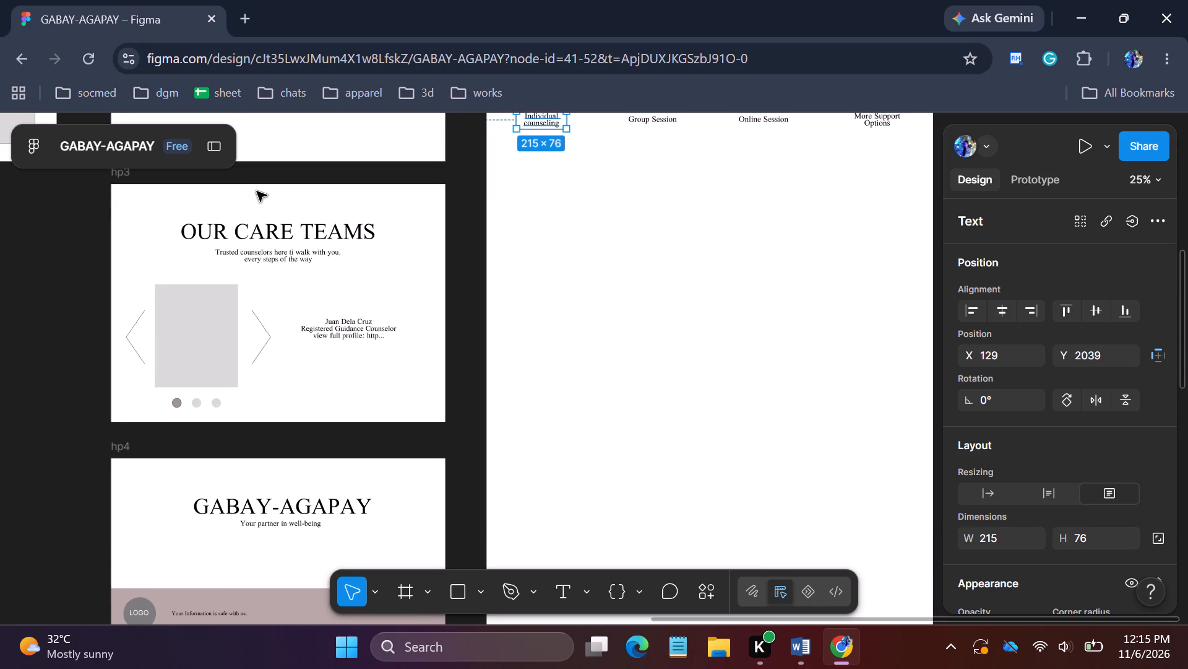
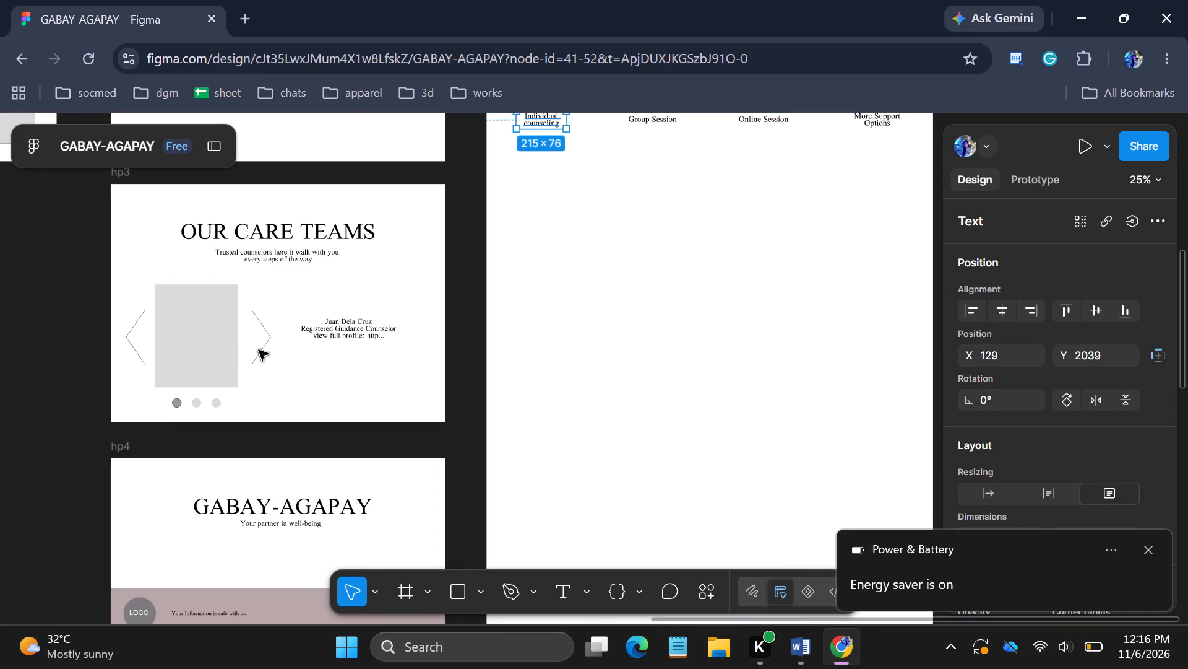
Move the "OUR CARE TEAMS" heading and its "Trusted counselors" subtitle from hp3 into Desktop - 1, horizontally centered below the service cards.
click(233, 229)
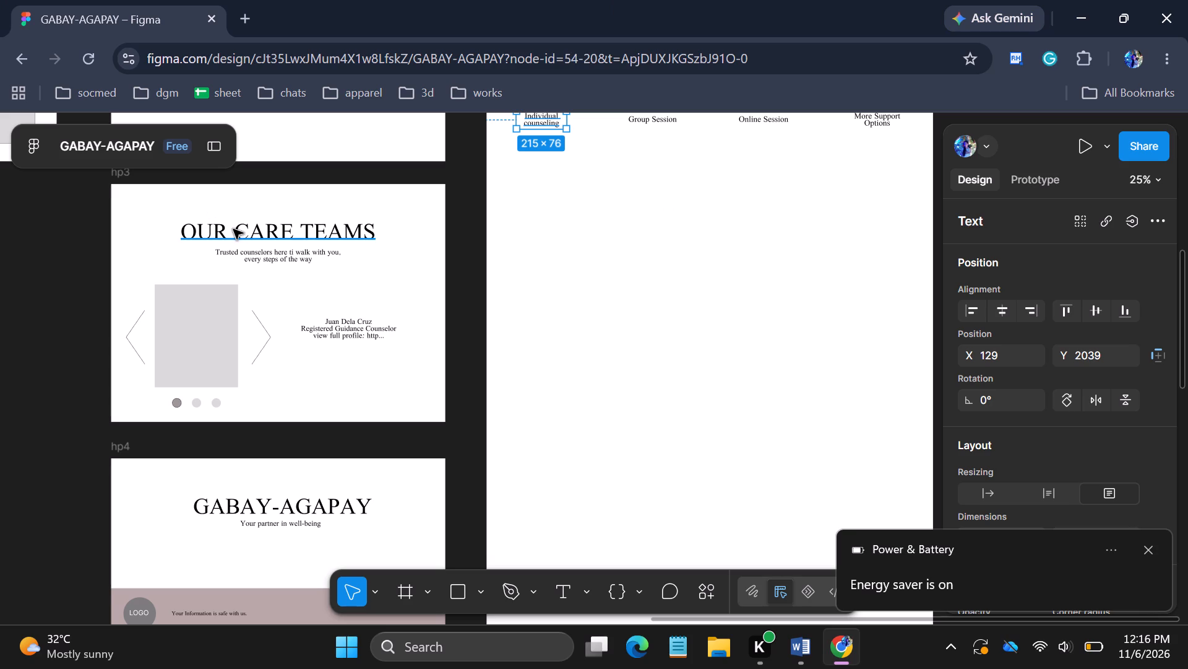
drag(238, 229, 690, 217)
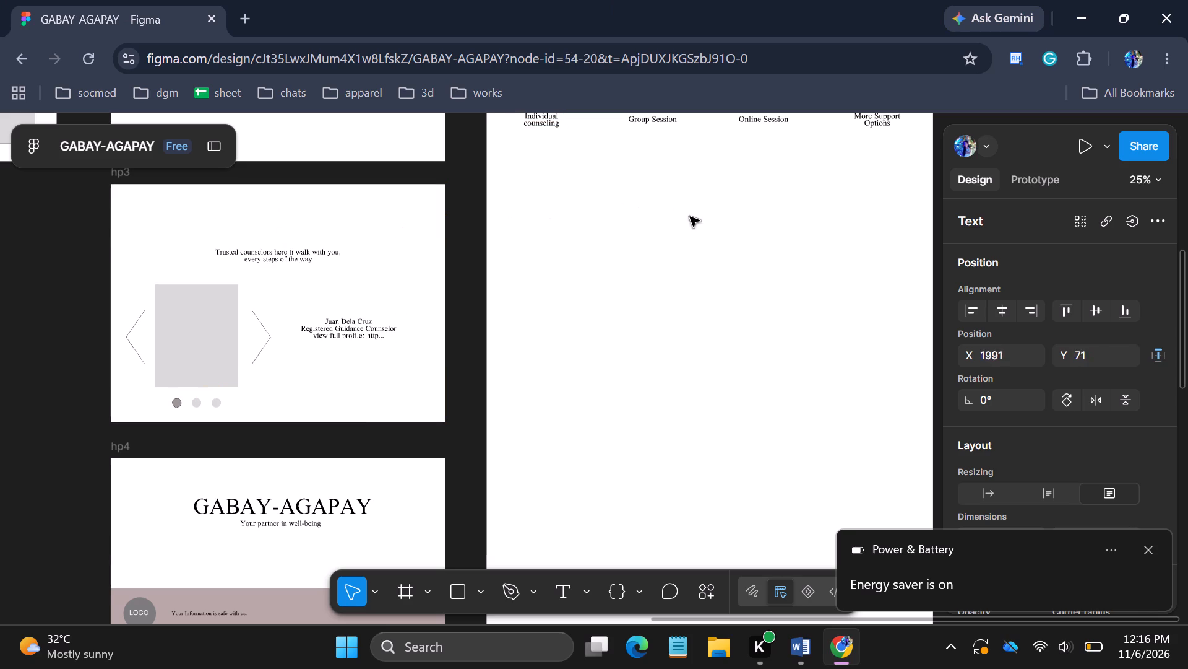
drag(690, 217, 673, 217)
drag(284, 258, 587, 258)
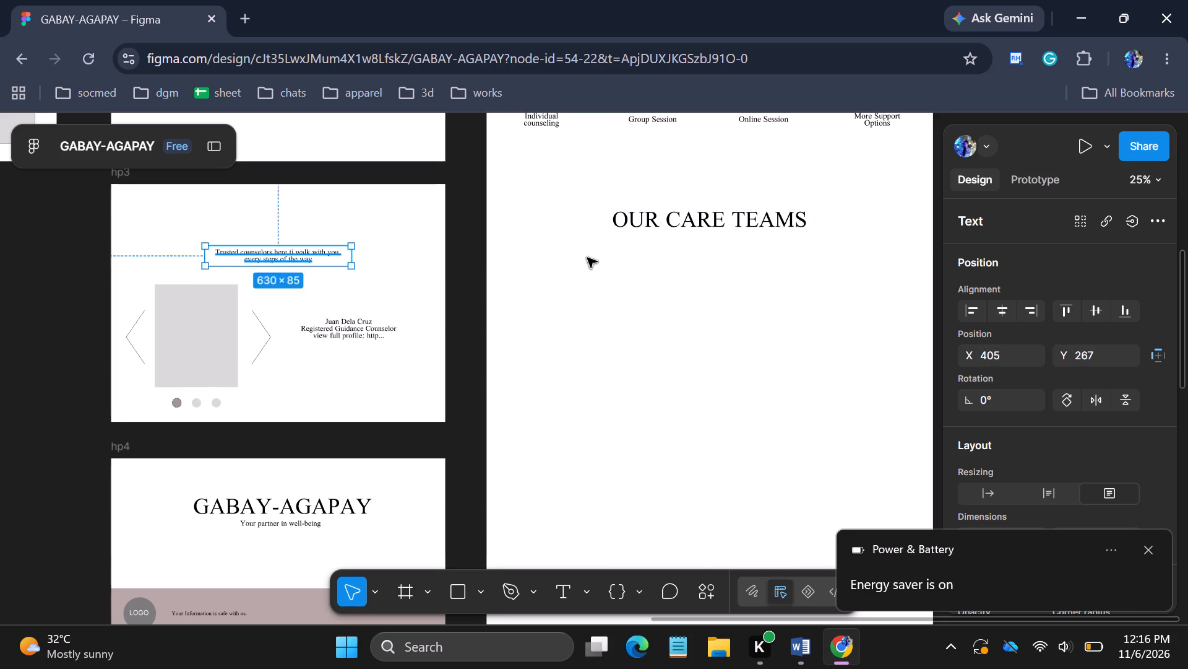
drag(587, 258, 720, 254)
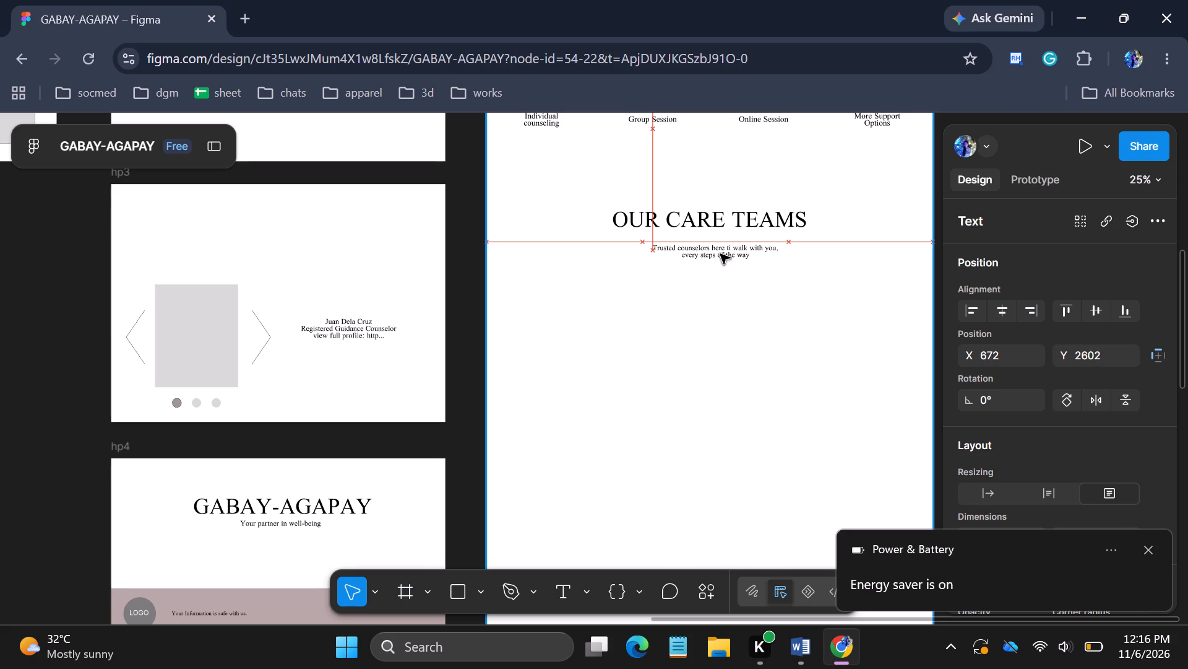
drag(720, 254, 720, 257)
Move the counselor details text and the grey photo placeholder from hp3 below the subtitle, with the placeholder at X 290, Y 2805.
drag(348, 331, 823, 333)
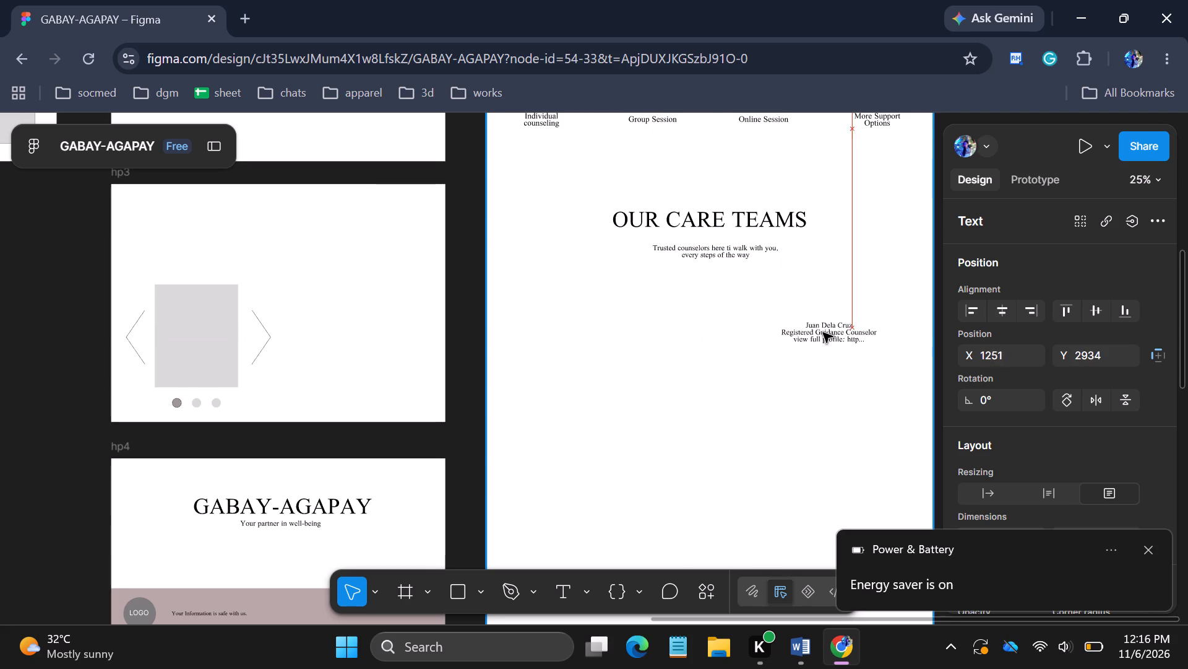
drag(823, 333, 812, 333)
drag(214, 336, 497, 344)
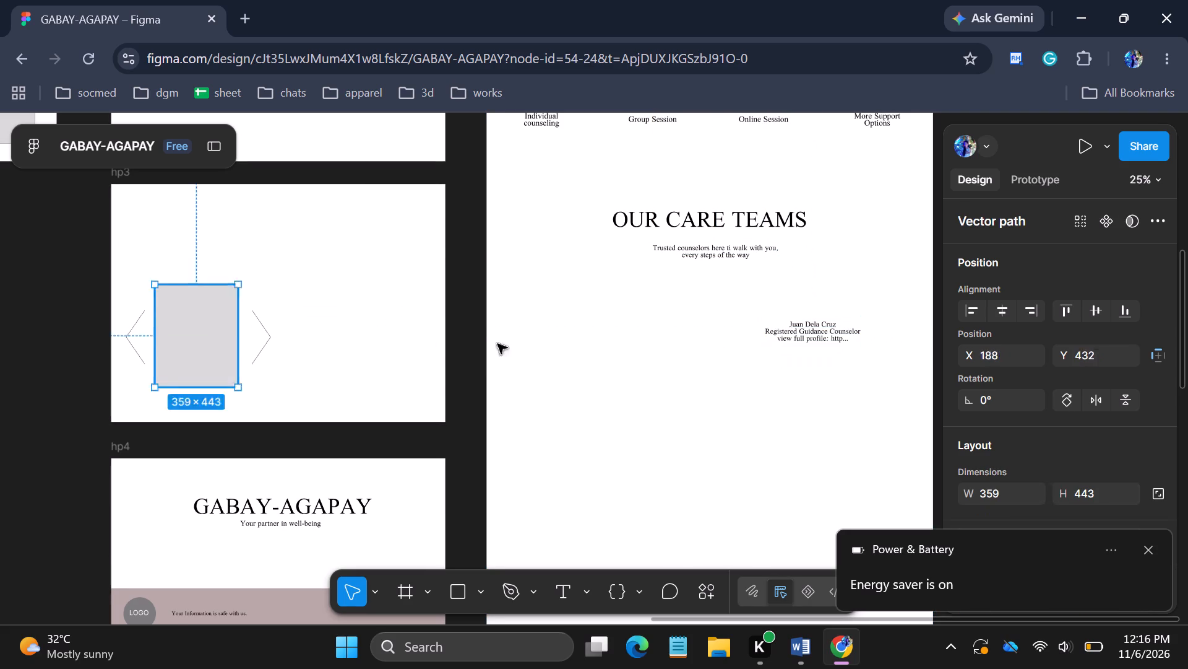
drag(497, 344, 608, 339)
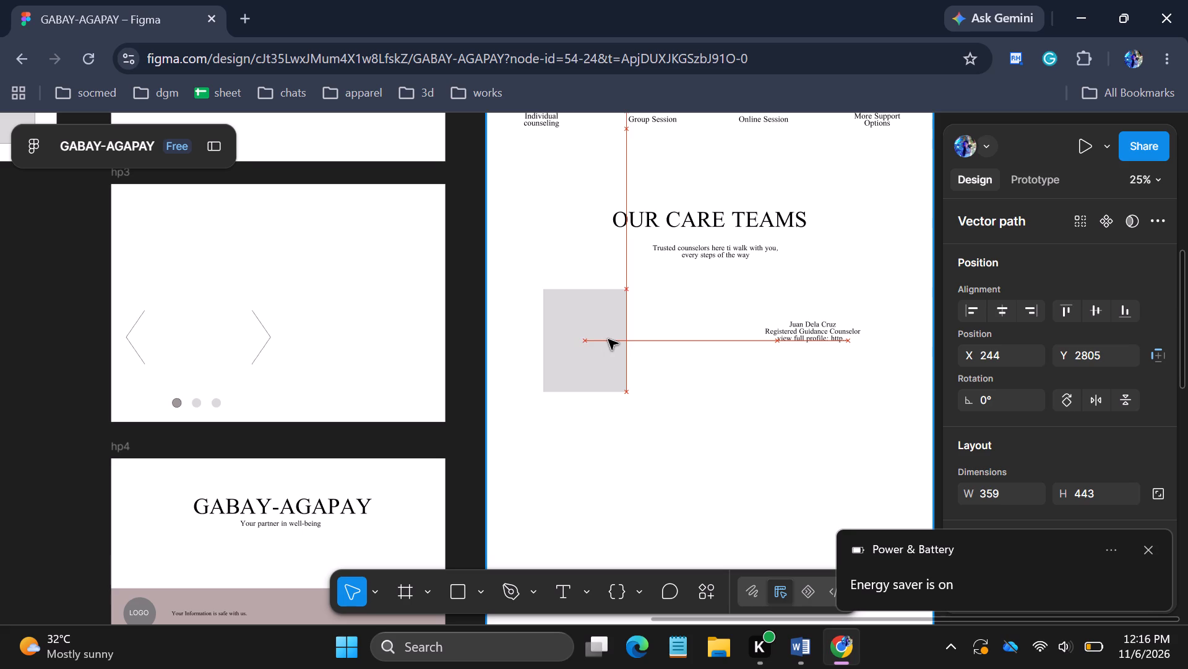
drag(608, 339, 613, 339)
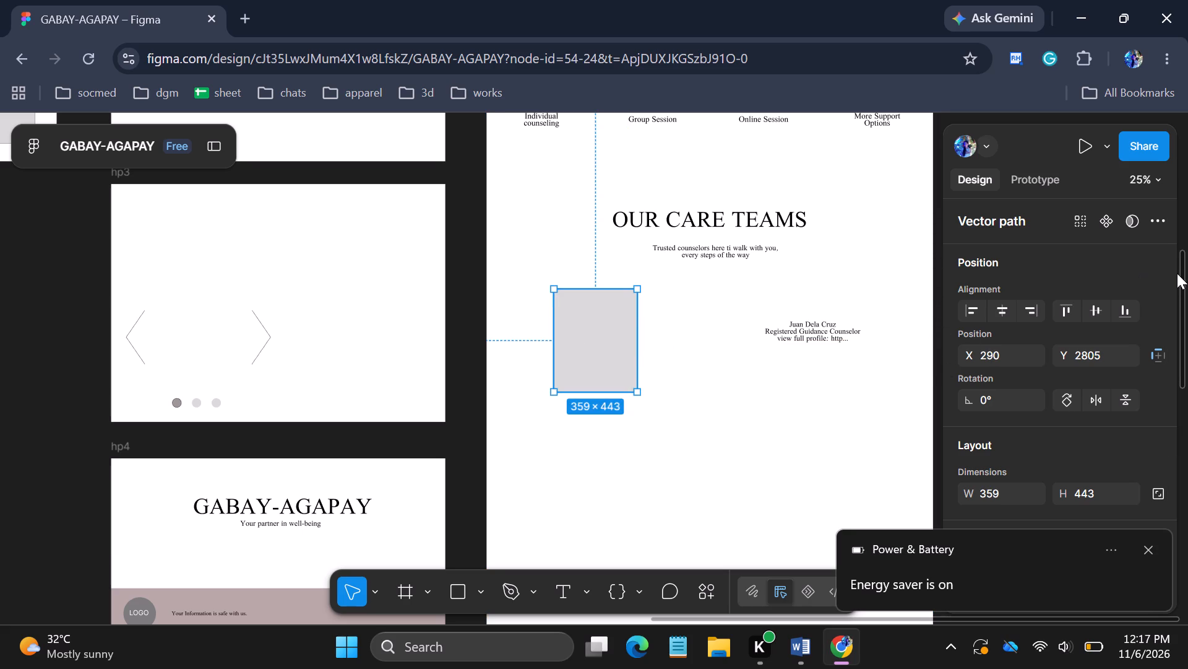
Duplicate the "Group Session" card rectangle and place the copy between the photo placeholder and the counselor details, at X 736, Y 2799.
drag(1184, 282, 1184, 237)
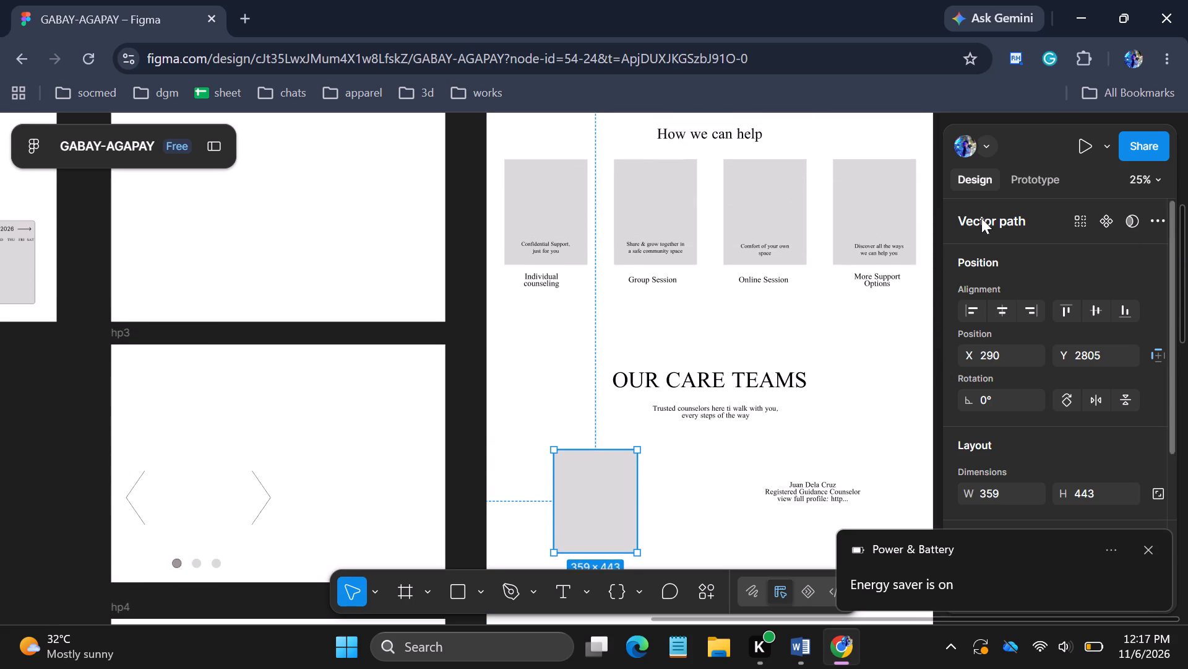
click(673, 215)
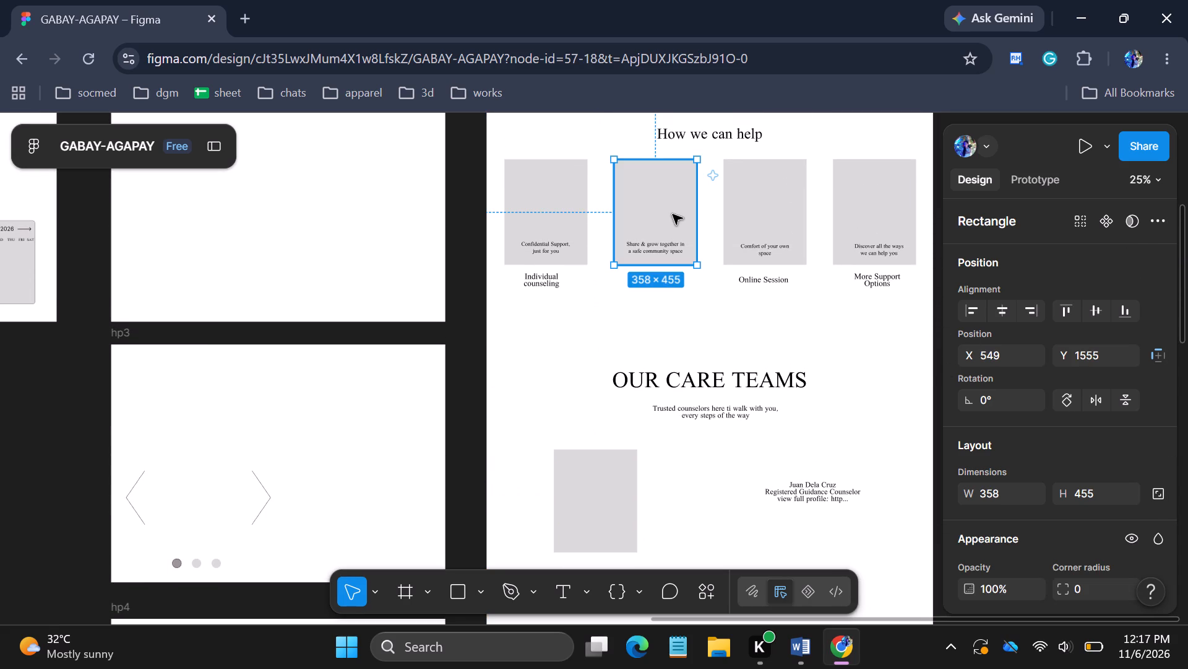
key(ctrl+c)
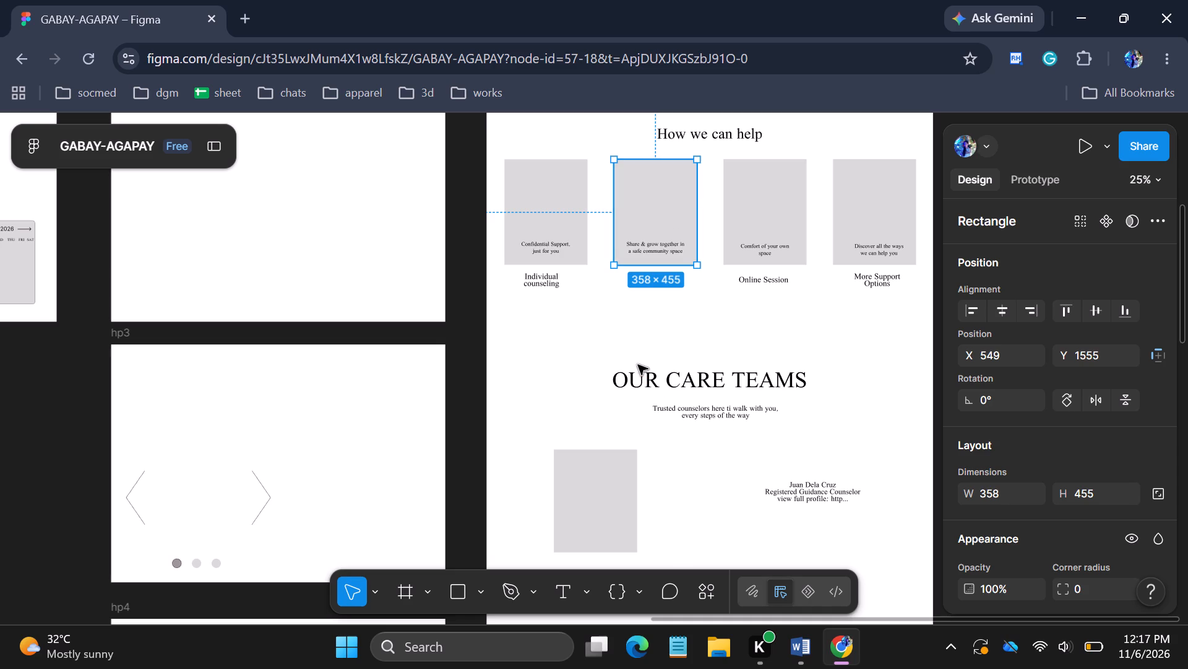
key(ctrl+v)
click(655, 209)
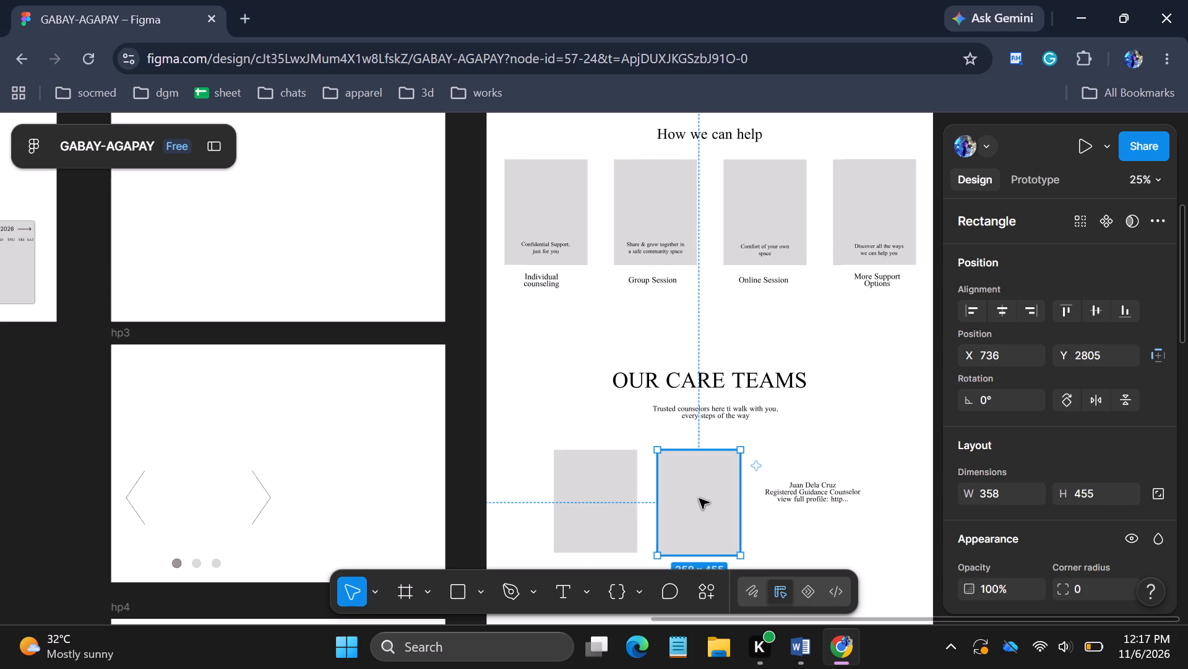
click(699, 499)
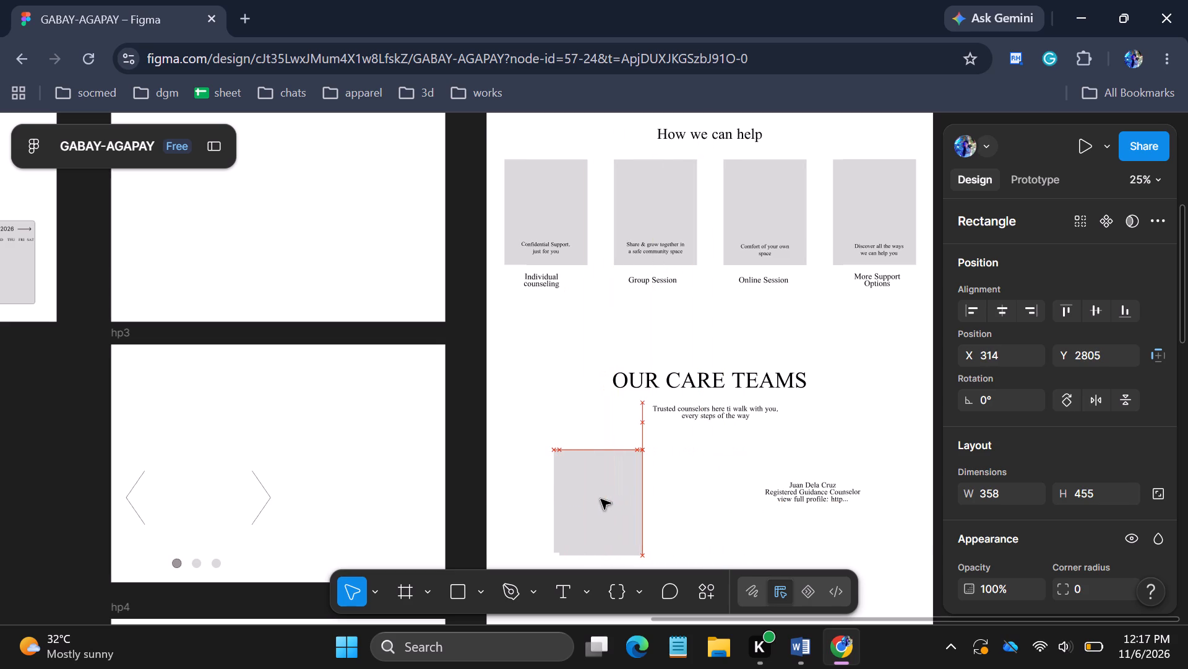
click(572, 494)
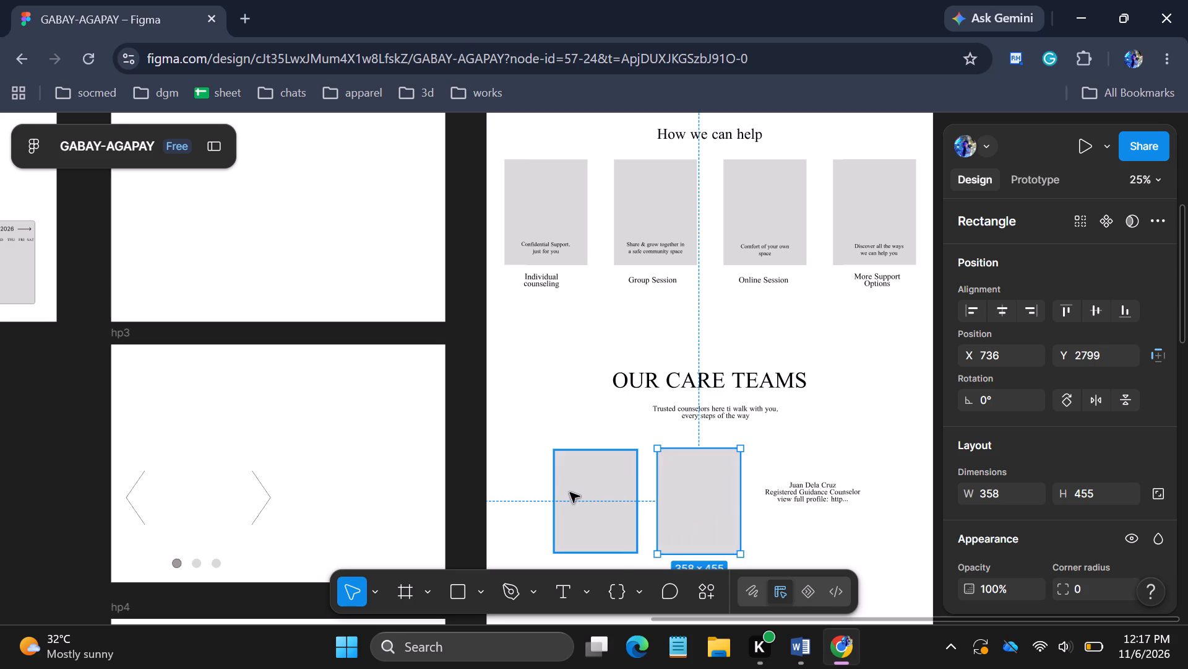
click(826, 439)
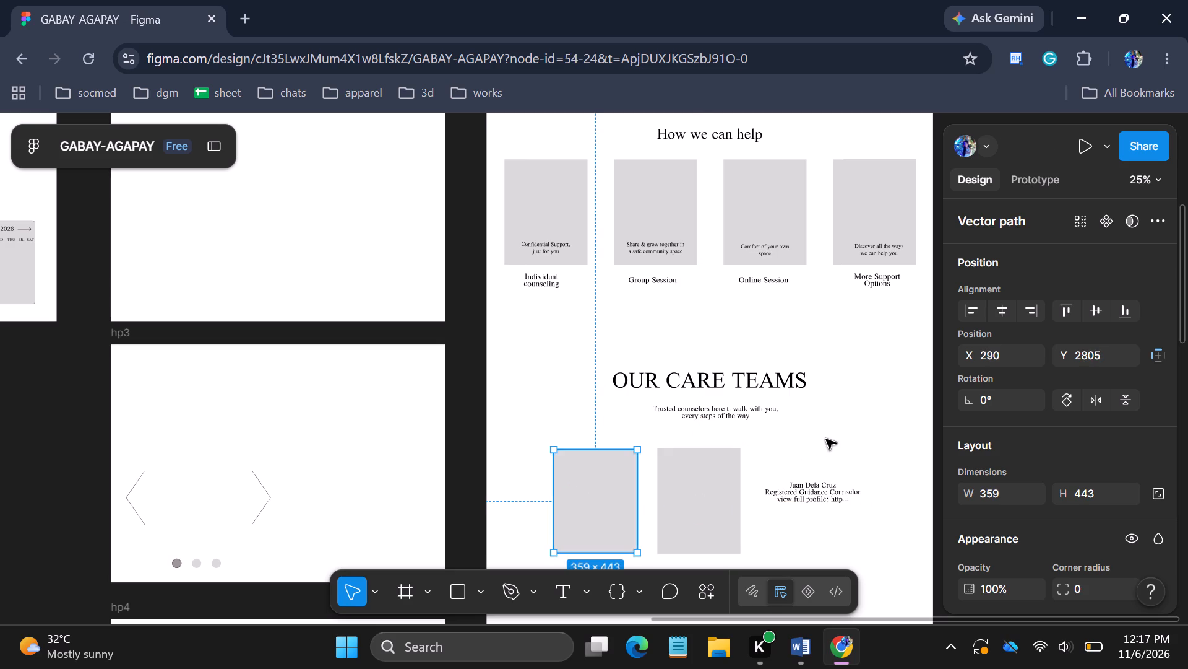
Delete the old grey photo placeholder and put the copied rectangle in its place, at X 294, Y 2769.
click(598, 478)
key(Delete)
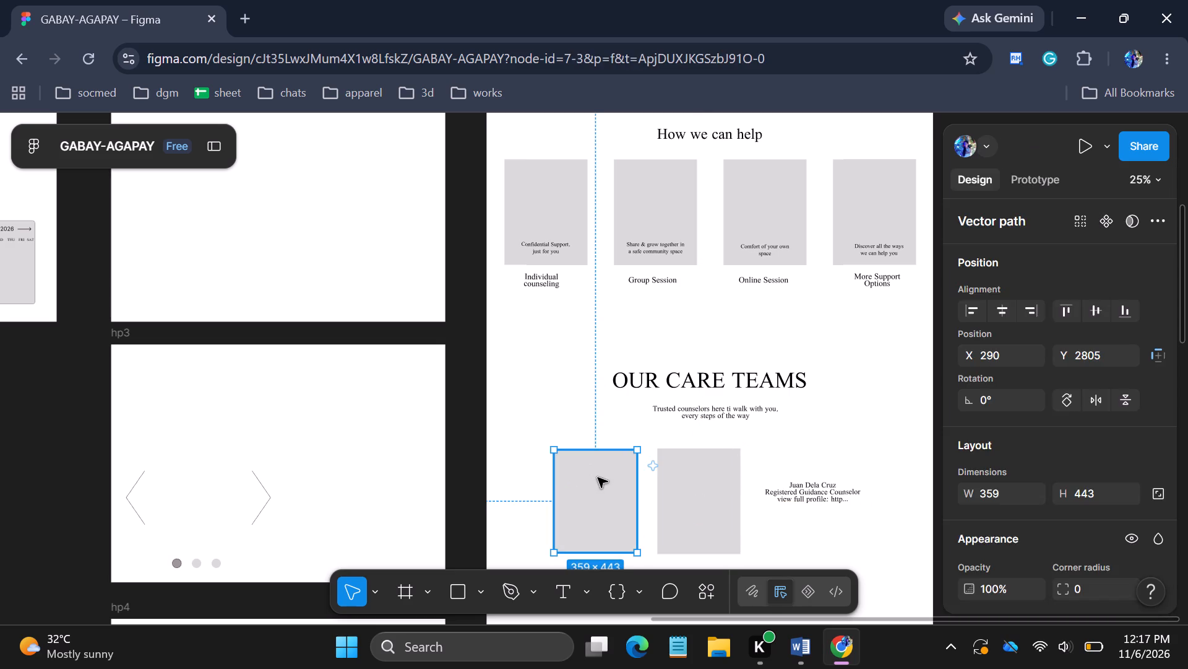
drag(691, 479, 590, 472)
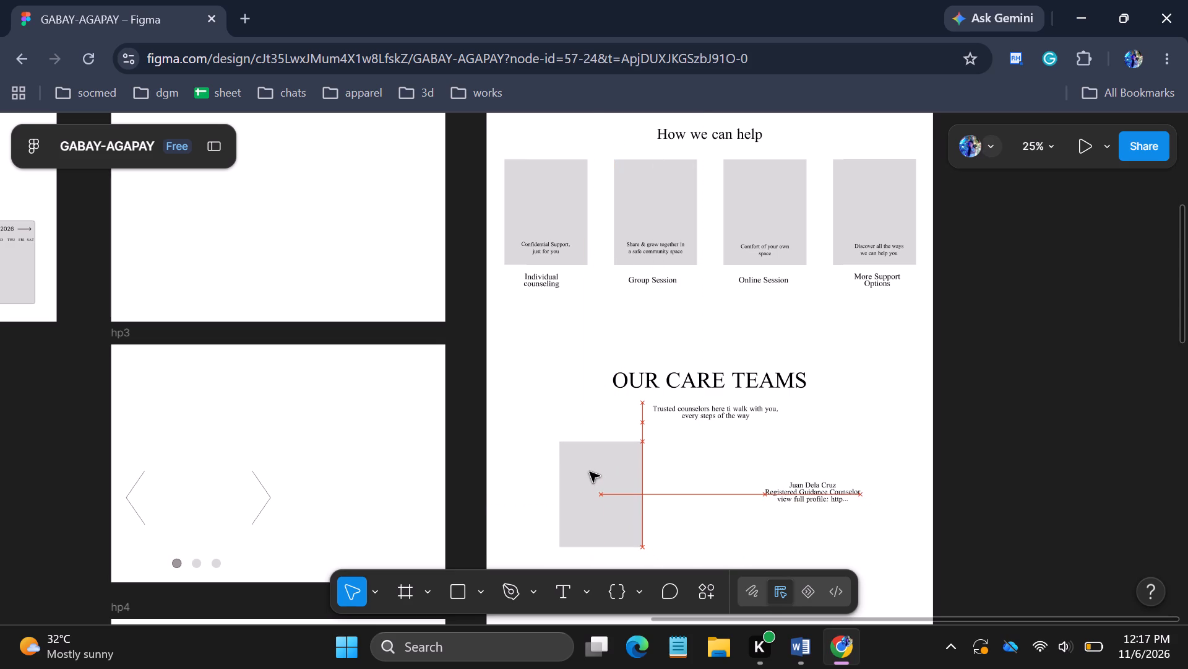
drag(590, 472, 590, 474)
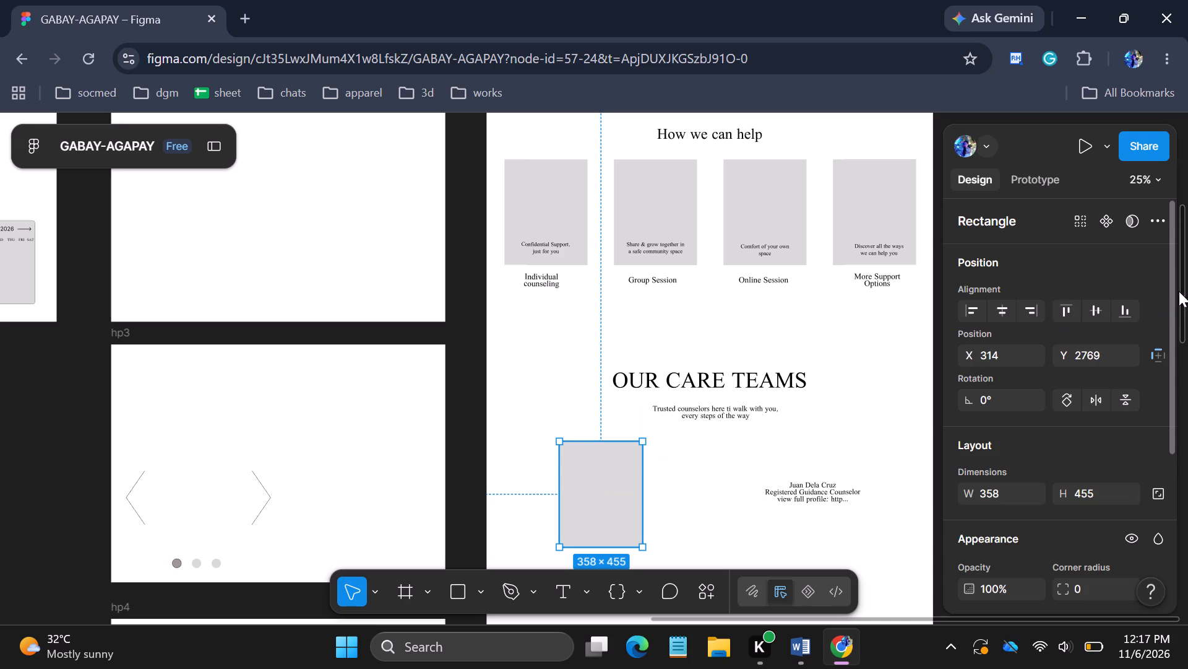
drag(1181, 291, 1187, 336)
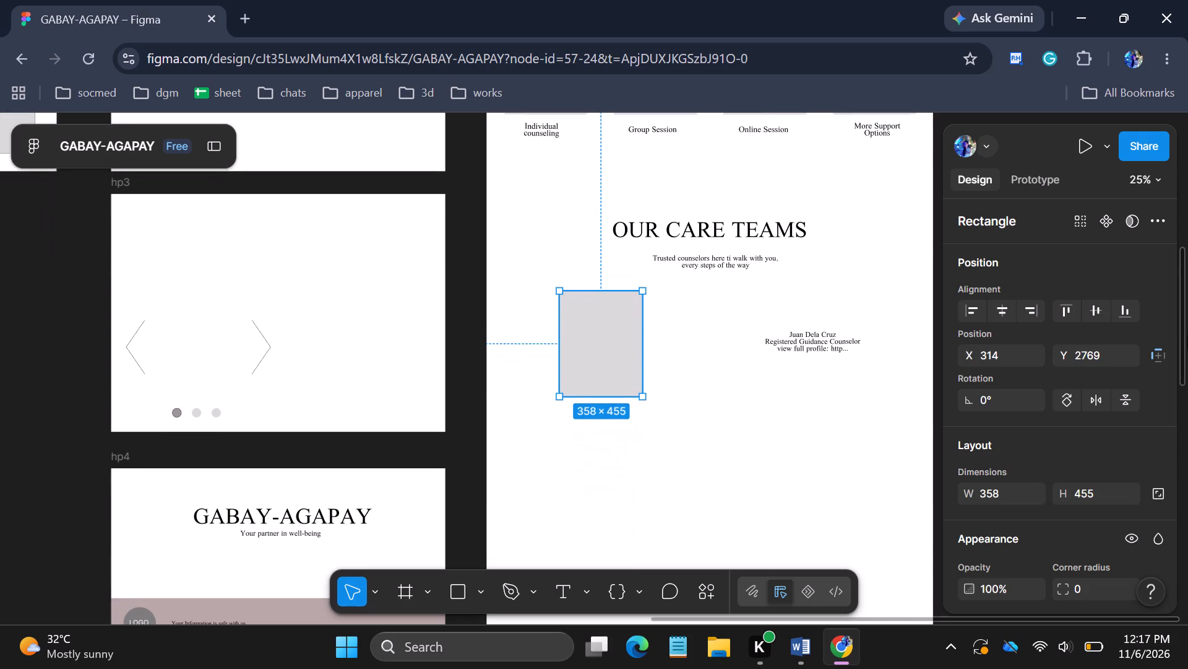
drag(1187, 336, 1187, 342)
click(605, 314)
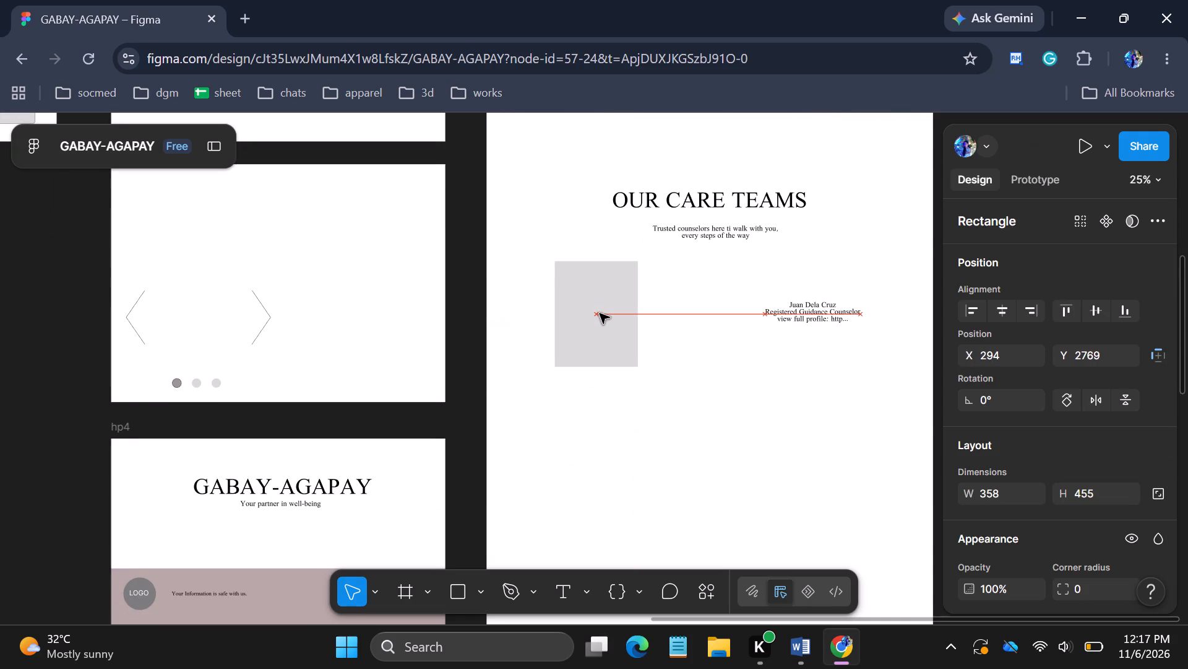
Group the two lines that form the right-pointing arrow in hp3.
click(260, 300)
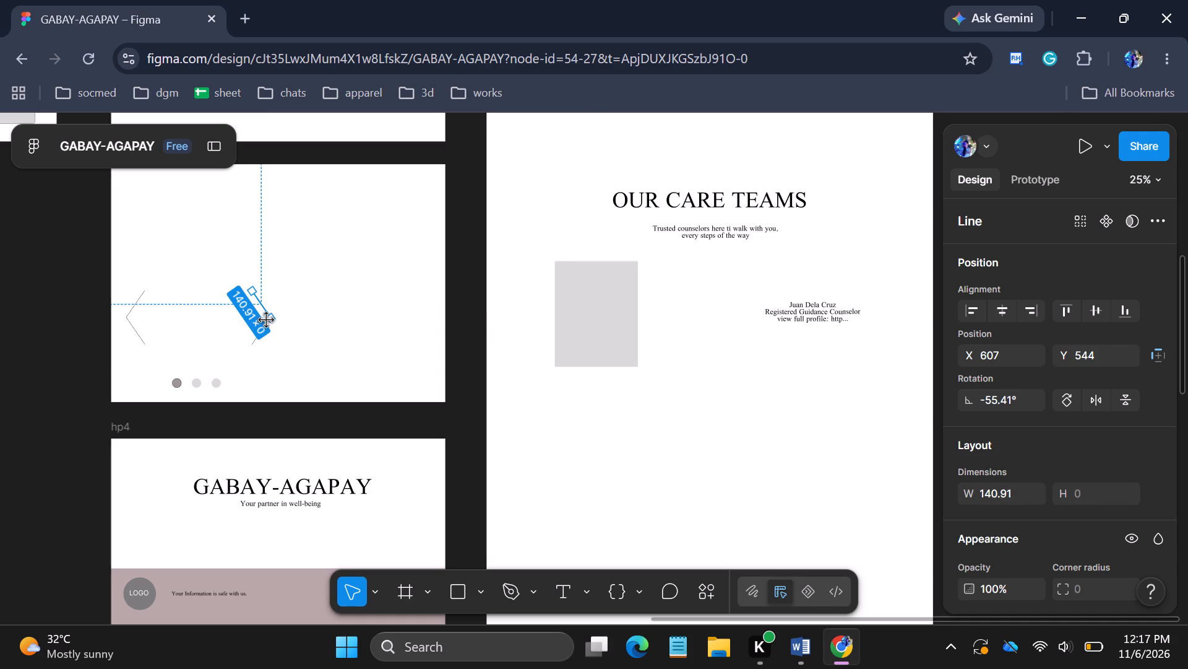
shift+click(252, 341)
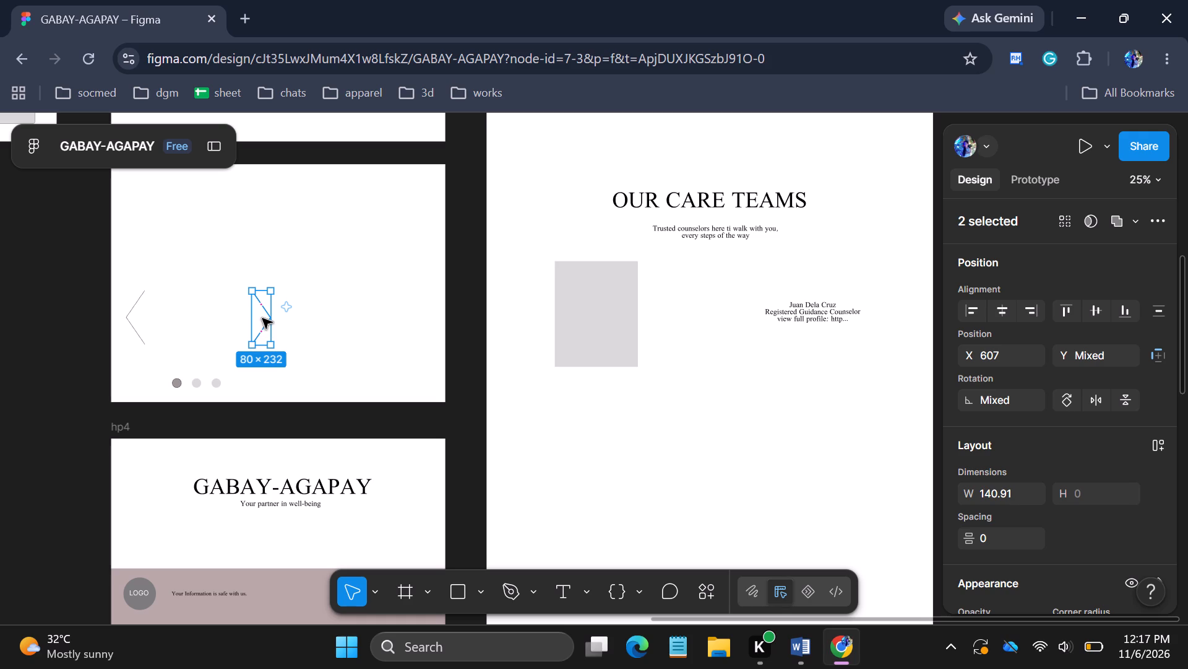
right_click(262, 318)
right_click(262, 318)
right_click(263, 318)
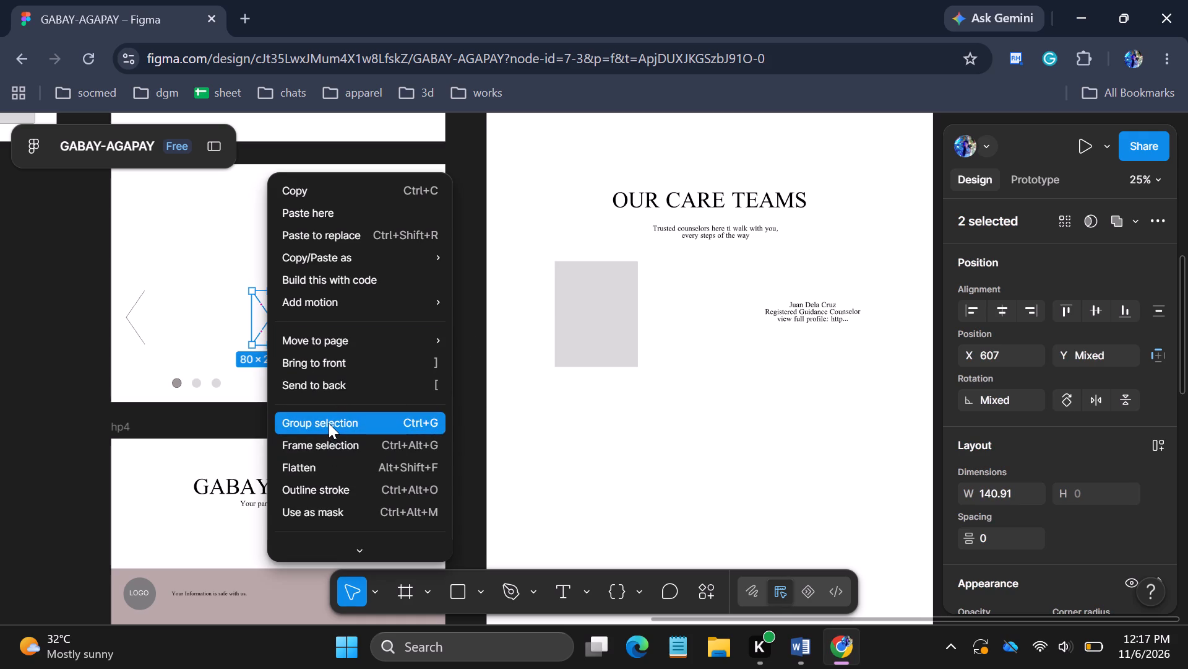
click(329, 423)
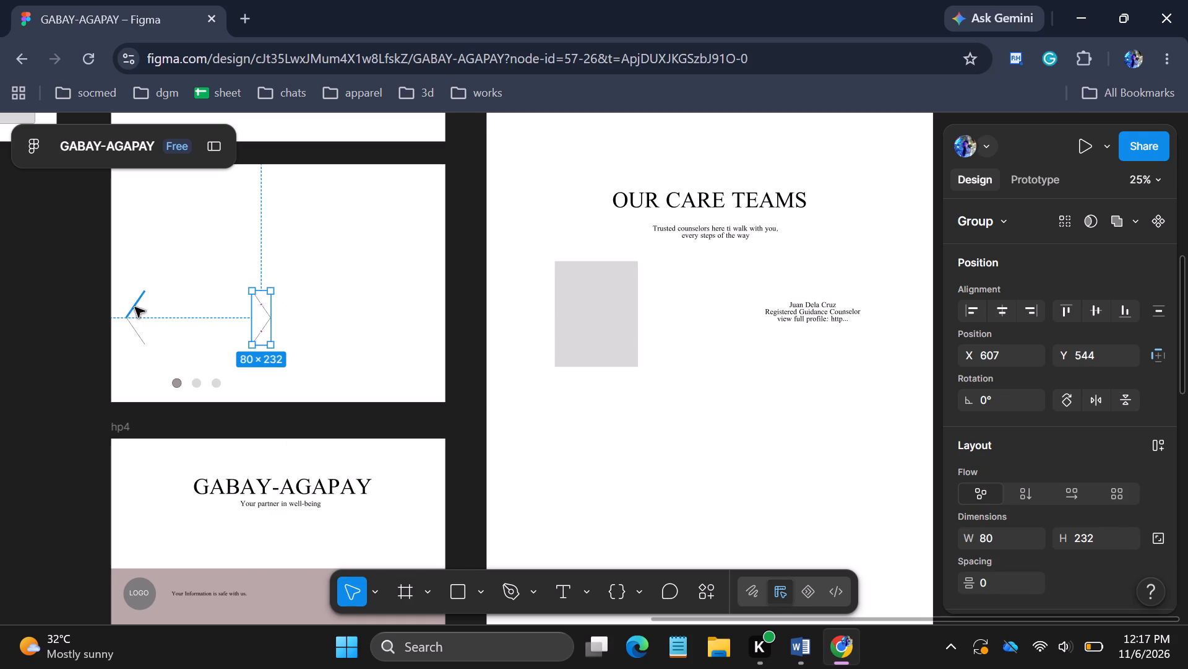
Group the two lines that form the left-pointing arrow in hp3.
click(135, 307)
shift+click(145, 343)
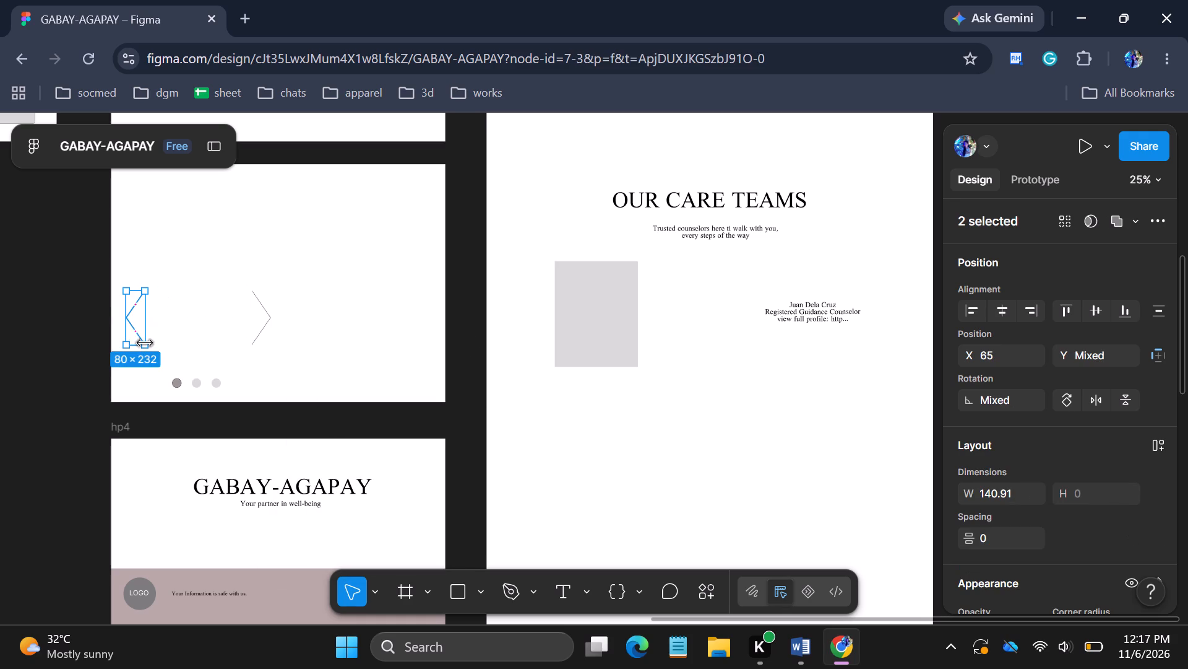
right_click(139, 325)
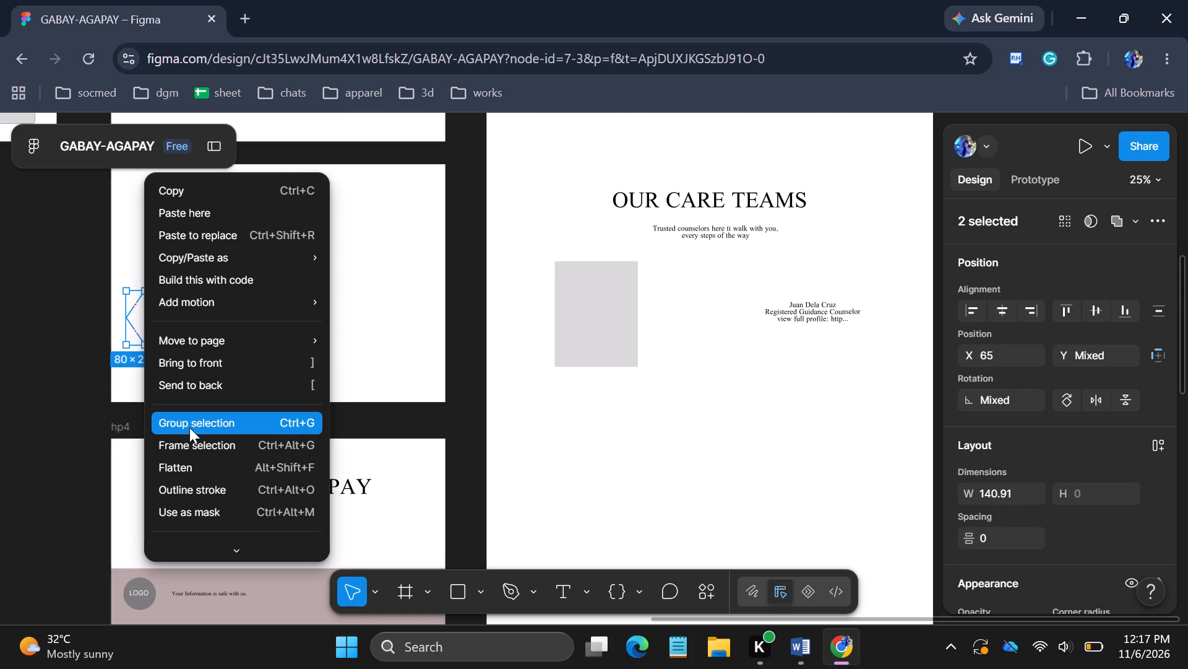
click(191, 426)
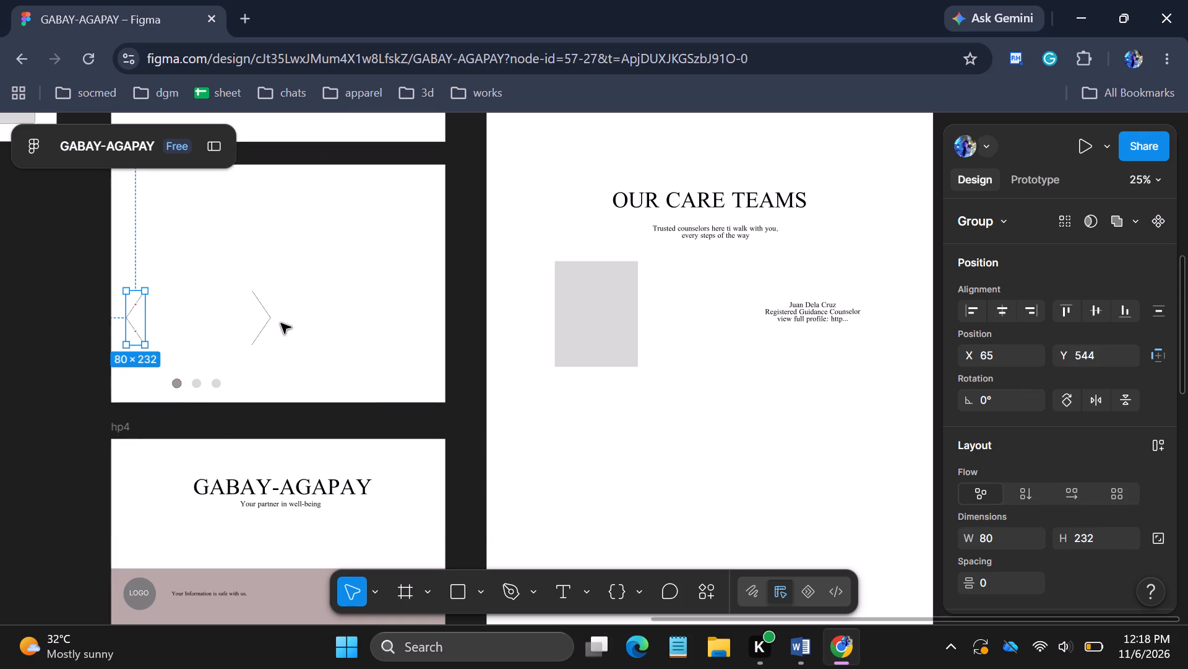
Move the grouped right-pointing arrow from hp3 into Desktop - 1, just to the right of the photo placeholder.
drag(262, 313, 691, 321)
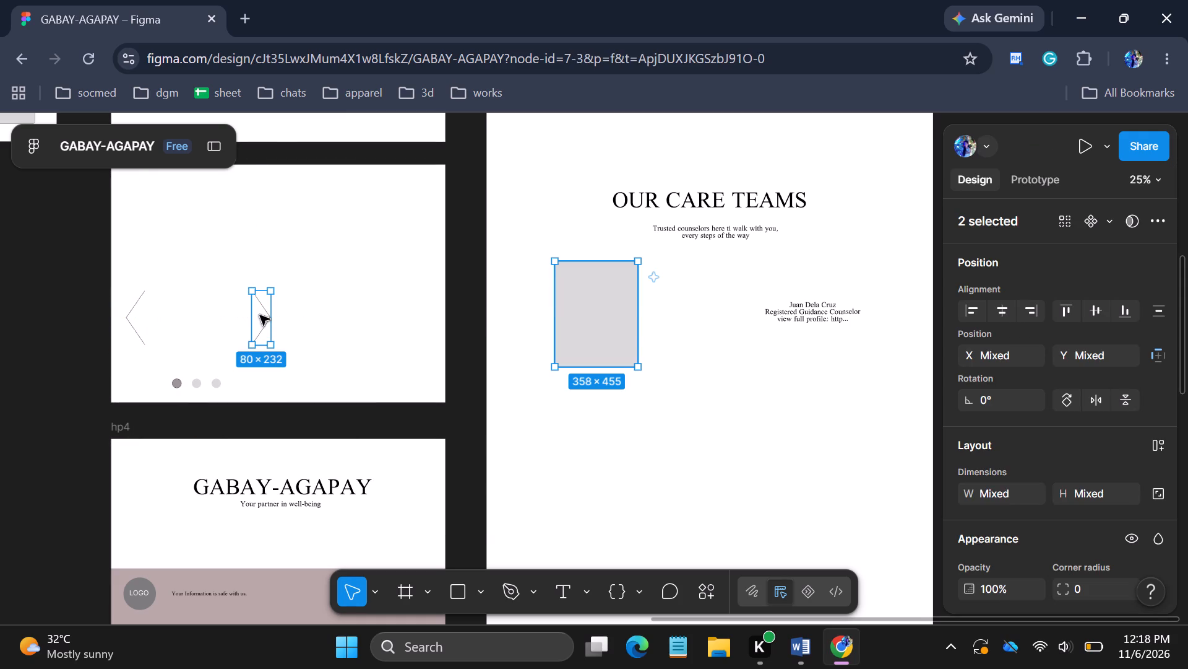
drag(262, 317, 249, 317)
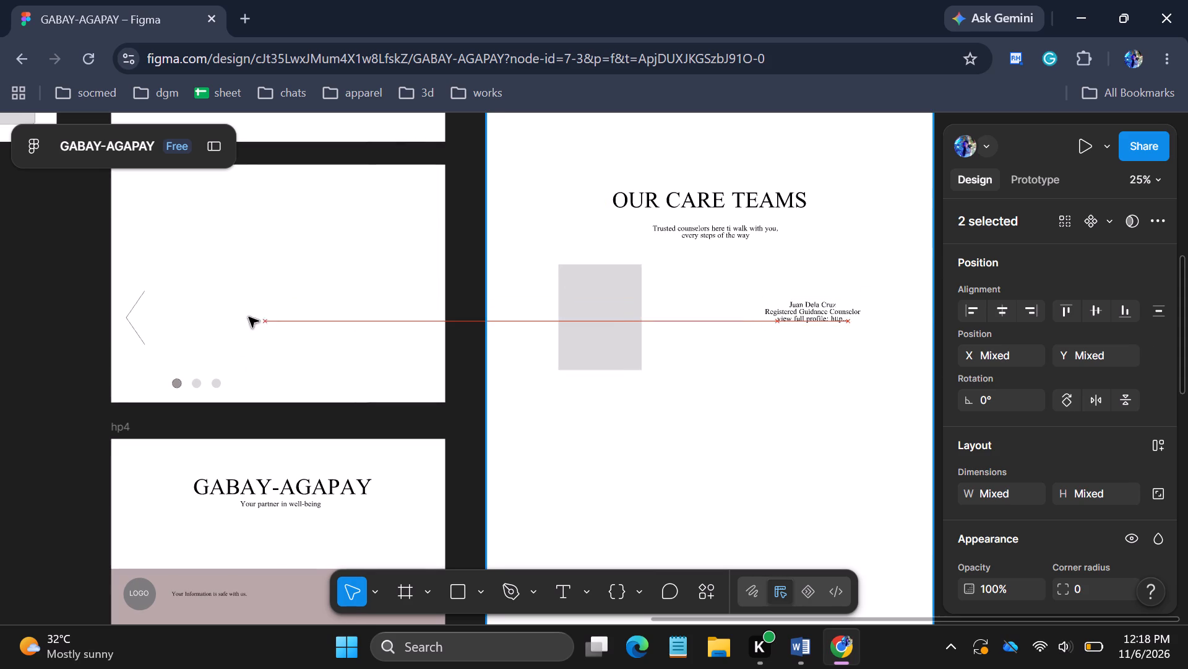
drag(249, 317, 270, 323)
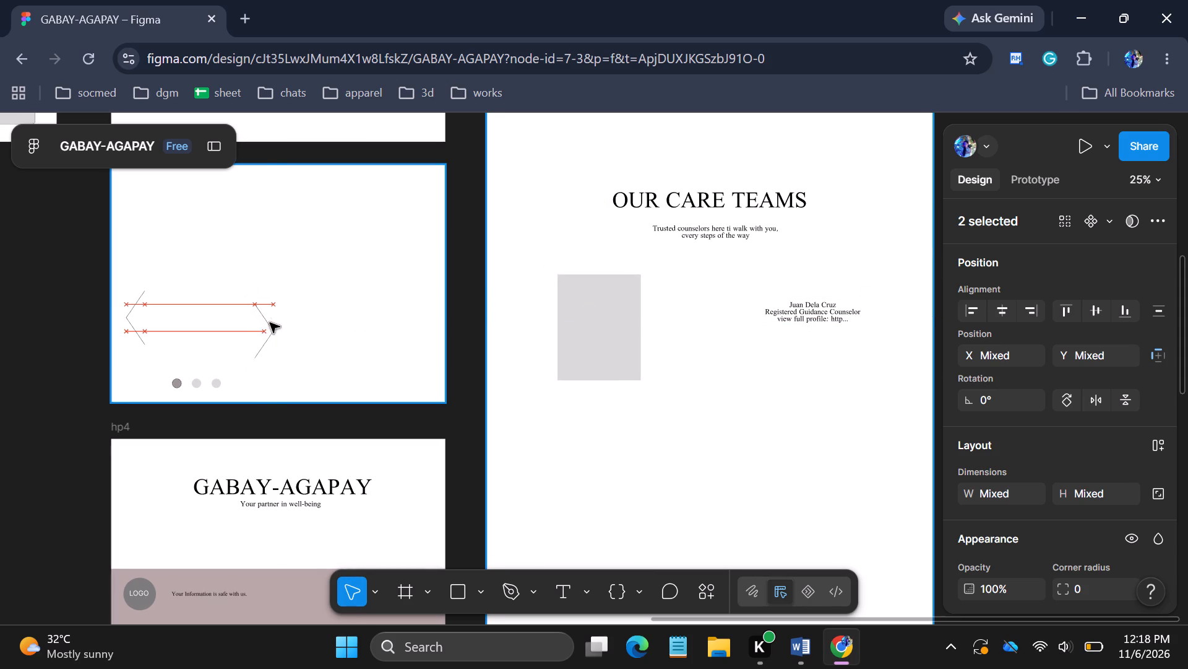
drag(270, 323, 271, 321)
click(265, 317)
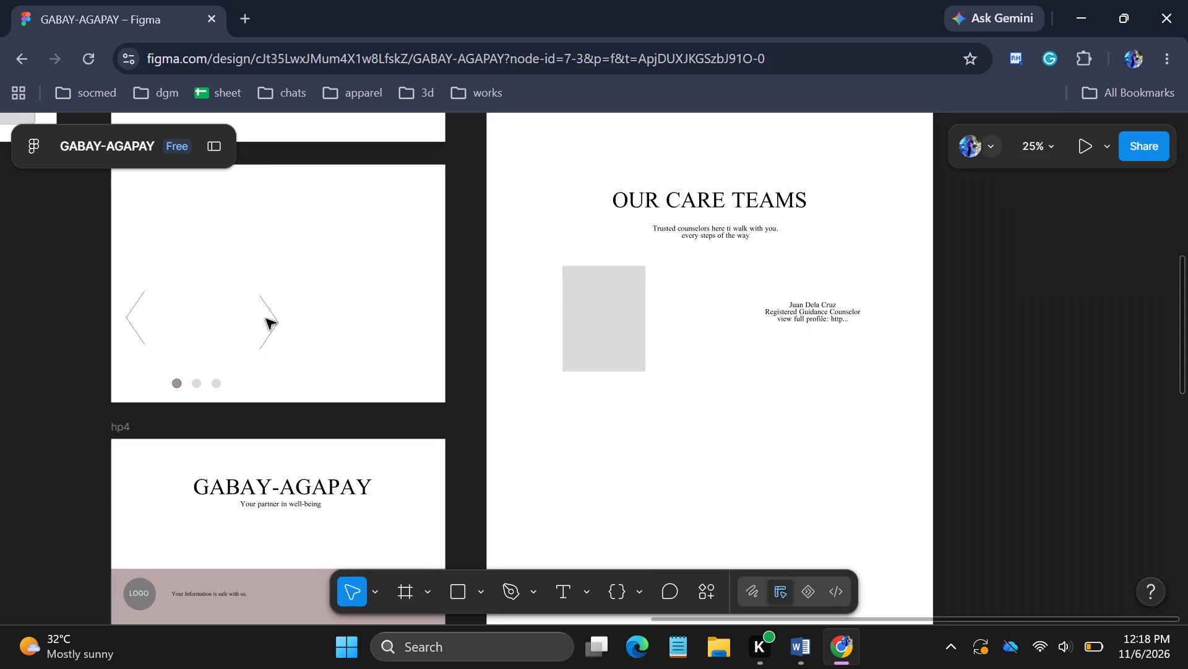
click(266, 319)
click(270, 316)
drag(272, 316, 448, 318)
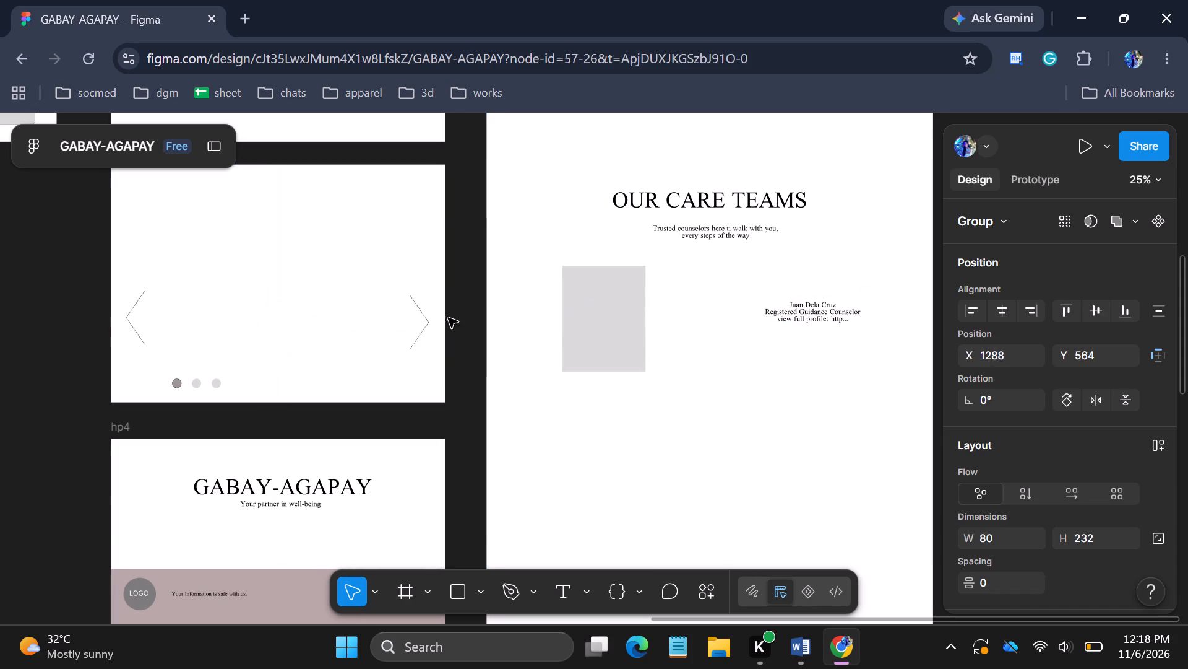
drag(448, 318, 679, 313)
Move the grouped left-pointing arrow from hp3 into Desktop - 1, just to the left of the photo placeholder.
click(129, 320)
drag(130, 320, 157, 318)
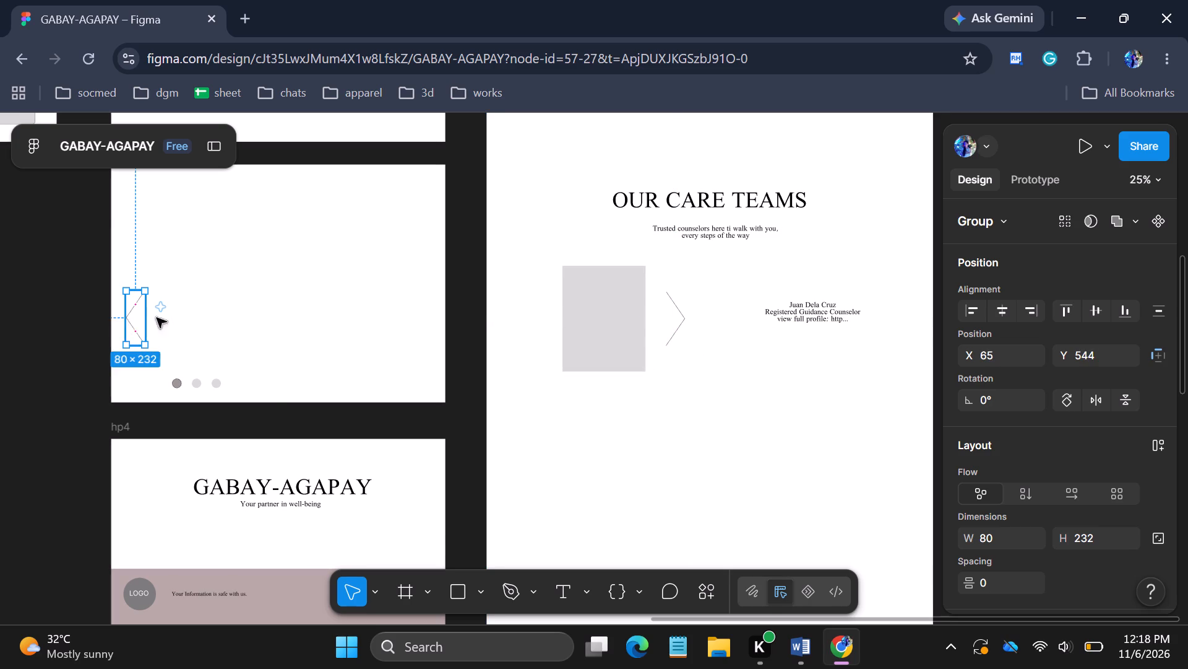
drag(157, 318, 523, 315)
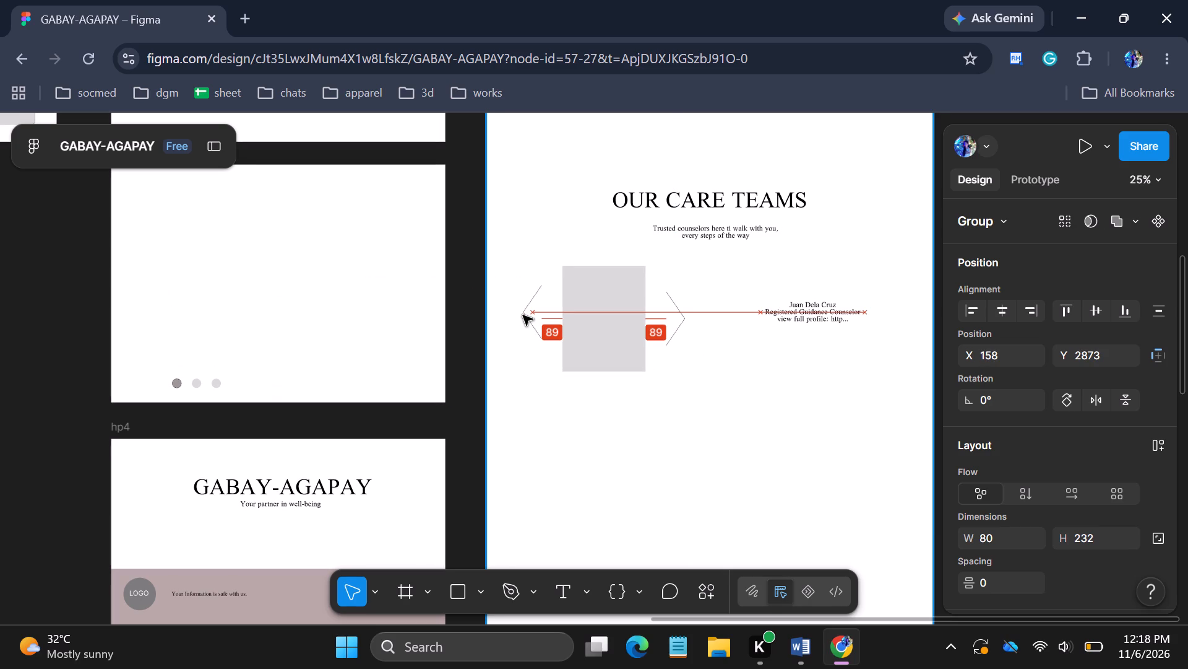
drag(523, 315, 520, 317)
Shift the photo placeholder between the two arrows, to X 312, Y 2789.
drag(604, 315, 596, 315)
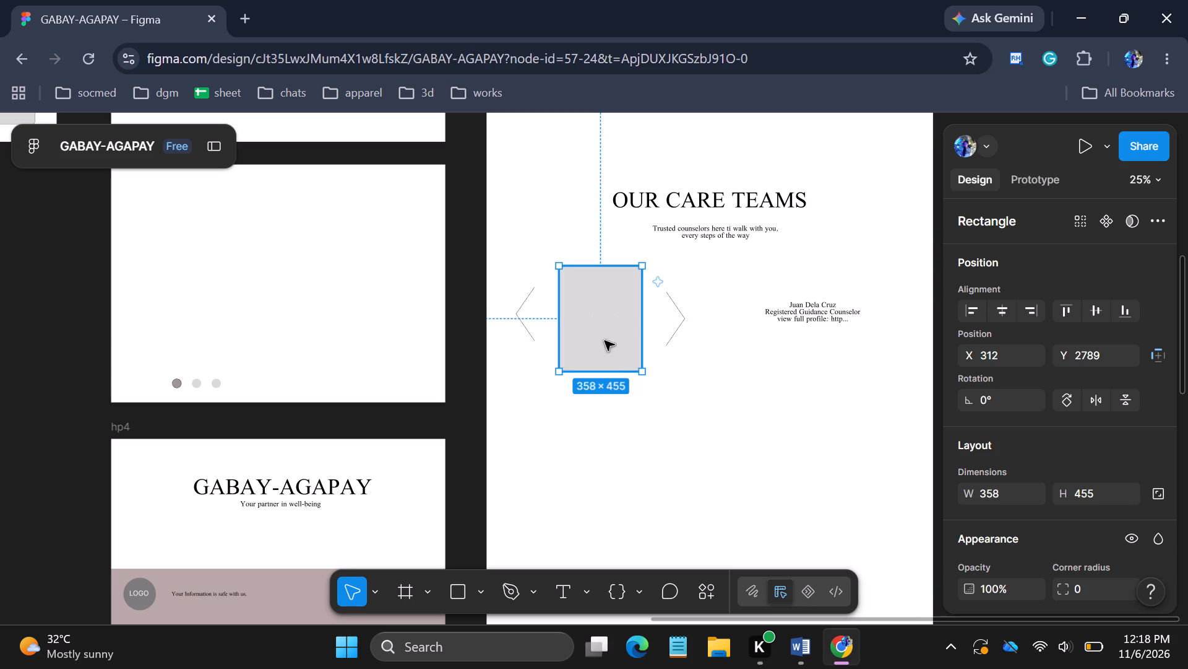
Group the three carousel dots in hp3 and move them into Desktop - 1, centred just below the photo placeholder at X 386, Y 3303.
click(179, 385)
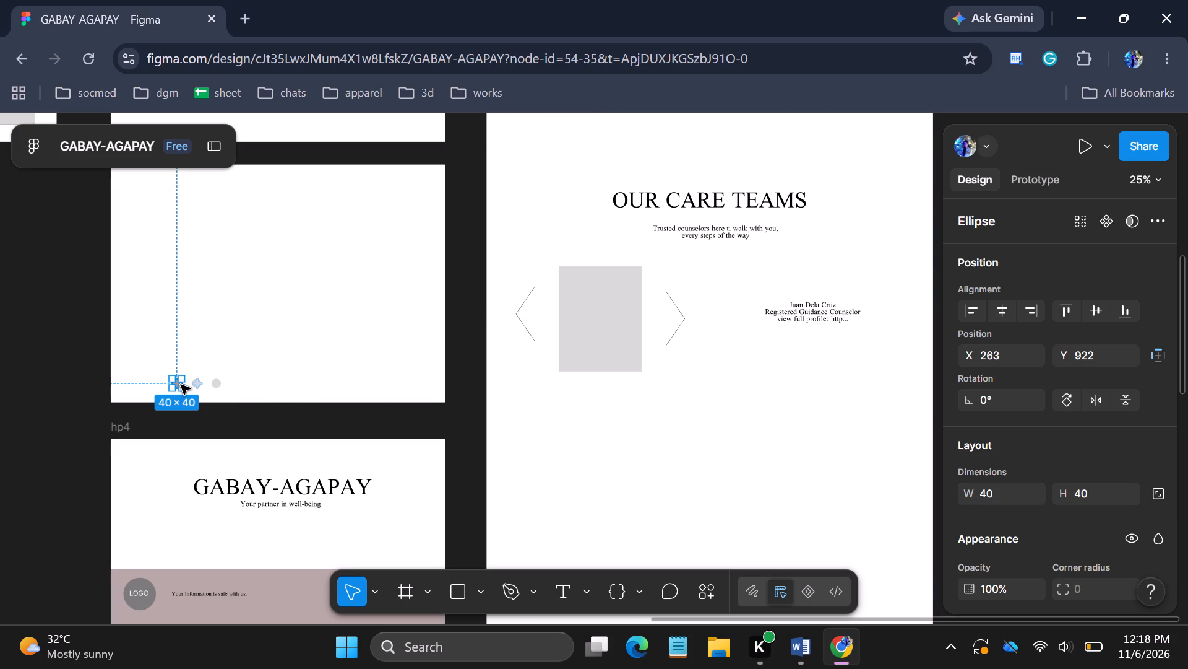
shift+click(197, 385)
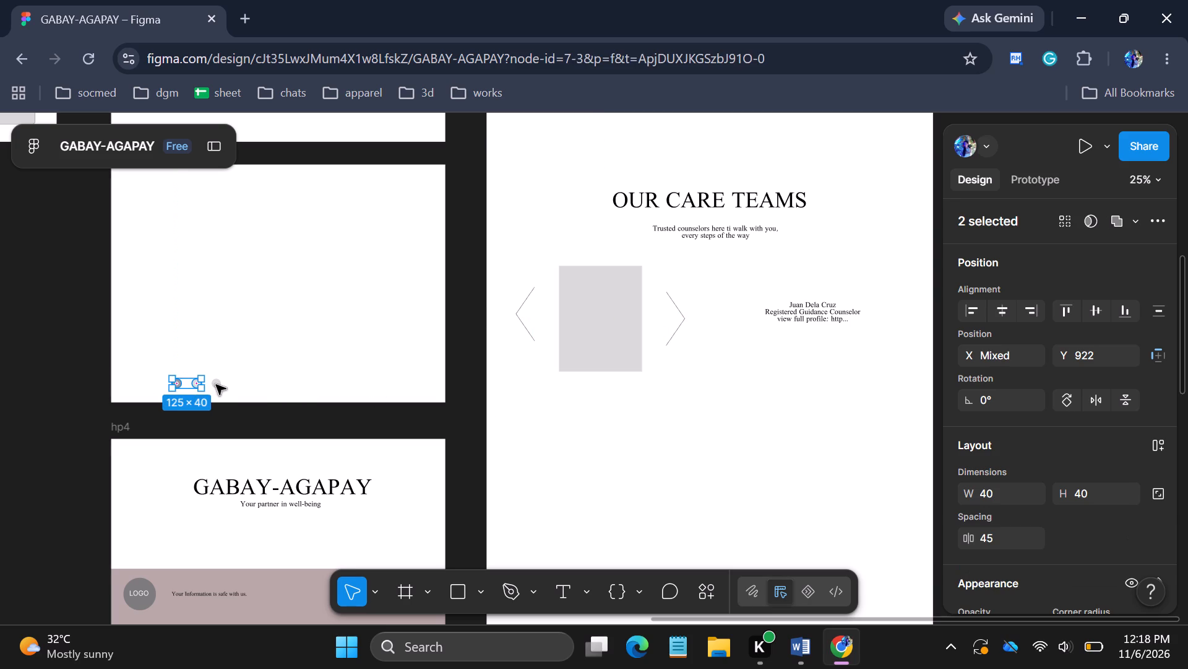
shift+click(217, 385)
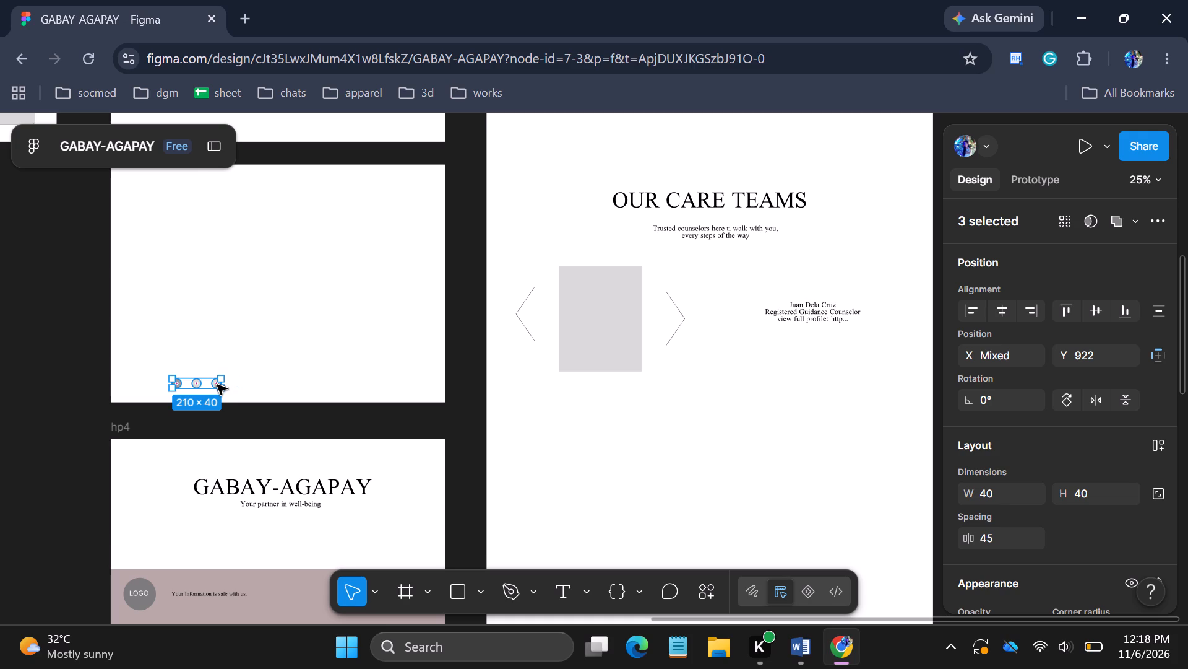
key(ctrl+g)
drag(205, 385, 548, 389)
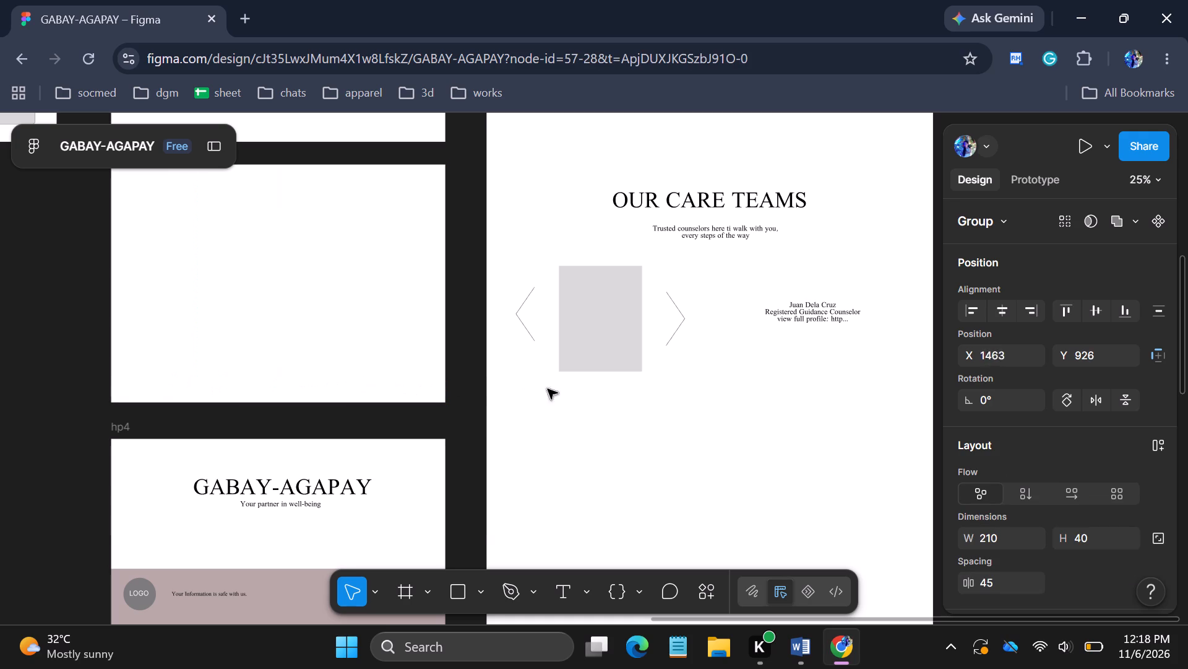
drag(548, 389, 609, 391)
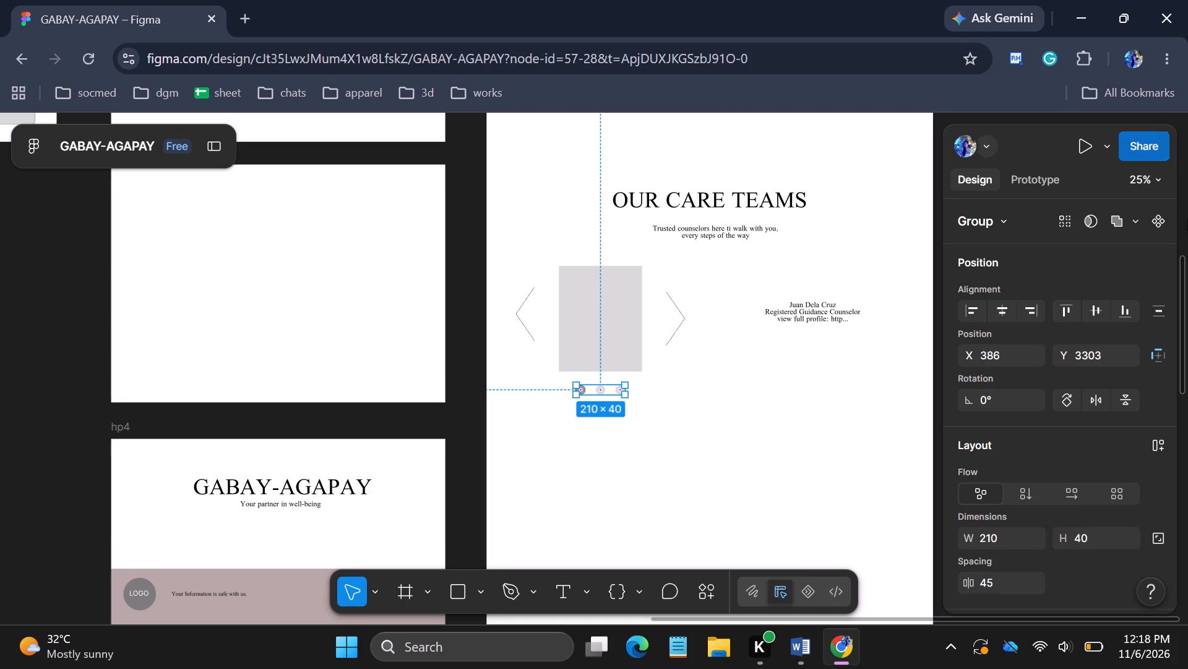
Set the font size of the counselor details text beside the carousel in Desktop - 1 to 36.
drag(1181, 300, 1181, 323)
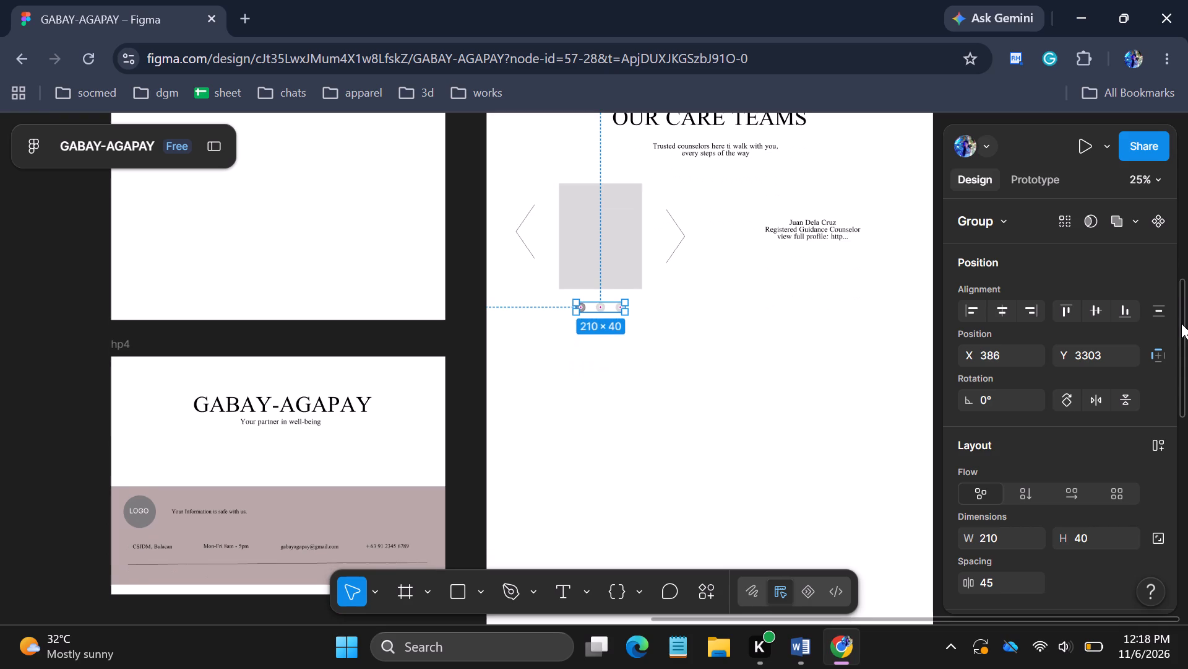
drag(1181, 323, 1184, 325)
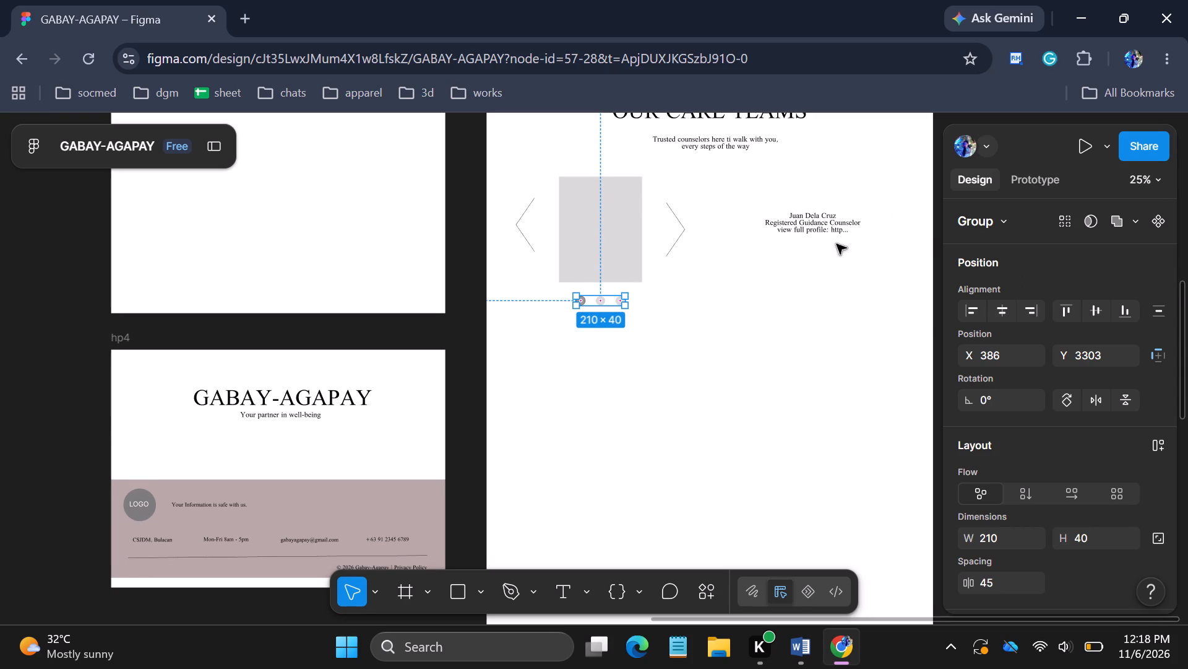
click(827, 216)
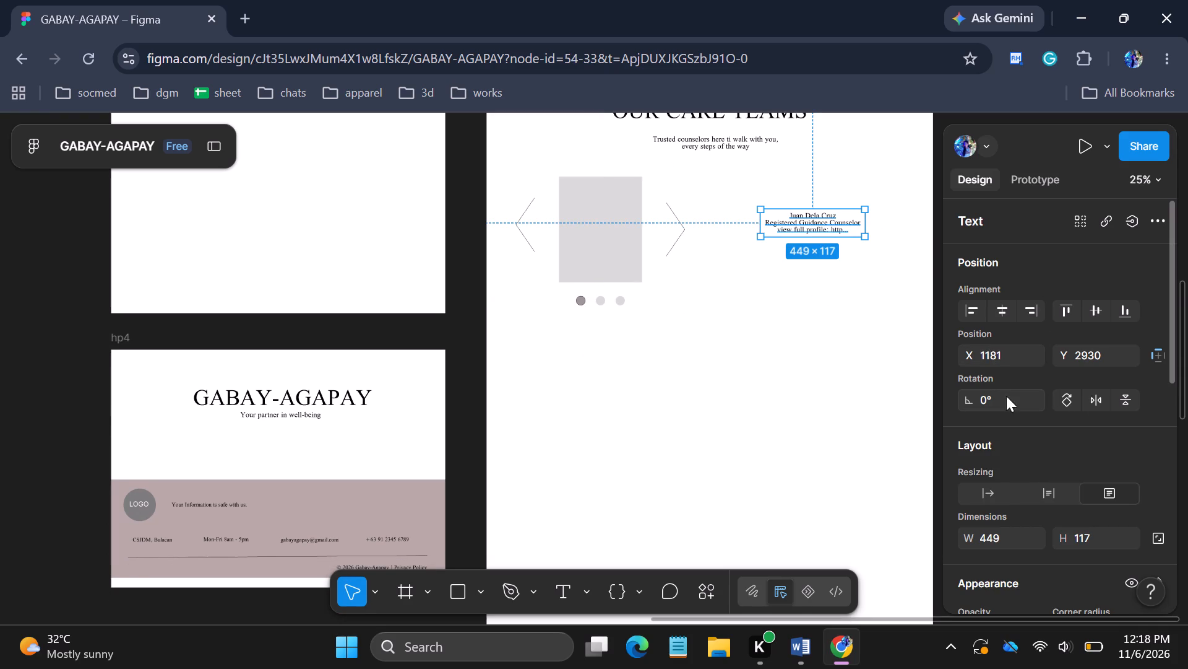
click(1186, 343)
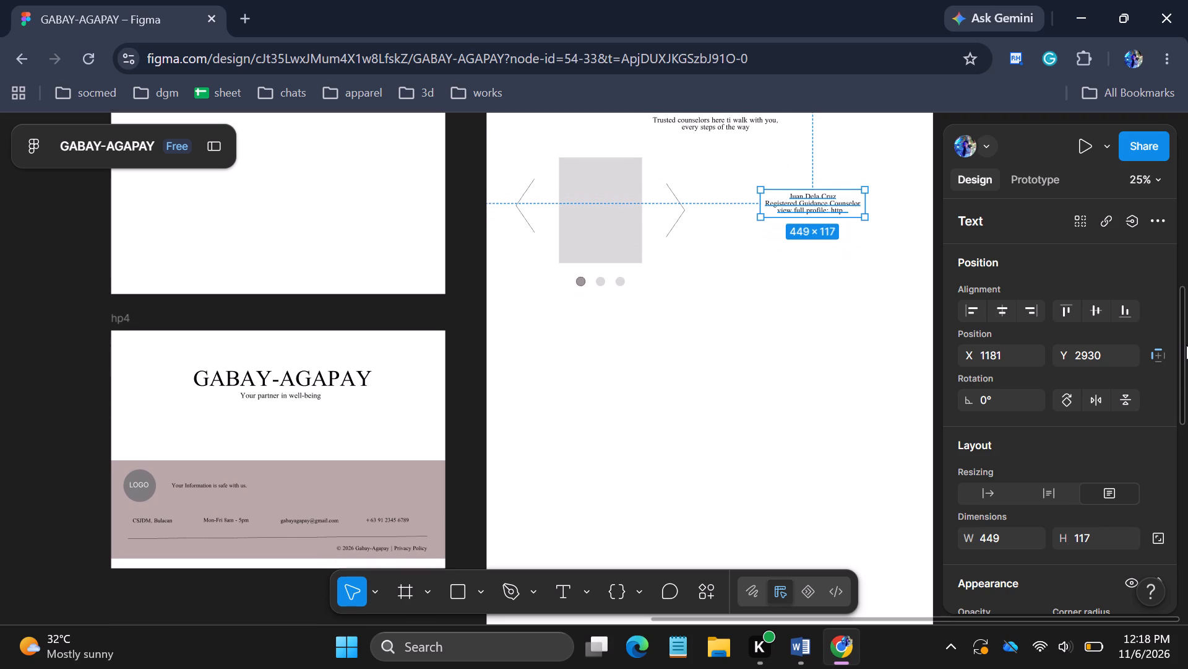
click(1173, 323)
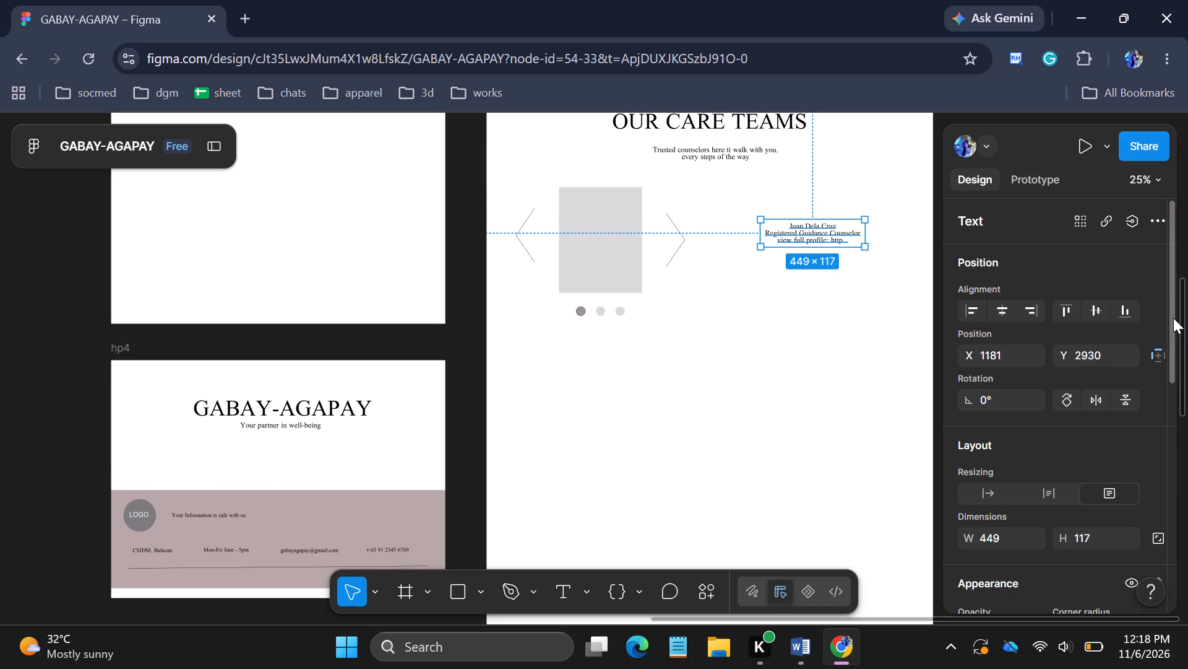
drag(1169, 310, 1169, 315)
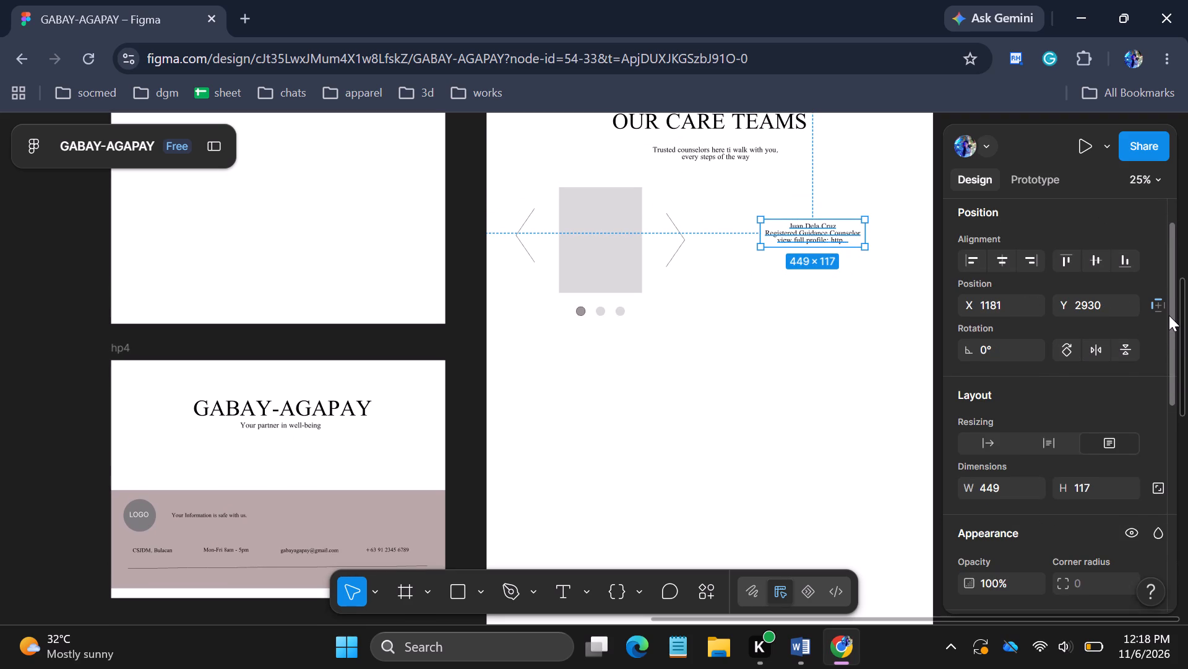
drag(1169, 315, 1163, 413)
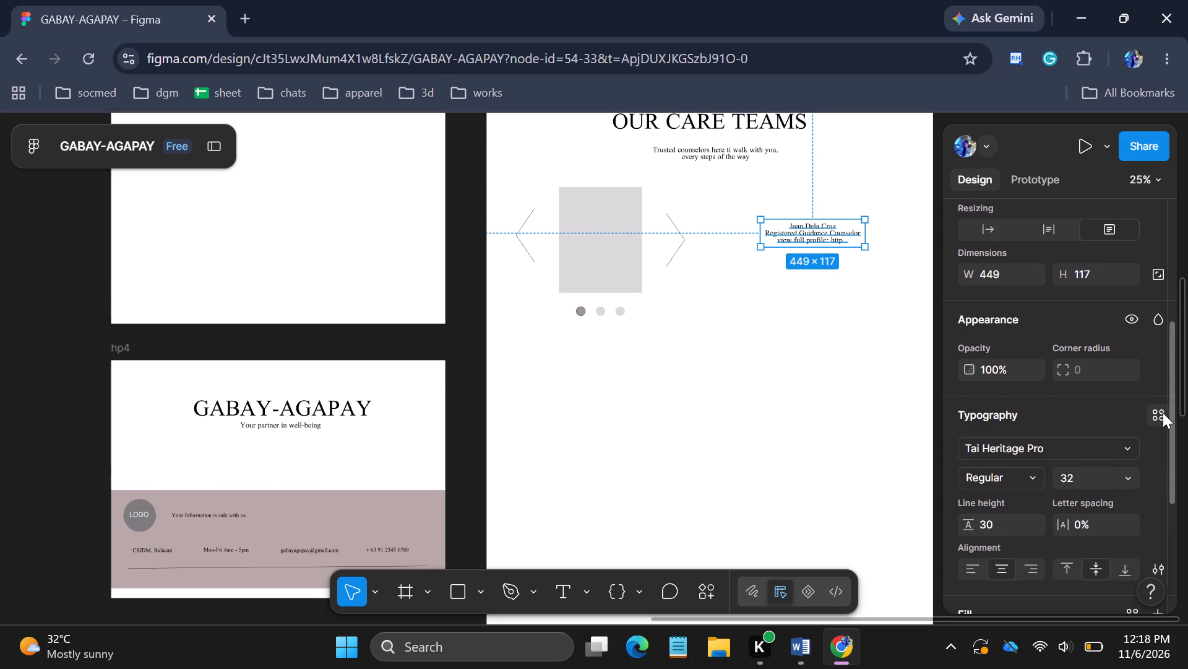
drag(1163, 413, 1158, 442)
click(1129, 413)
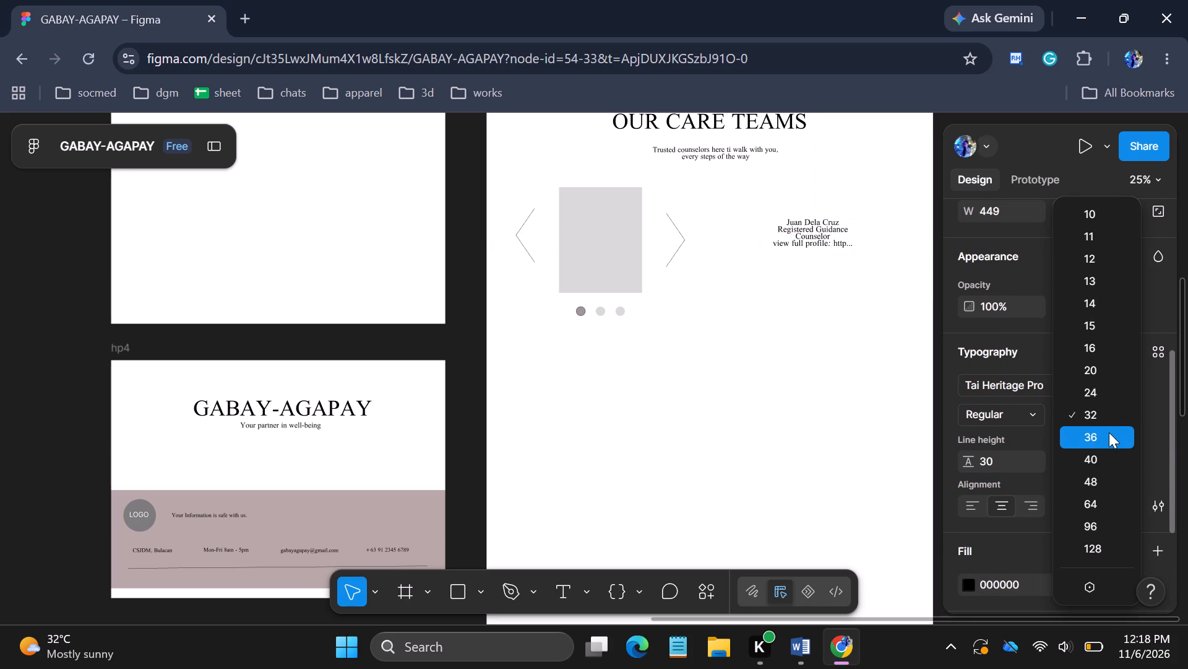
click(1109, 432)
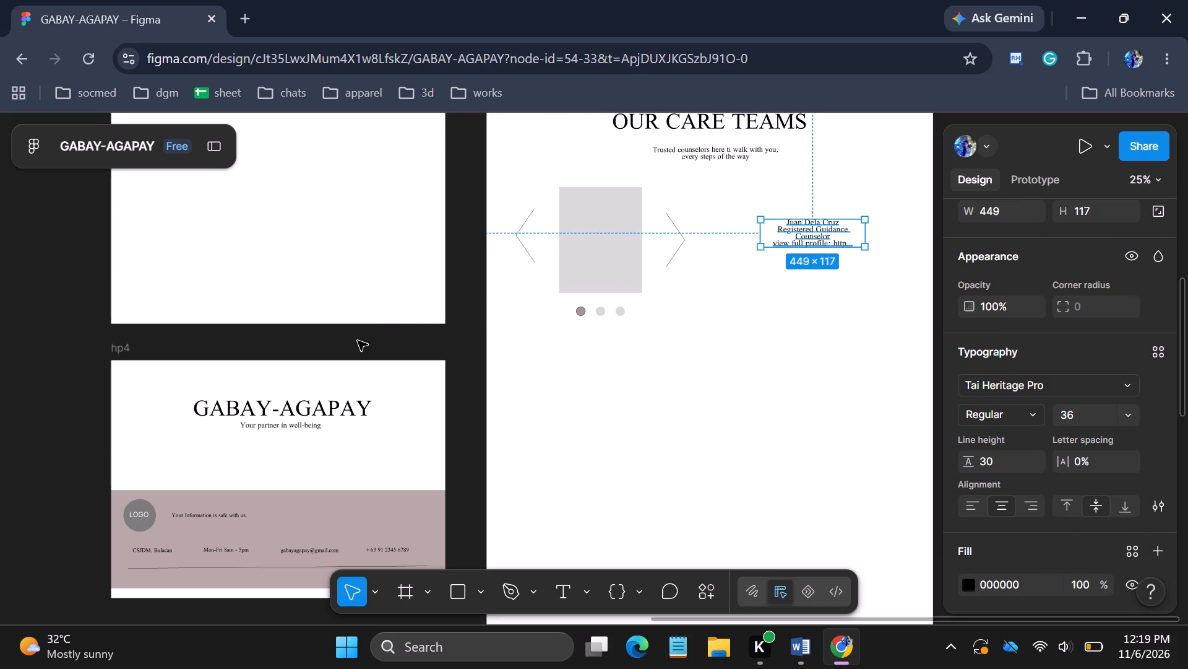
Move the GABAY-AGAPAY heading and its "Your partner in well-being" tagline from hp4 into Desktop - 1, centred horizontally below the carousel.
drag(1182, 327, 1182, 336)
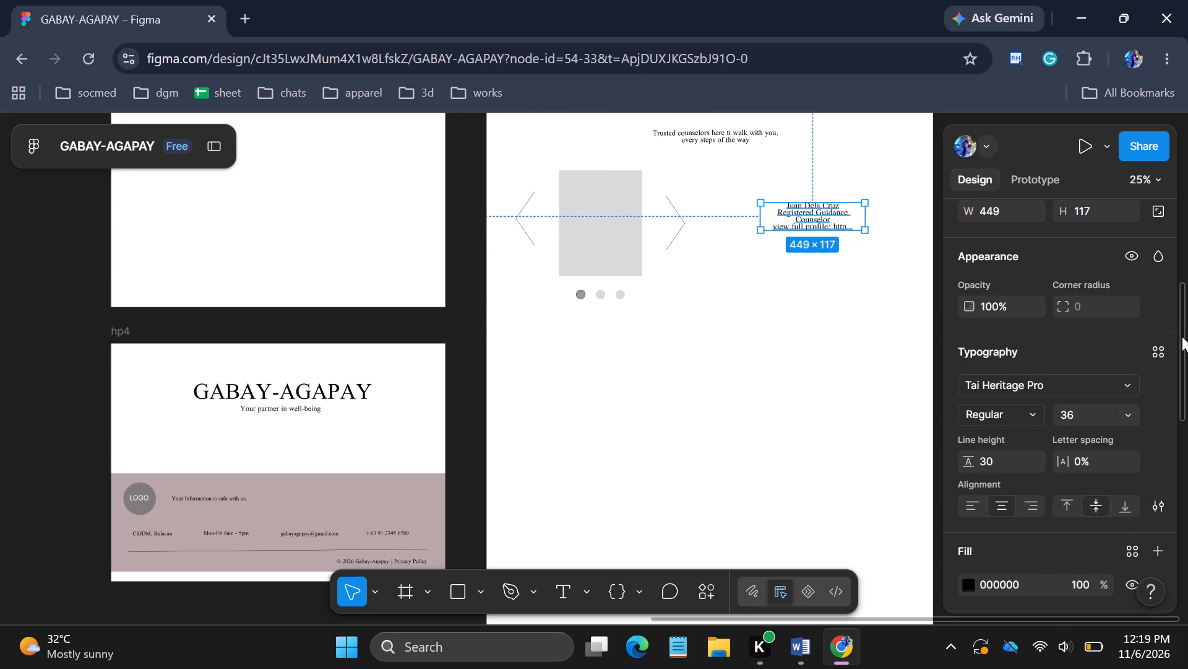
drag(1182, 336, 1182, 374)
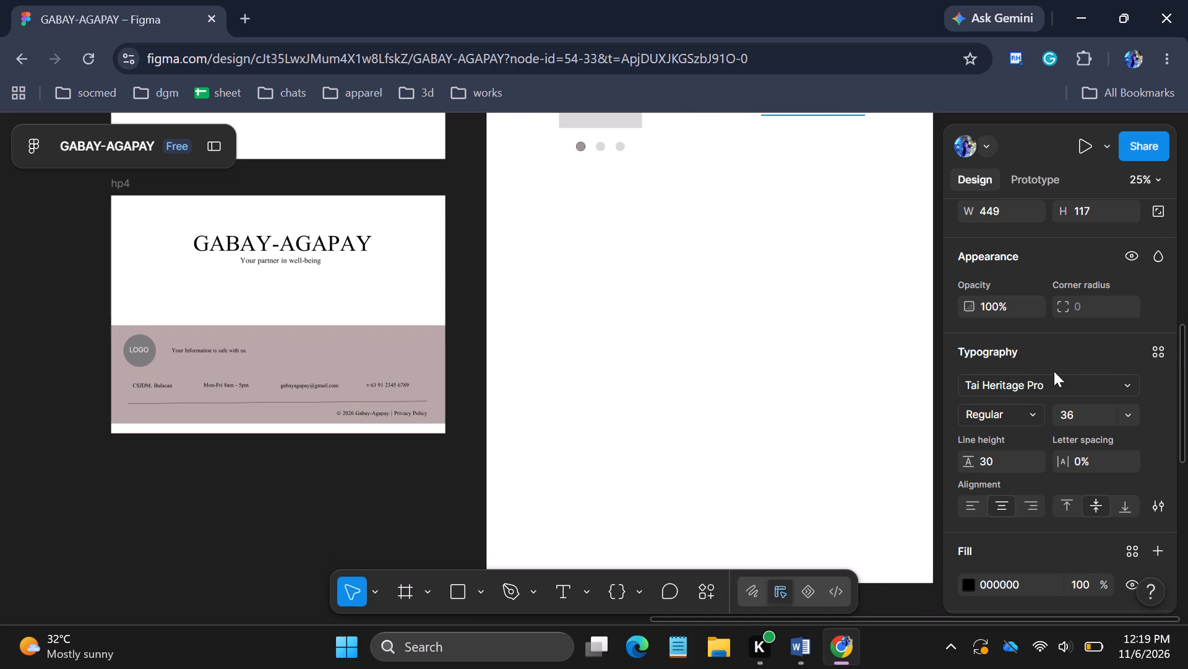
click(328, 244)
drag(329, 243, 717, 282)
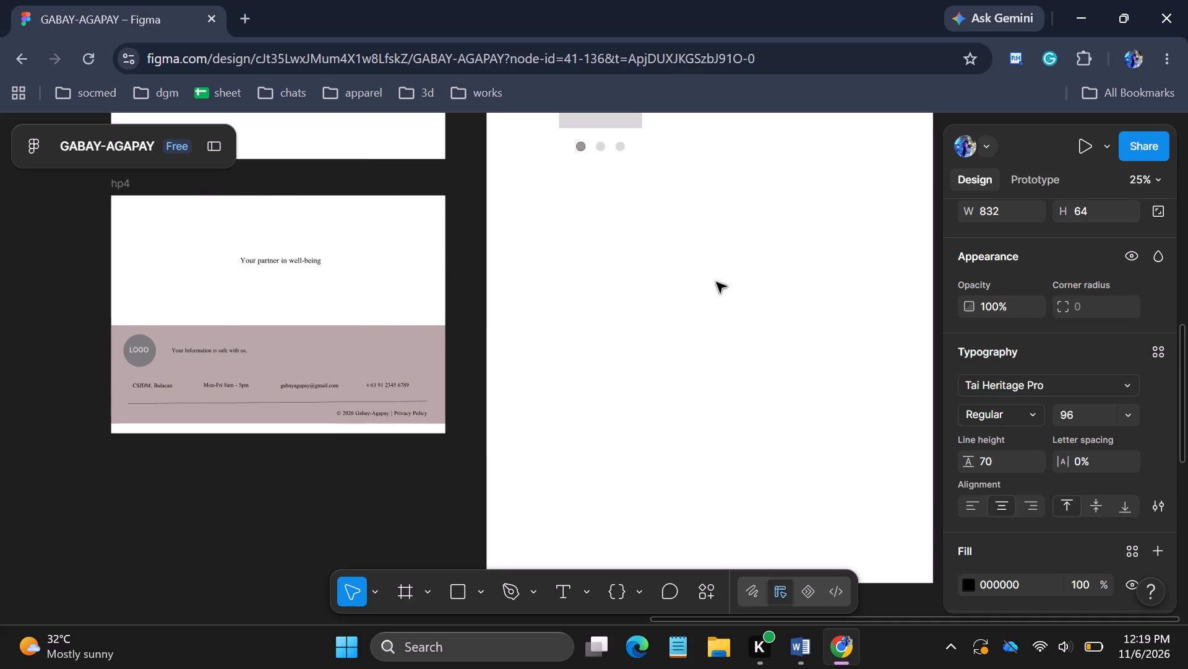
drag(717, 282, 753, 275)
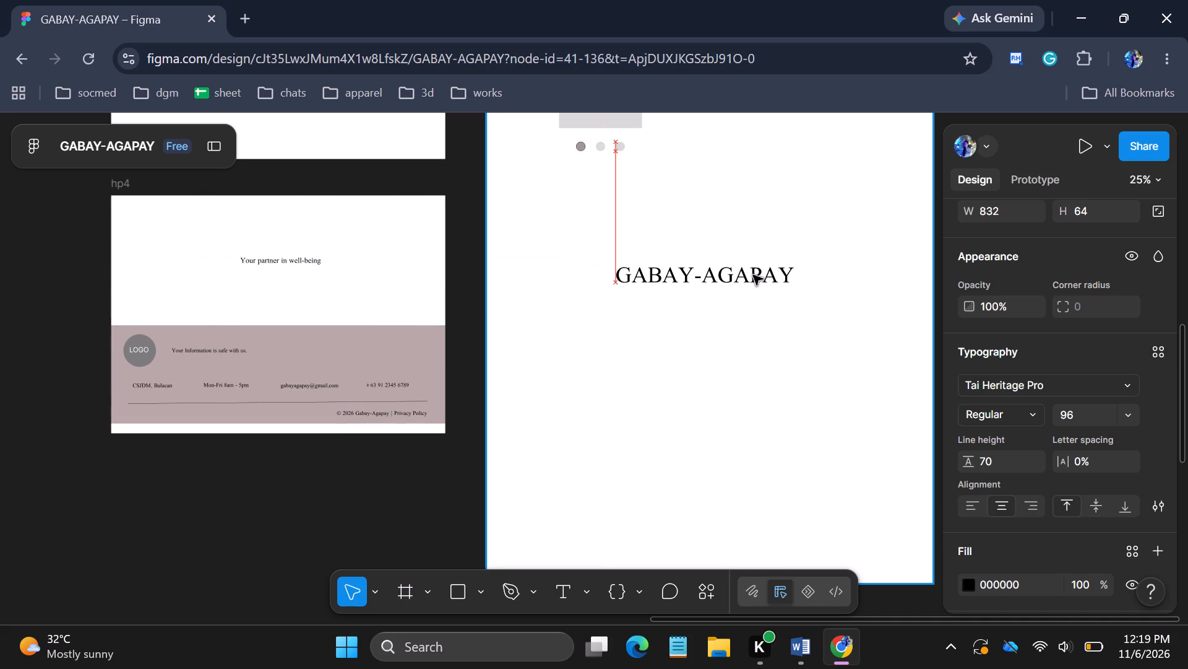
drag(753, 275, 755, 276)
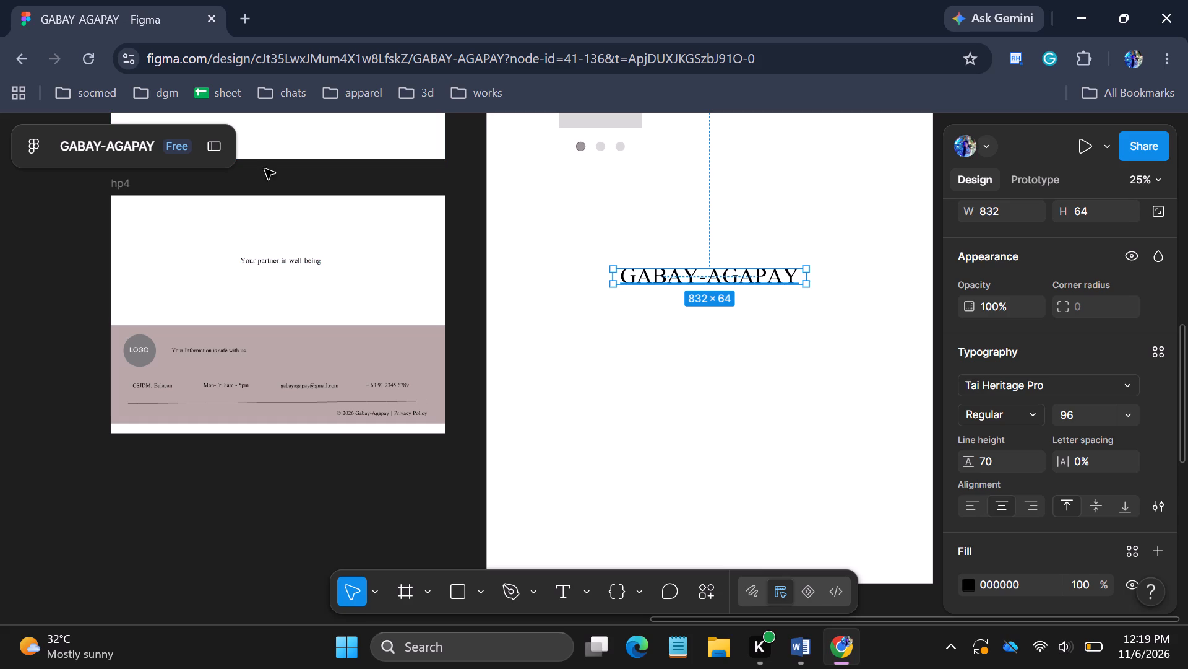
drag(295, 260, 499, 300)
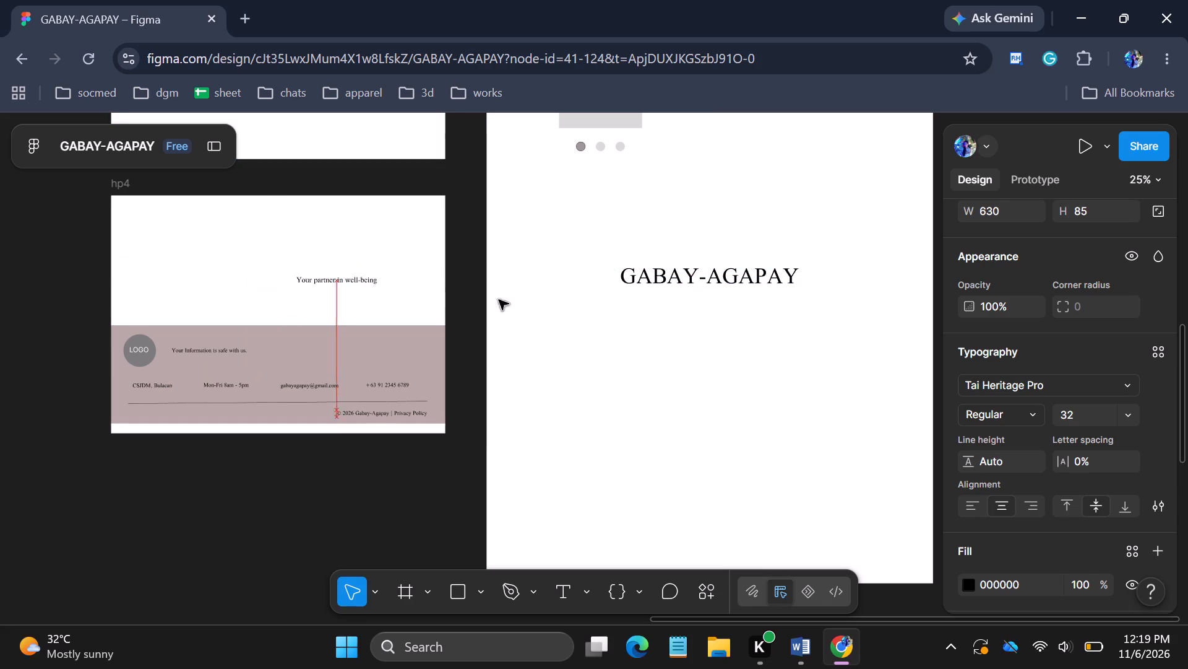
drag(499, 300, 726, 308)
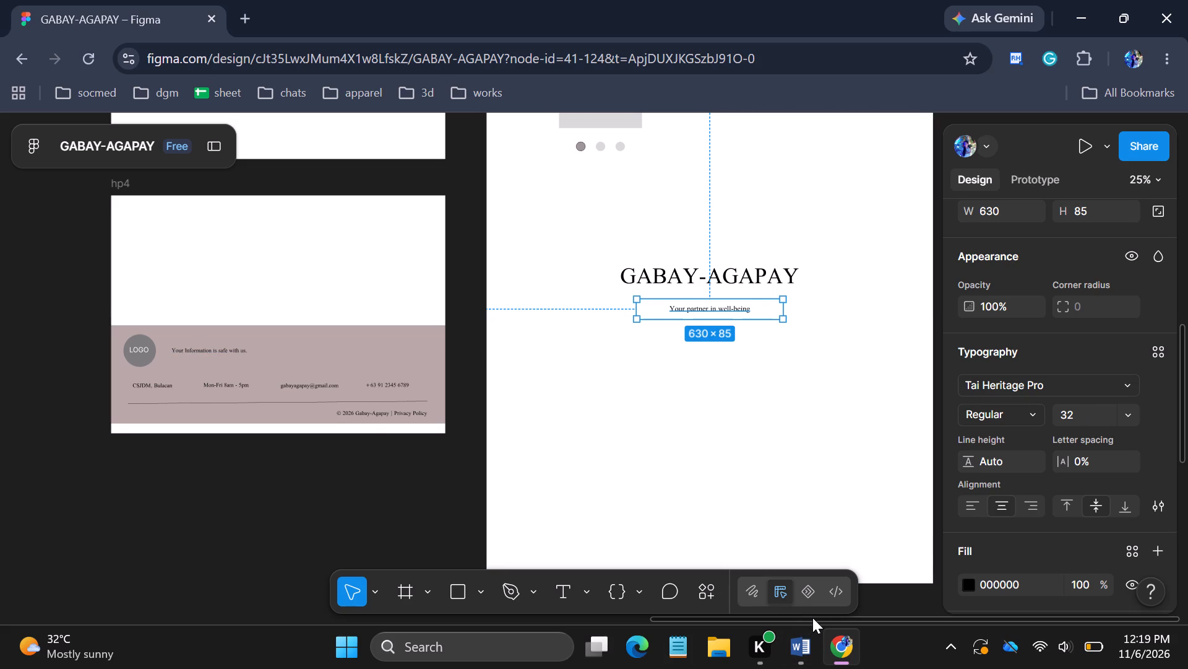
Move the B7A7A7 footer rectangle from hp4 into Desktop - 1 below the tagline, flush with the frame's left edge.
drag(814, 616, 829, 631)
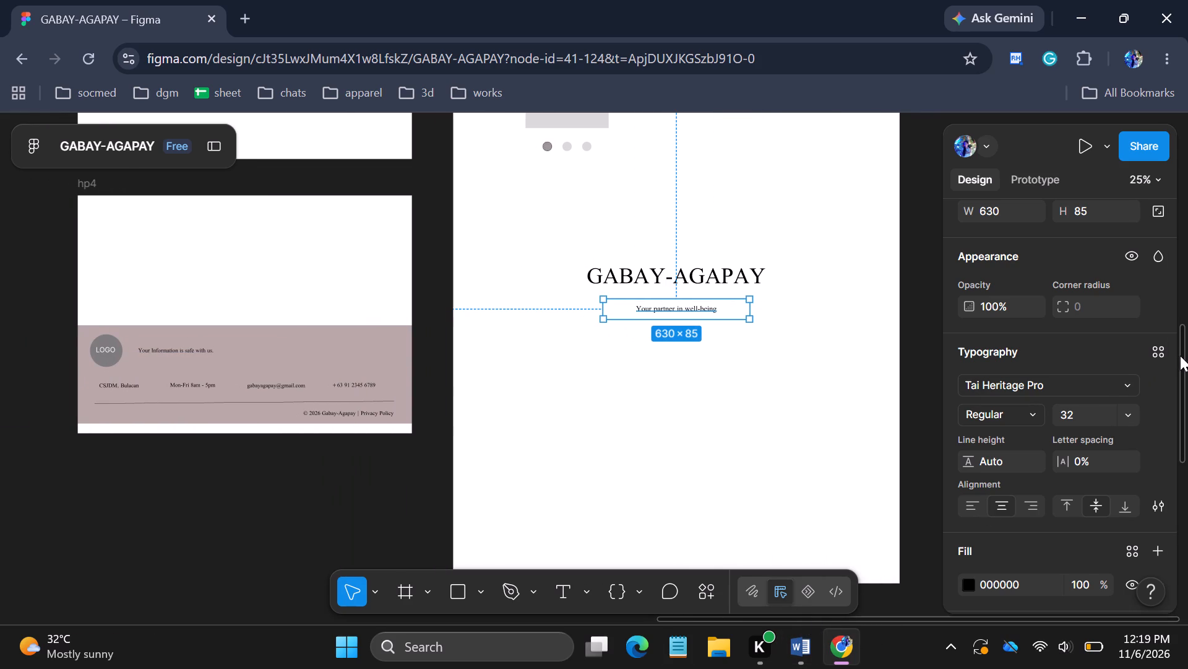
drag(1180, 356, 1182, 374)
drag(349, 279, 740, 339)
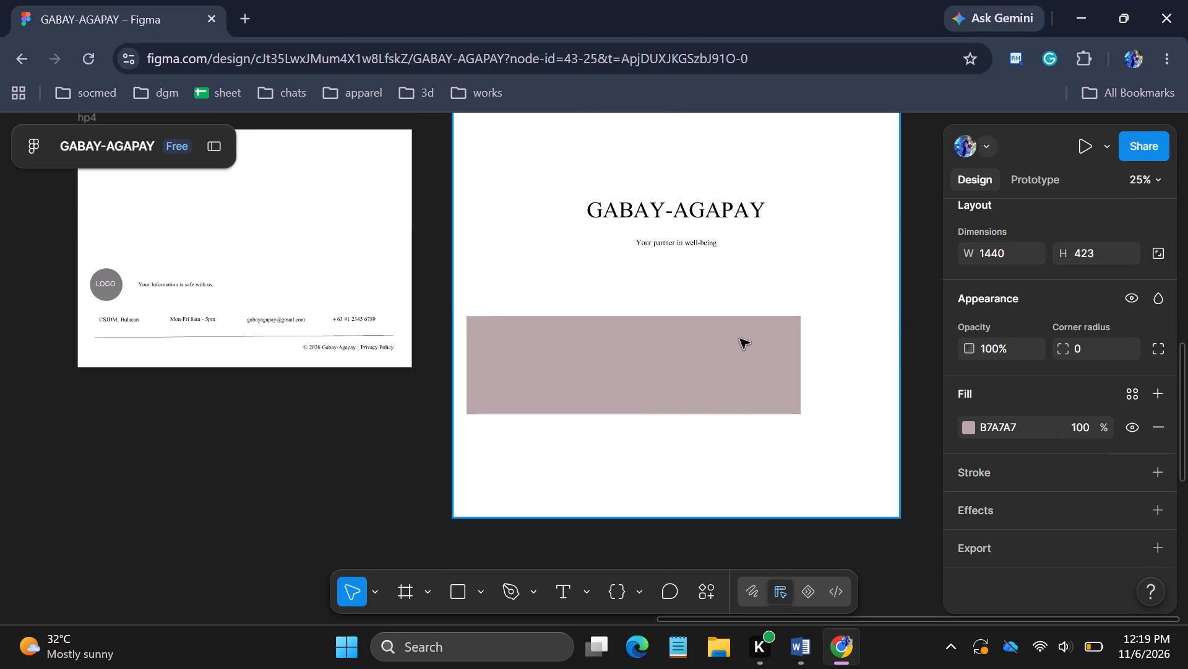
drag(740, 339, 729, 383)
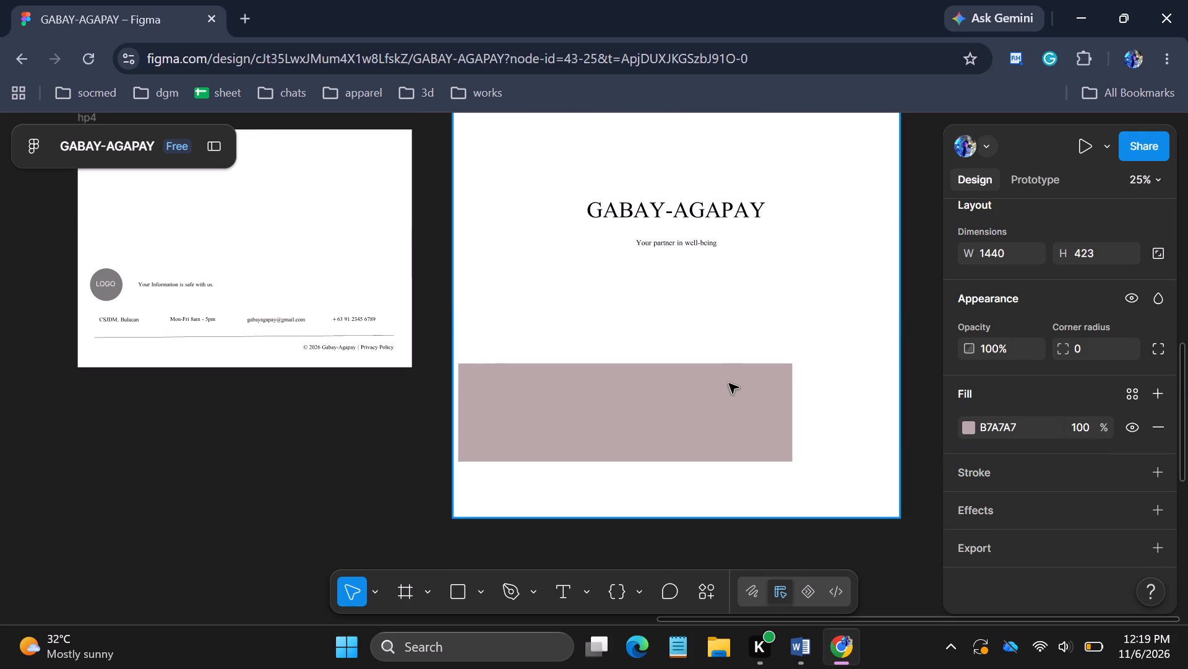
drag(729, 383, 725, 384)
Enlarge the footer rectangle to 1924 × 663 so it spans the frame's width and reaches its bottom edge.
drag(787, 462, 819, 478)
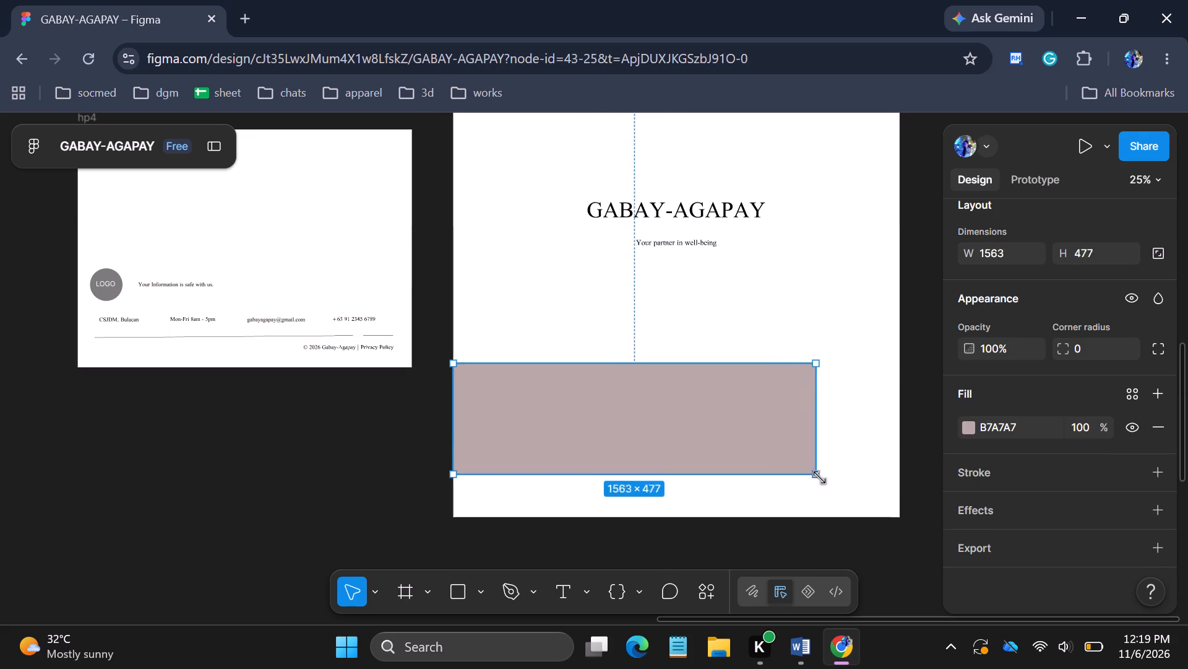
drag(819, 478, 900, 511)
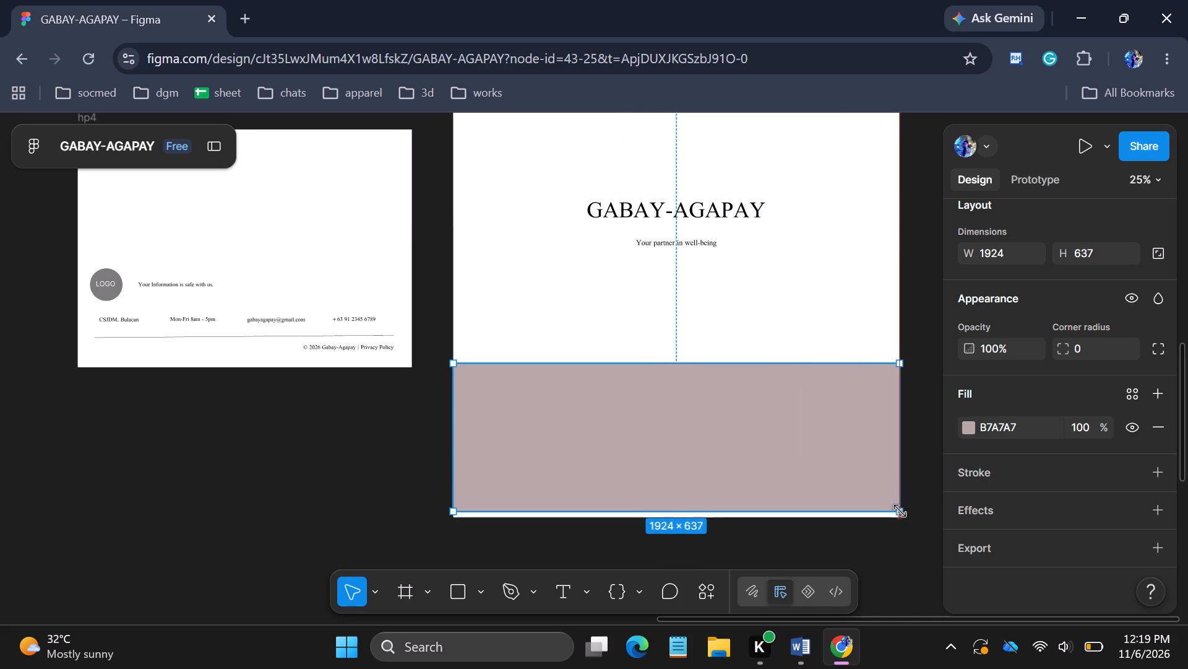
drag(900, 511, 900, 517)
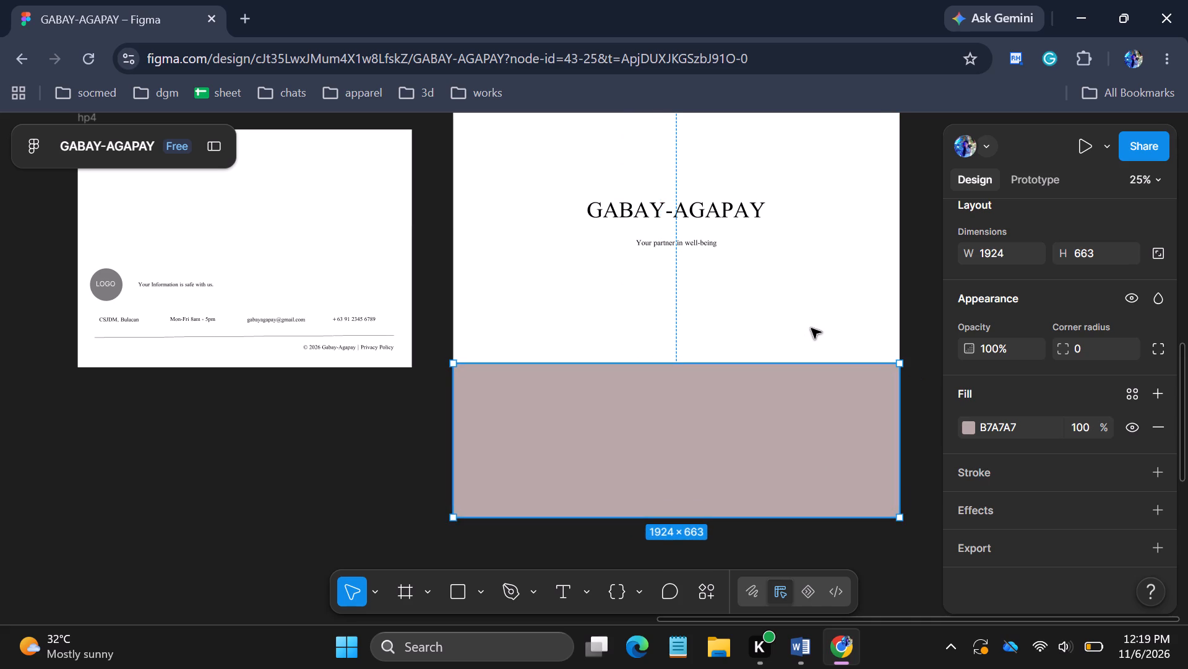
click(811, 328)
Move the LOGO circle and the "Your Information is safe with us." text from hp4 to the footer's upper left, level with each other.
click(105, 284)
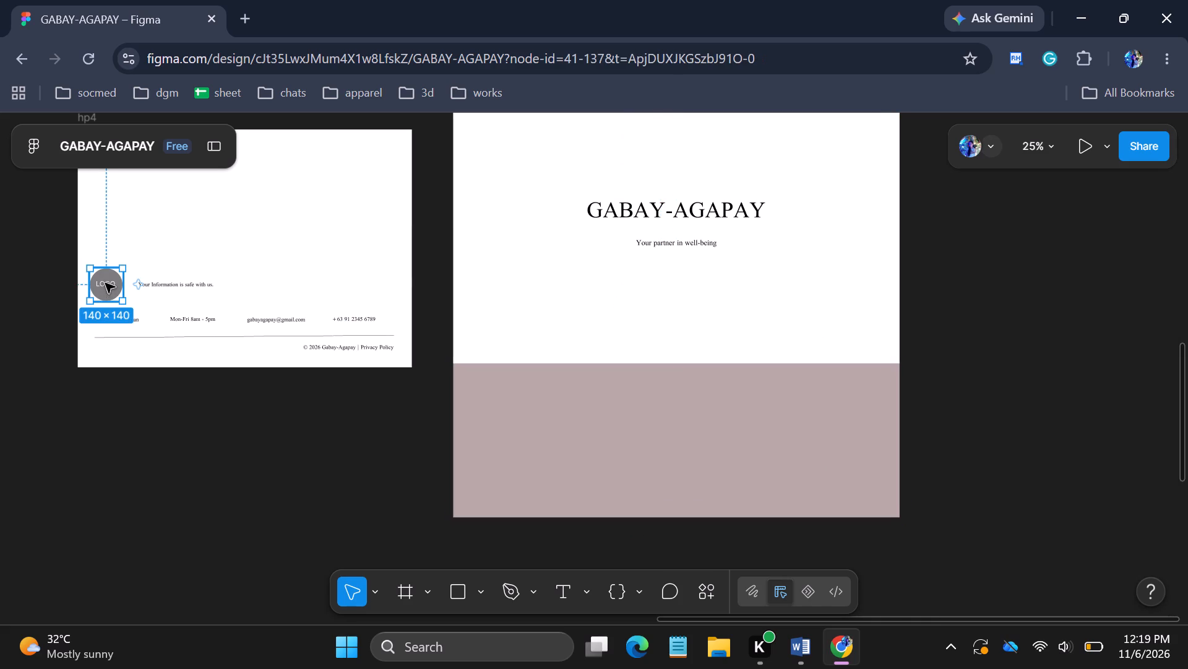
drag(105, 283, 487, 396)
drag(177, 286, 501, 387)
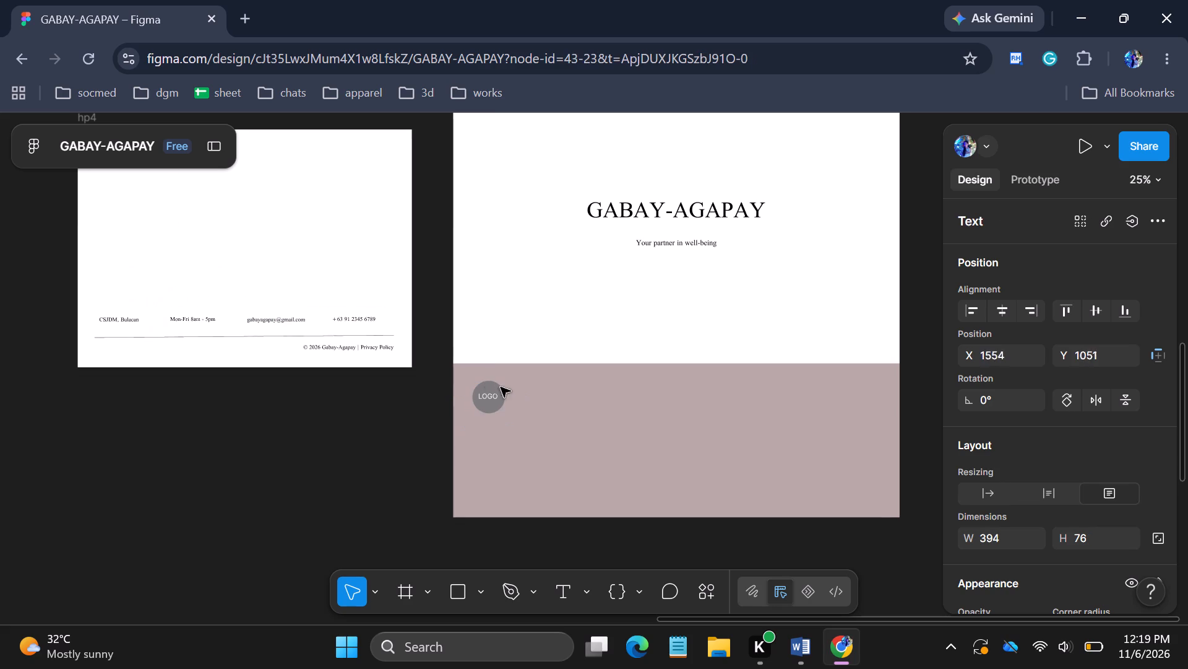
drag(501, 387, 564, 400)
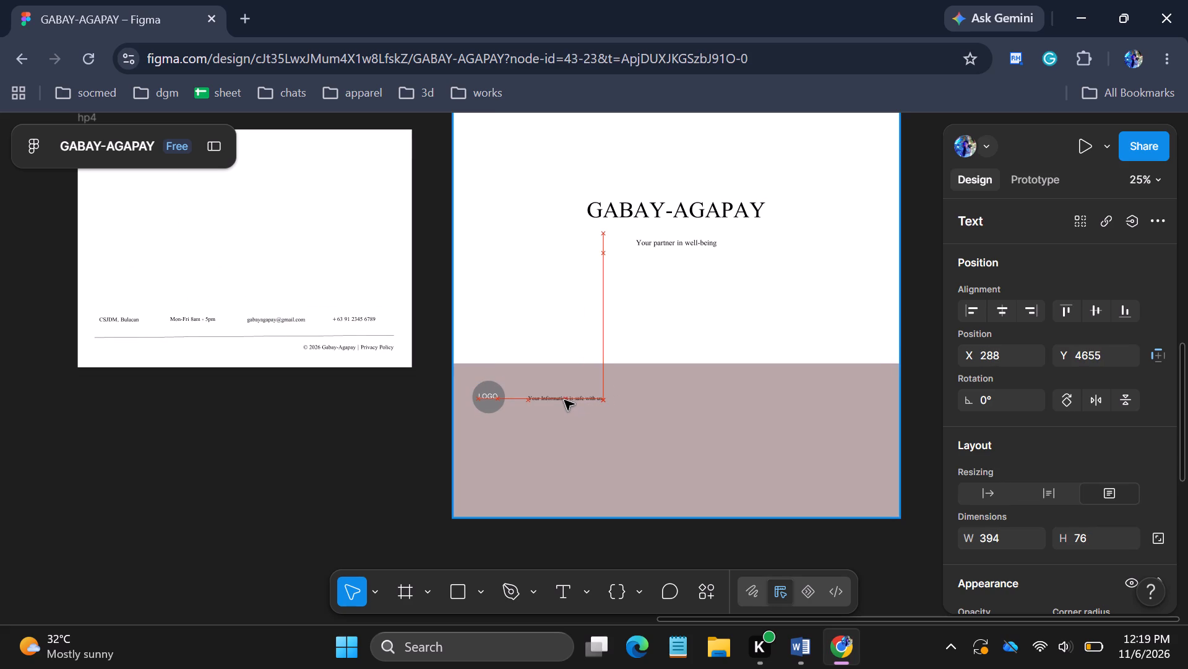
drag(564, 400, 562, 399)
Move the CSJDM, Bulacan, Mon-Fri 8am - 5pm, e-mail and phone texts from hp4 into a spaced row across the footer below the LOGO.
click(138, 323)
drag(123, 319, 155, 334)
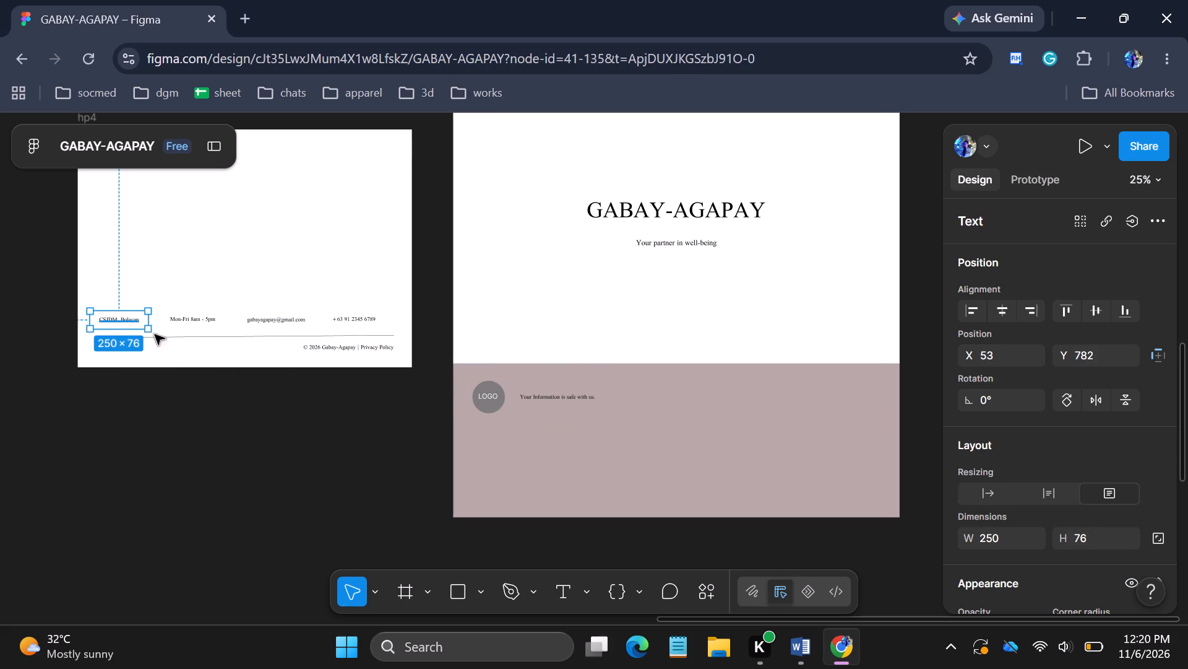
drag(155, 334, 516, 437)
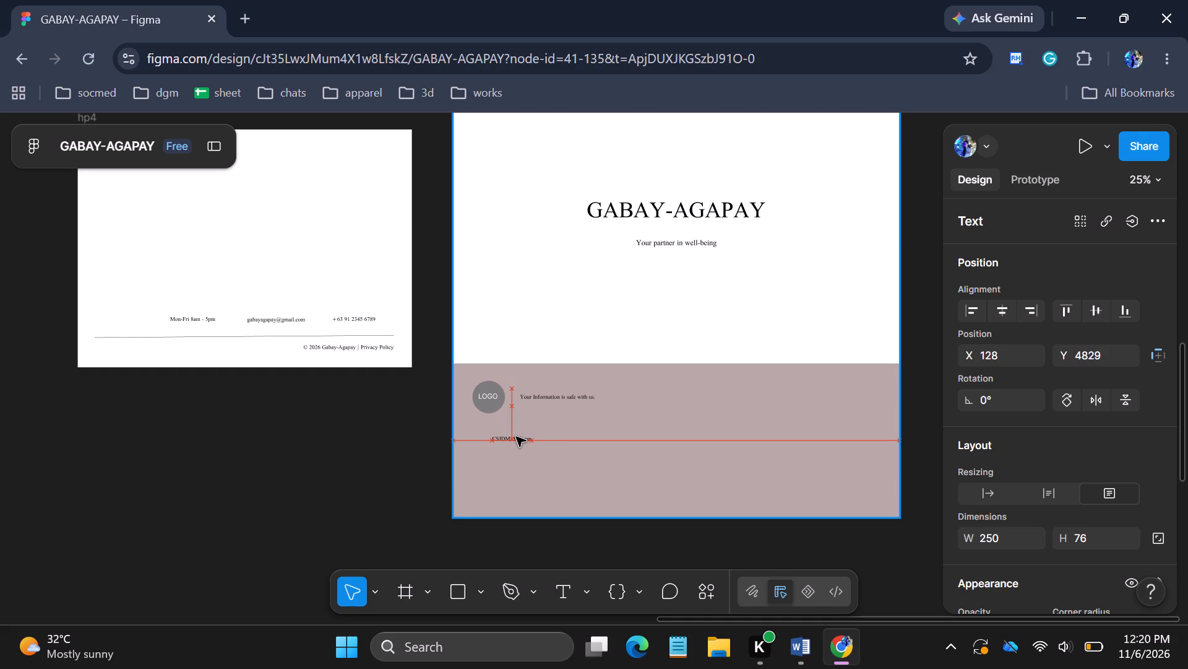
drag(516, 437, 518, 442)
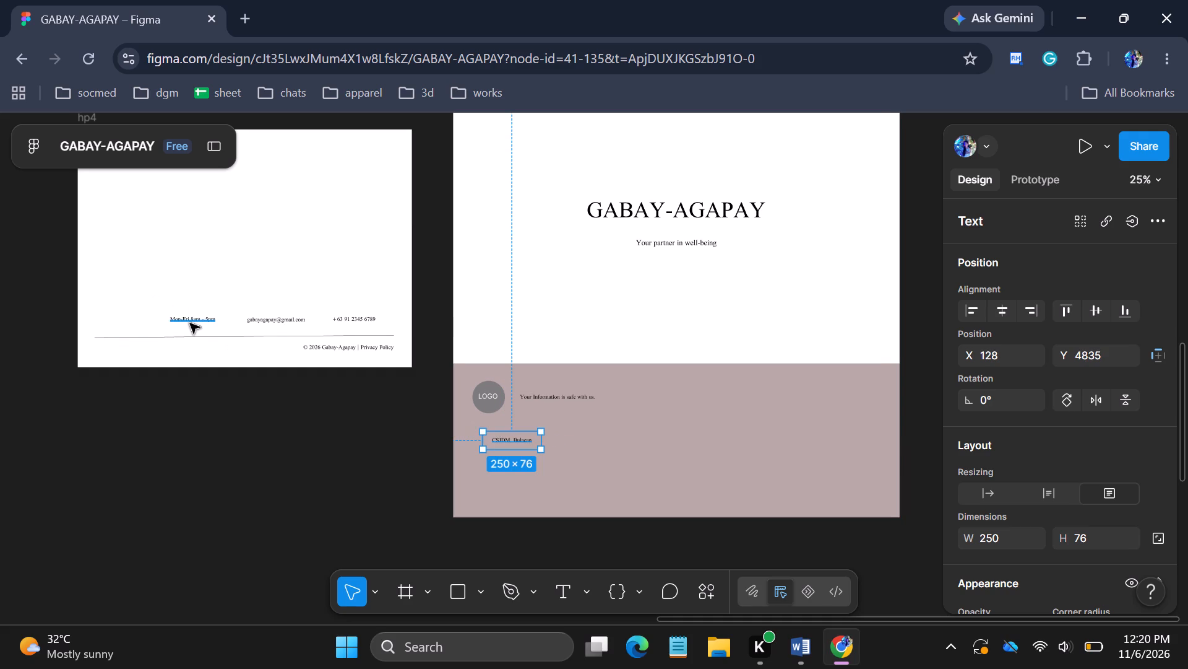
drag(190, 321, 616, 447)
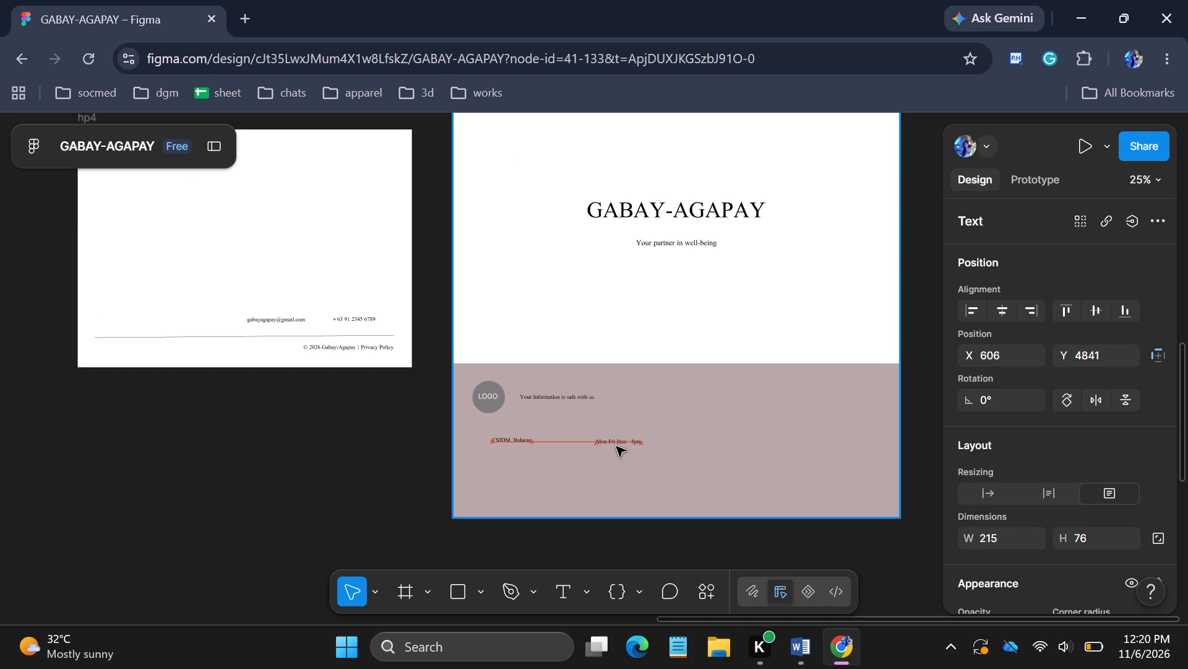
drag(616, 447, 610, 440)
drag(273, 321, 718, 448)
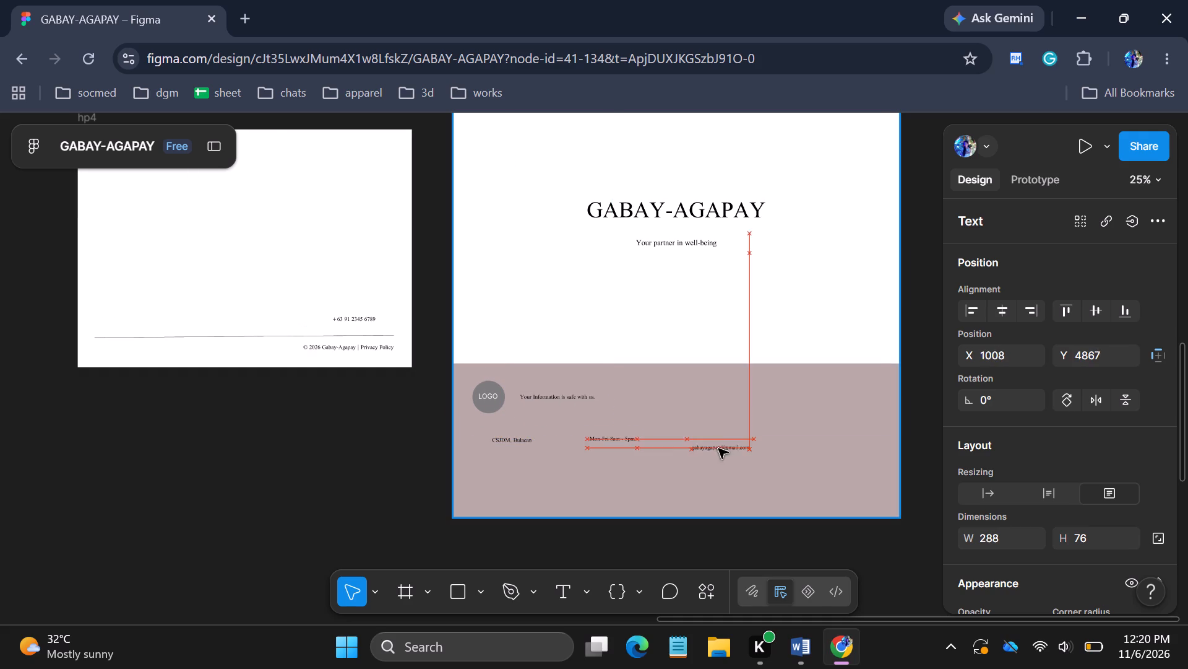
drag(718, 448, 711, 439)
drag(369, 321, 369, 320)
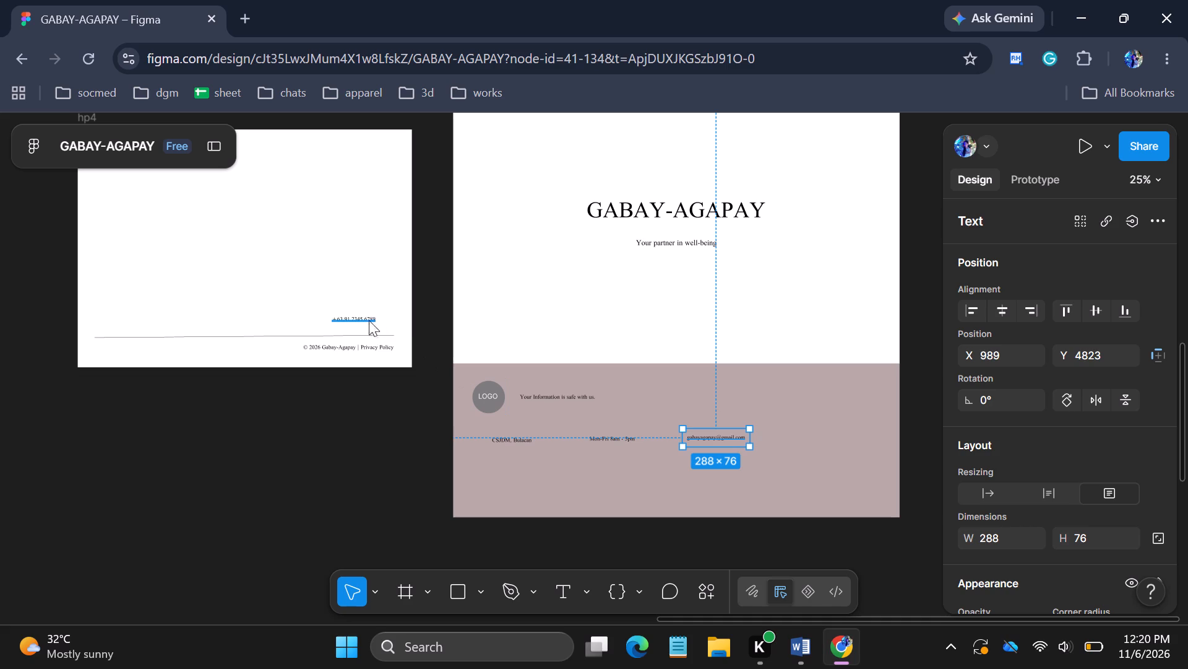
drag(369, 320, 853, 441)
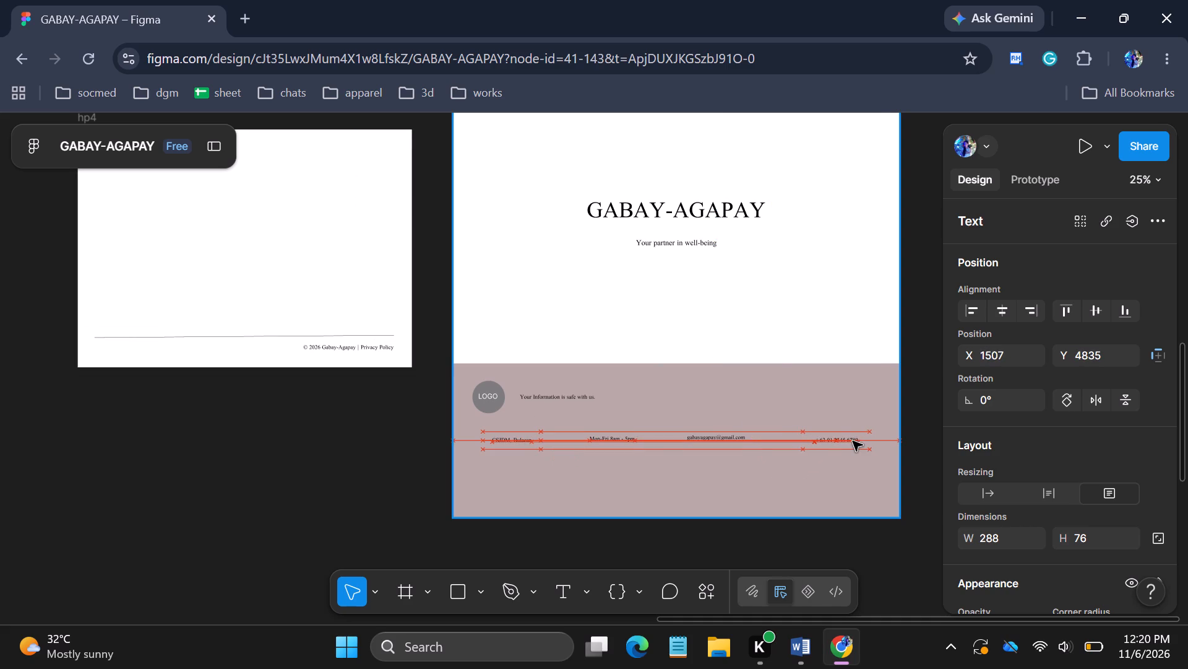
drag(853, 441, 854, 441)
Move the divider line from hp4 below the footer's contact row, and the copyright and Privacy Policy text to the footer's lower right.
drag(270, 336, 598, 473)
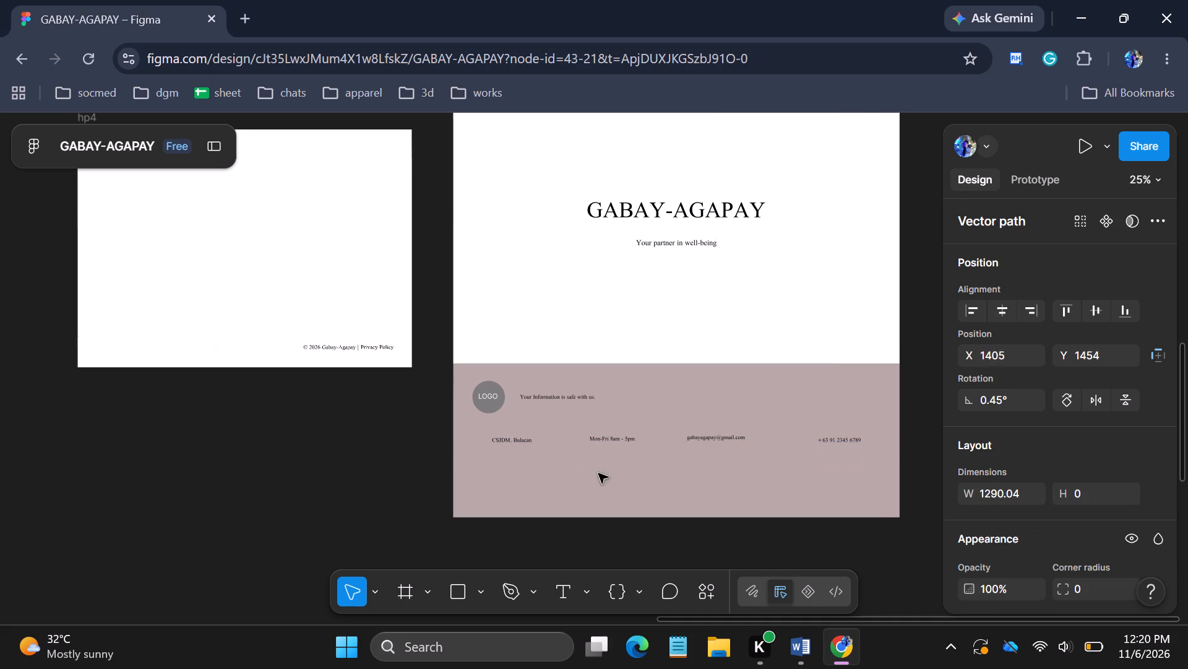
drag(598, 473, 695, 466)
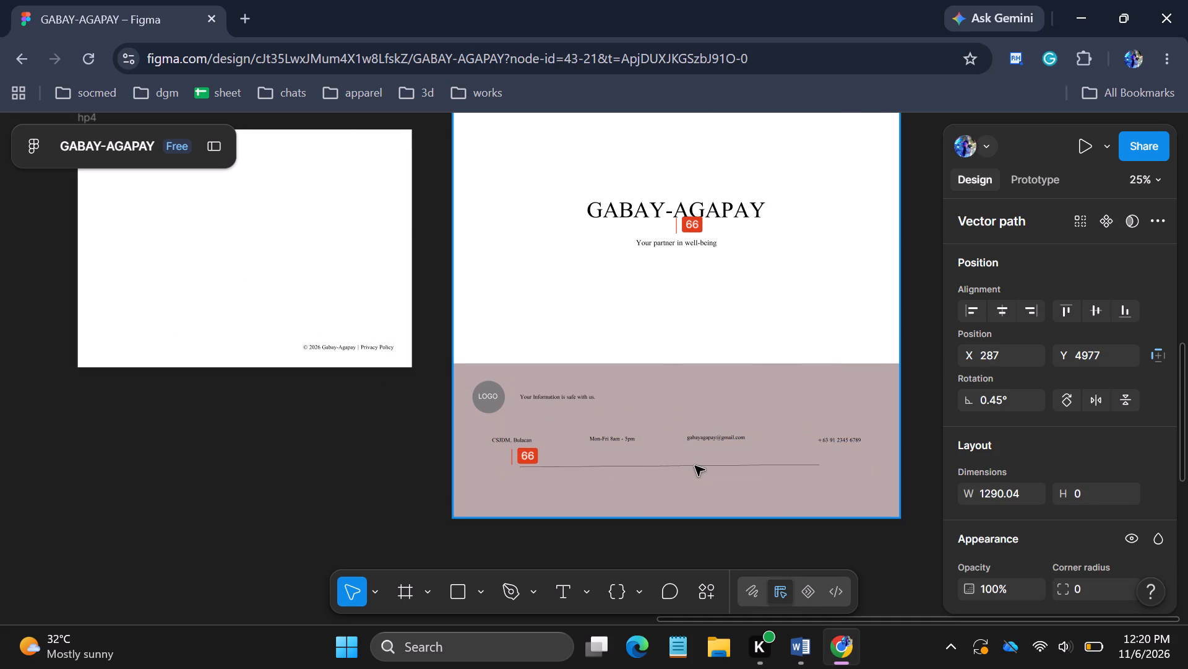
drag(695, 466, 695, 465)
drag(356, 345, 781, 489)
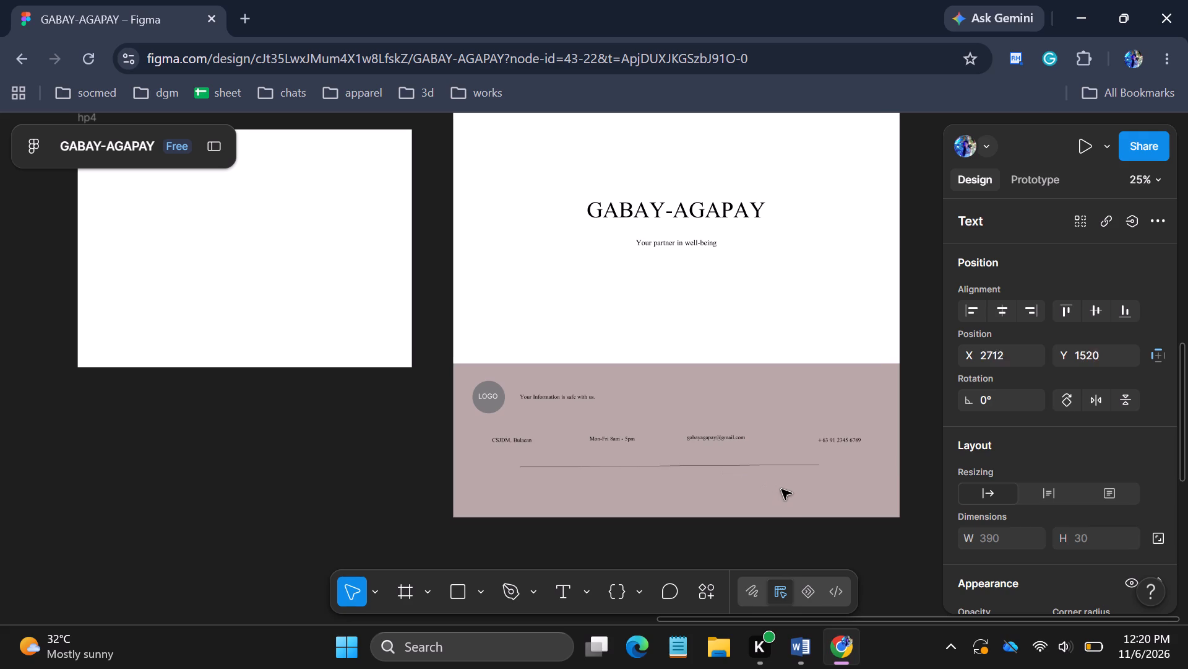
drag(781, 489, 835, 492)
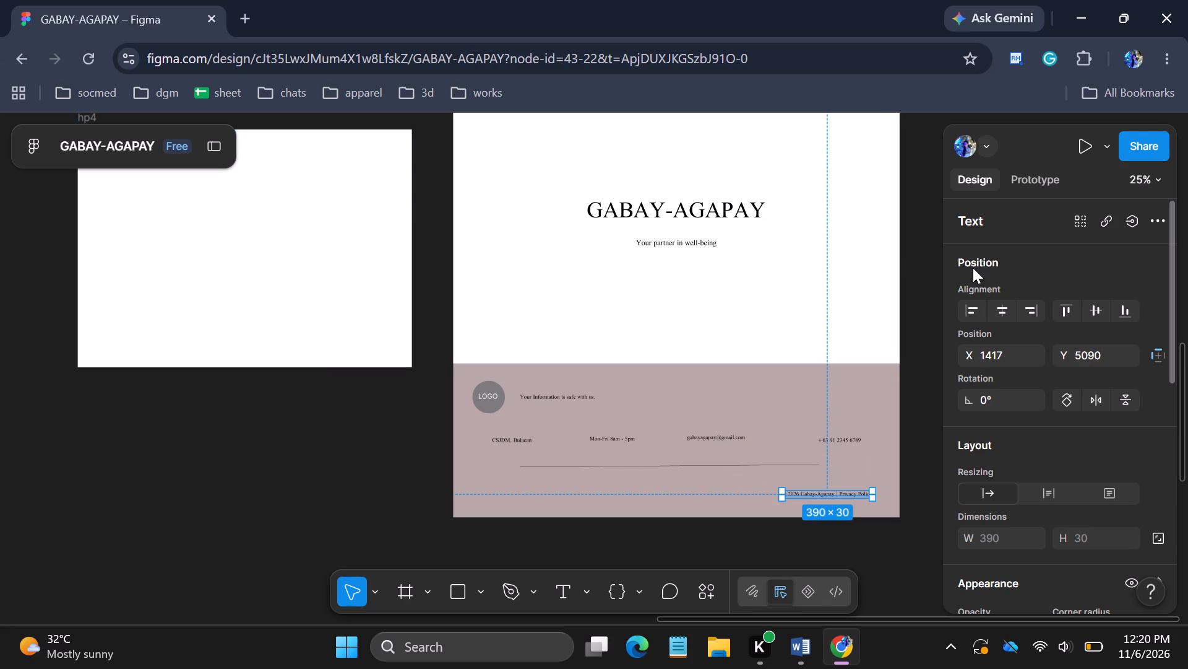
Review the assembled Desktop - 1 frame from the hero section at the top to the footer at the bottom.
drag(887, 619, 895, 619)
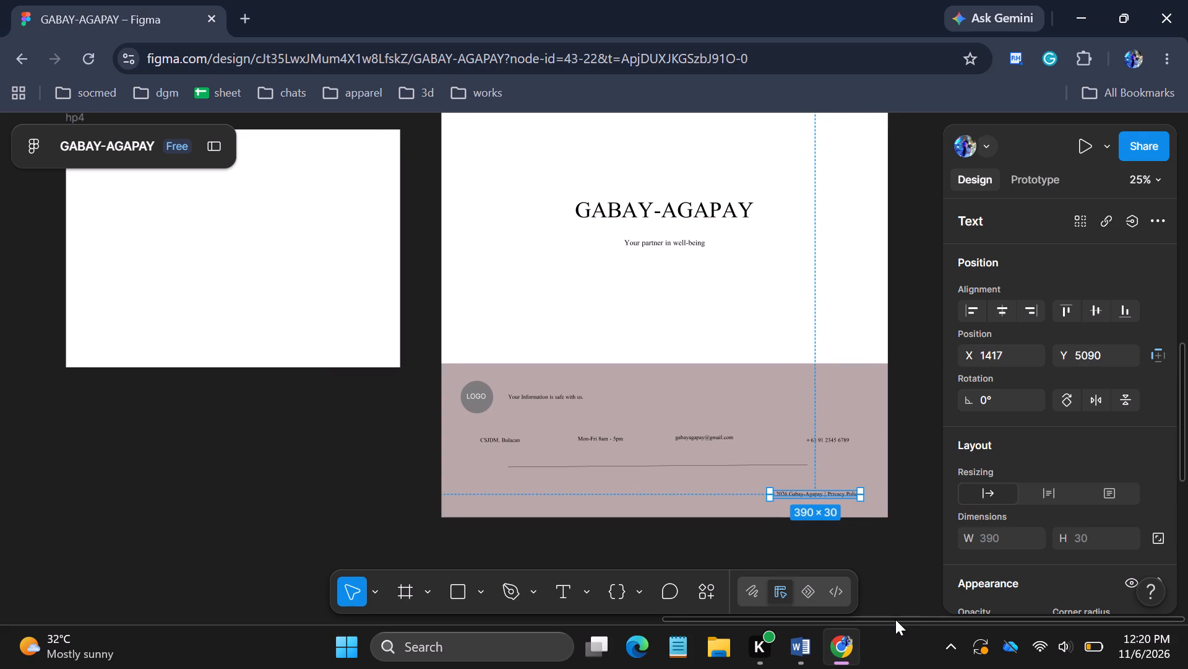
drag(895, 619, 901, 621)
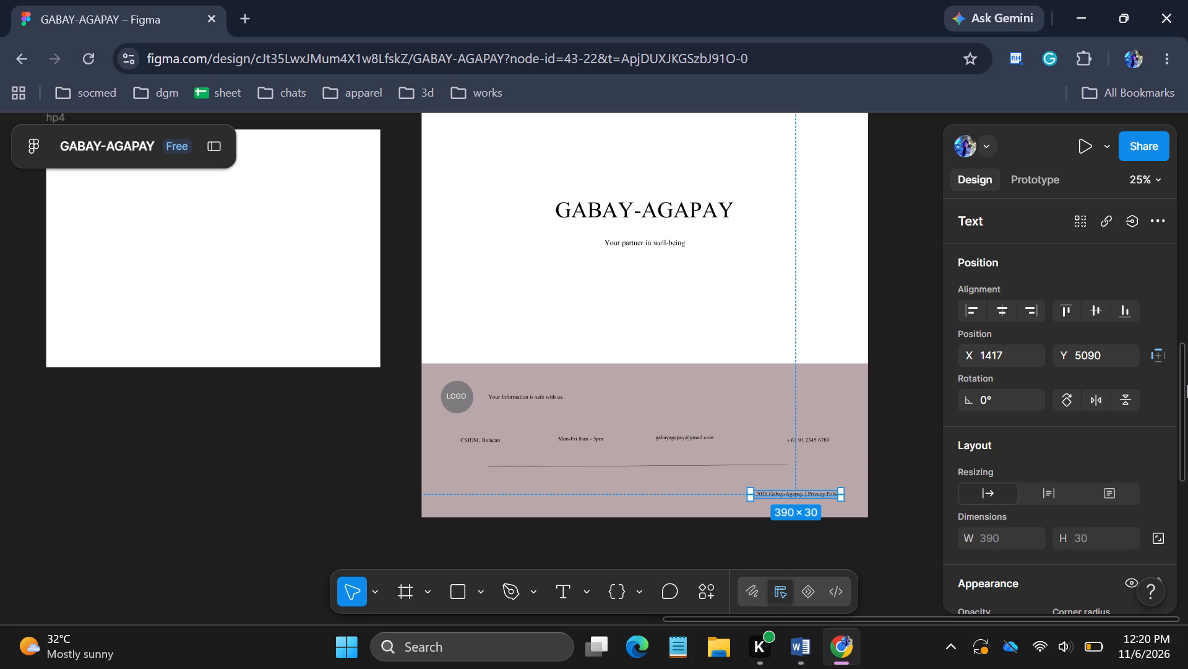
drag(1184, 385, 1169, 213)
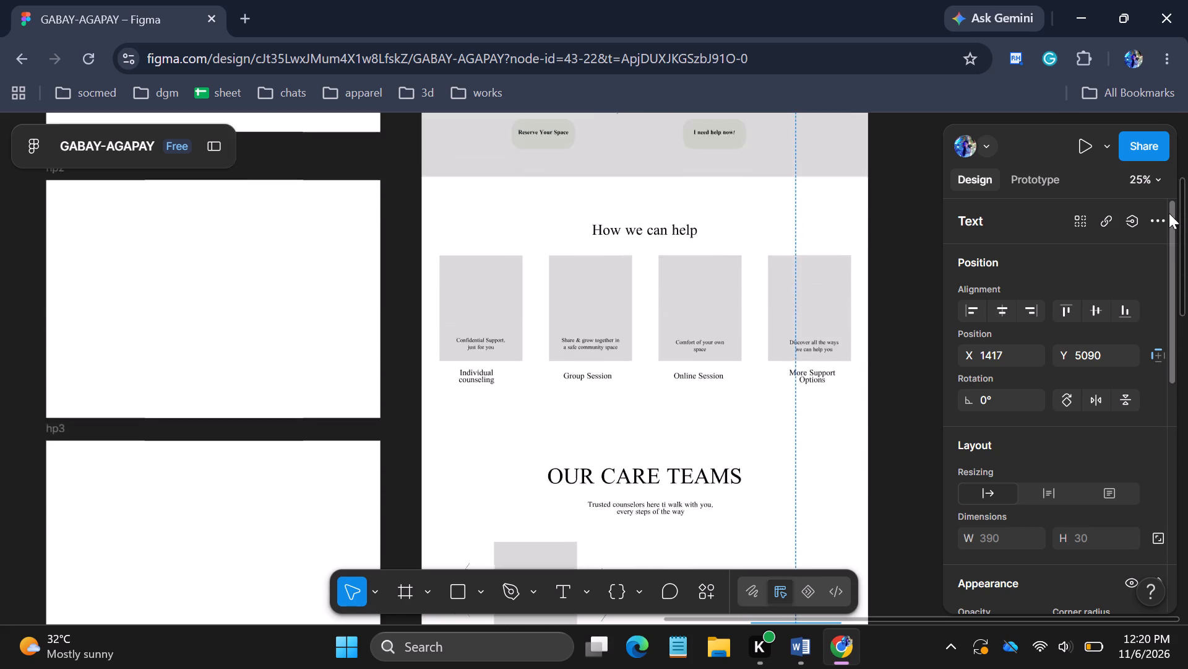
drag(1169, 213, 1163, 148)
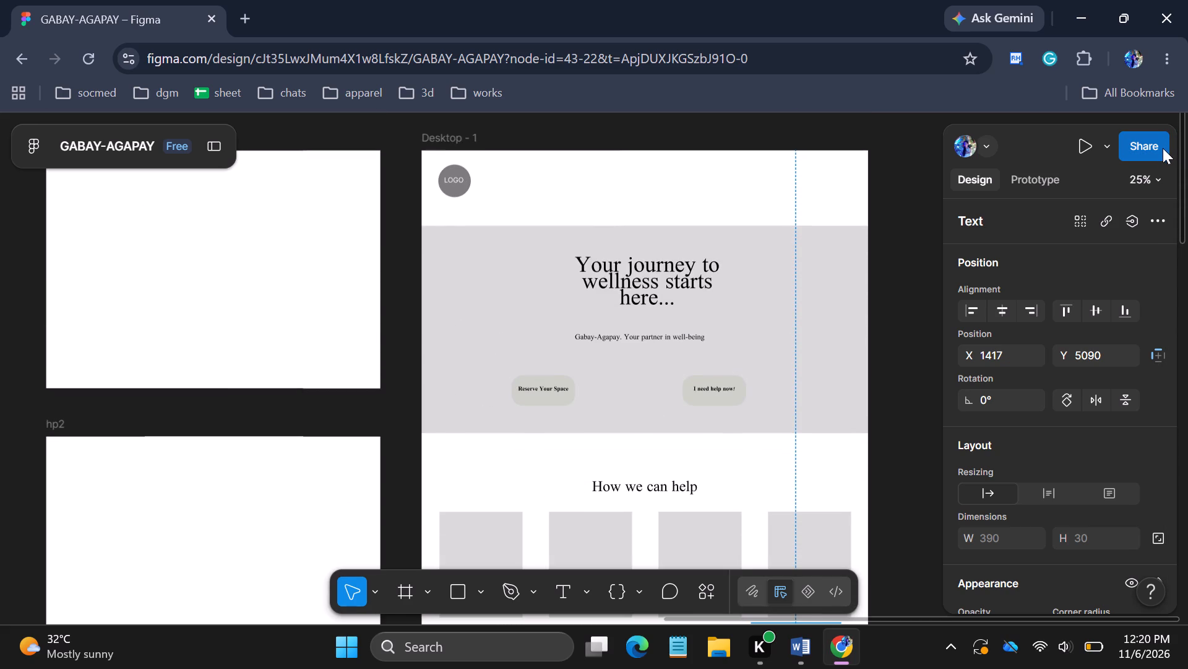
drag(1163, 148, 1147, 266)
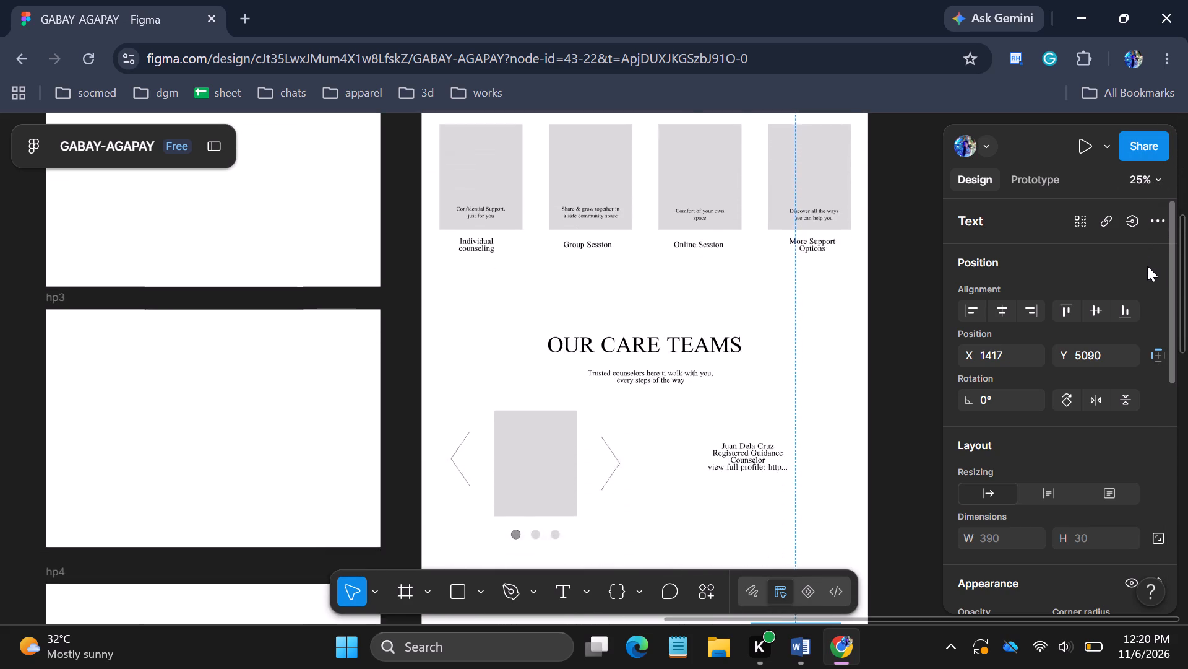
drag(1147, 266, 1127, 398)
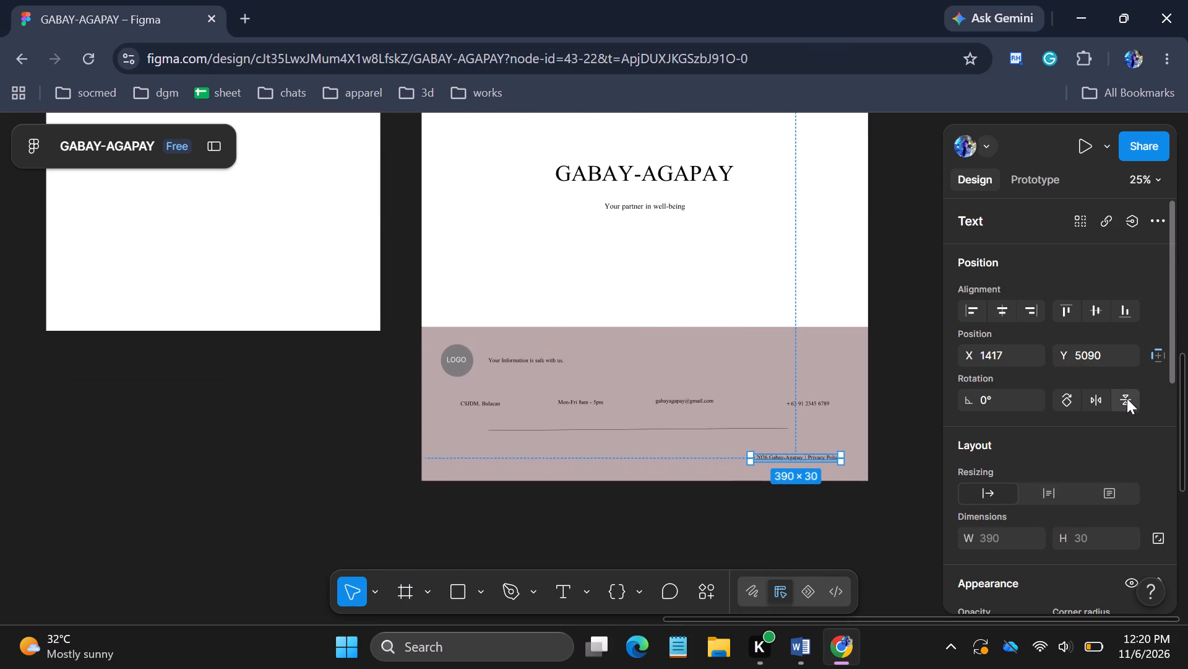
drag(1127, 398, 1159, 157)
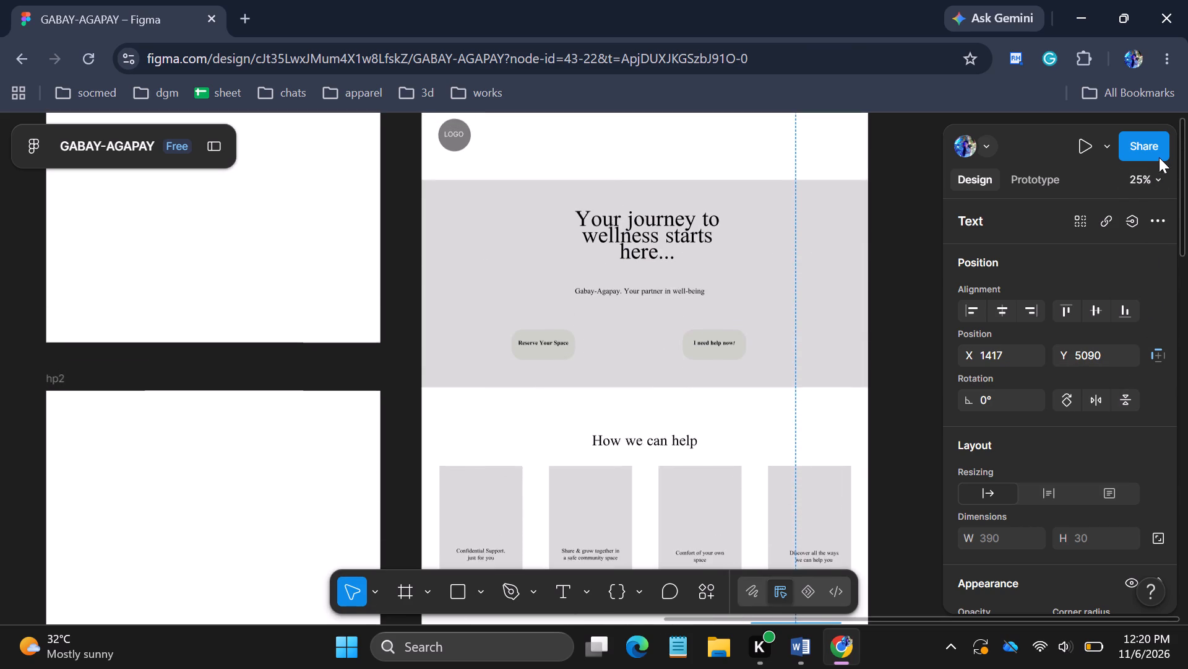
drag(1159, 157, 1123, 322)
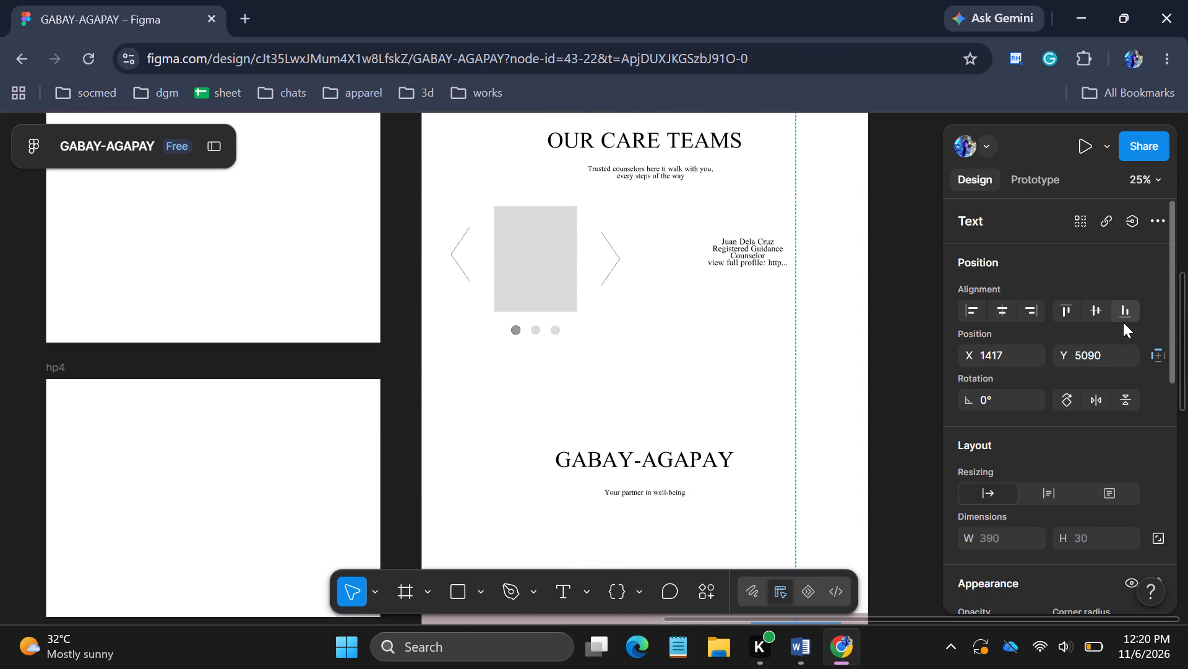
drag(1123, 322, 1117, 409)
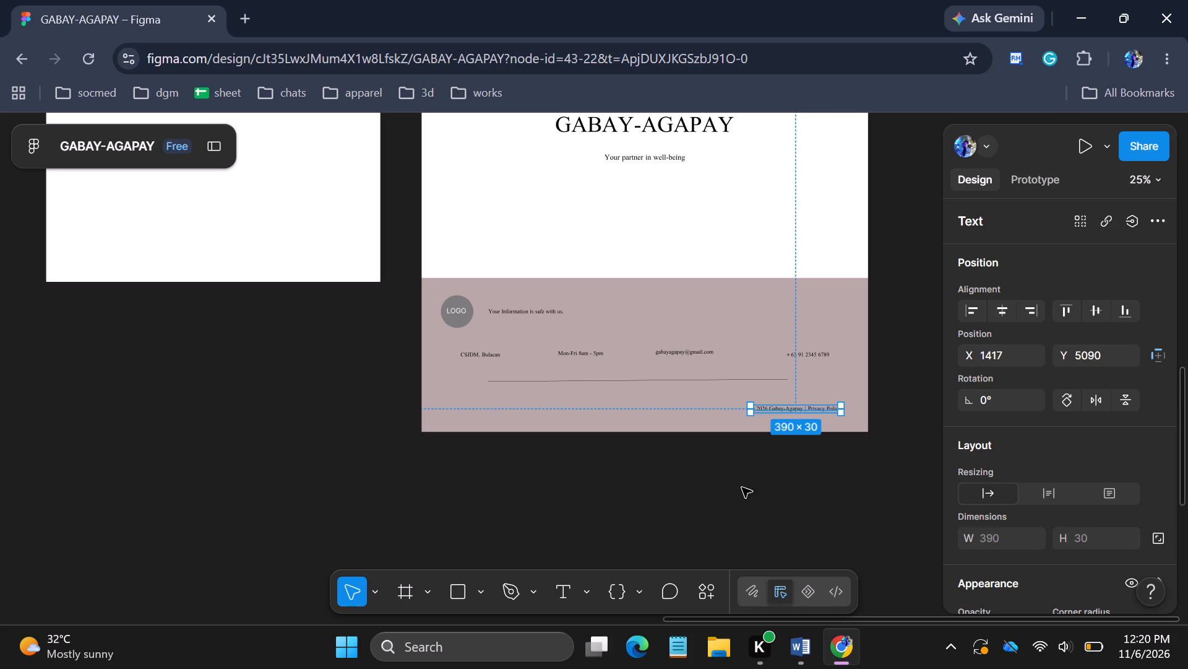
drag(1179, 372, 1179, 382)
drag(1179, 382, 1174, 369)
Set the footer's copyright and Privacy Policy text to font size 32 and nudge it slightly up and left.
drag(1171, 353, 1178, 381)
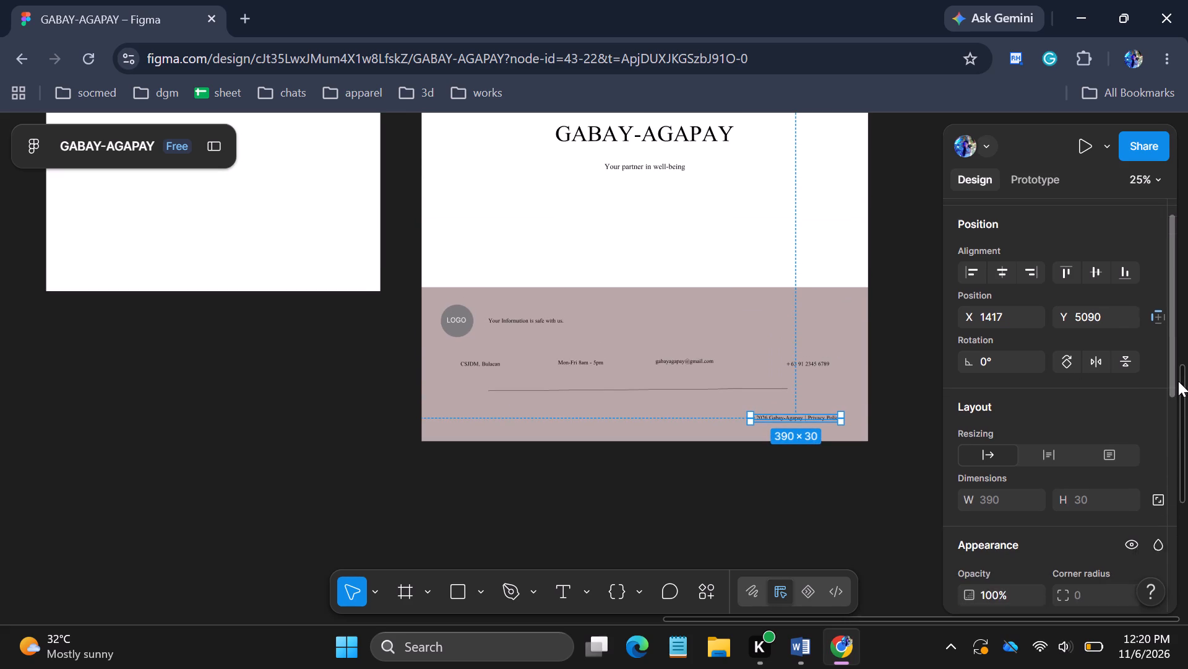
drag(1178, 381, 1187, 582)
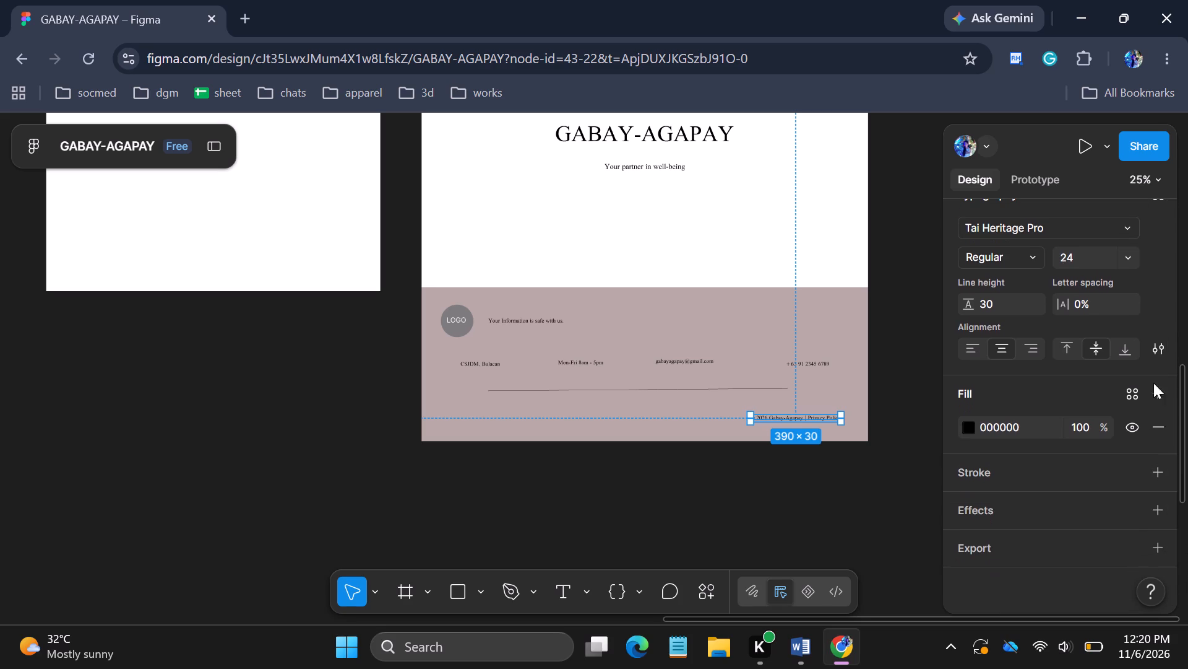
click(1106, 254)
click(1124, 259)
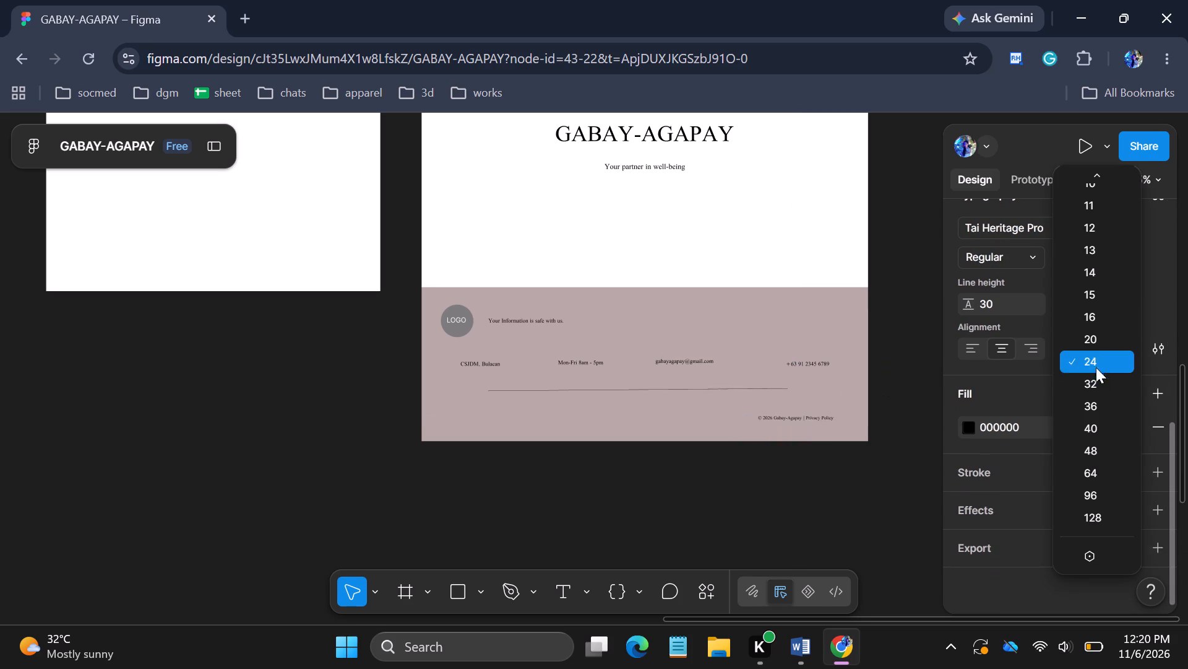
click(1094, 386)
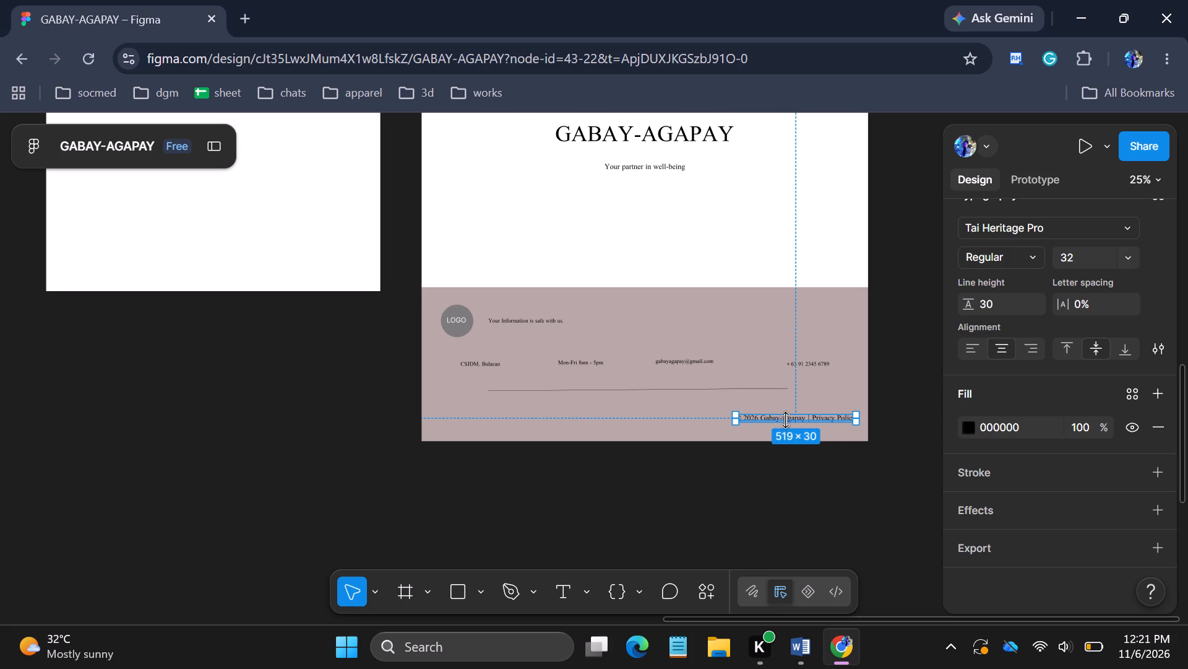
click(786, 419)
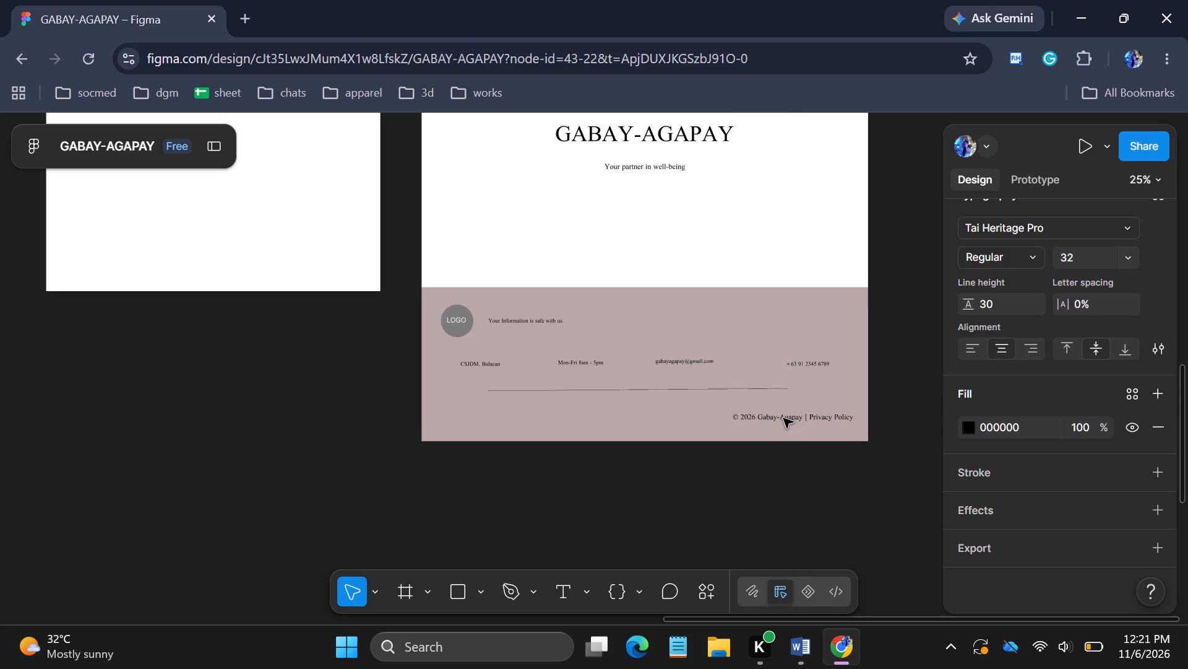
Set the "Your Information is safe with us." text and the four contact texts in the footer to font size 32.
click(499, 324)
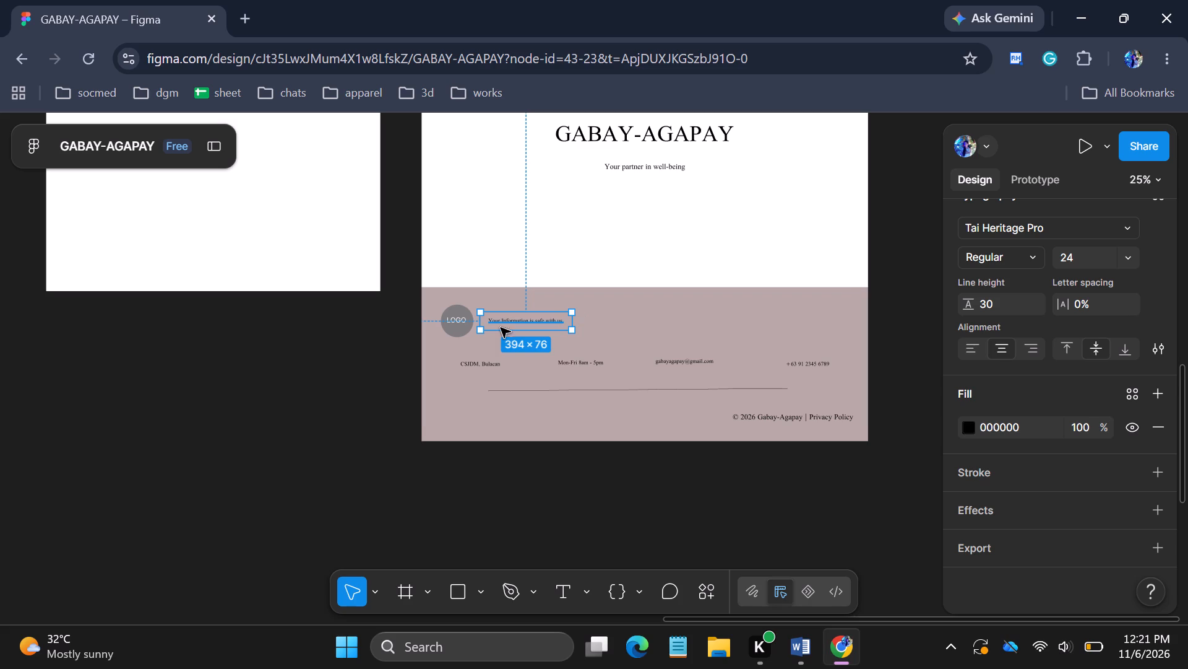
shift+click(483, 367)
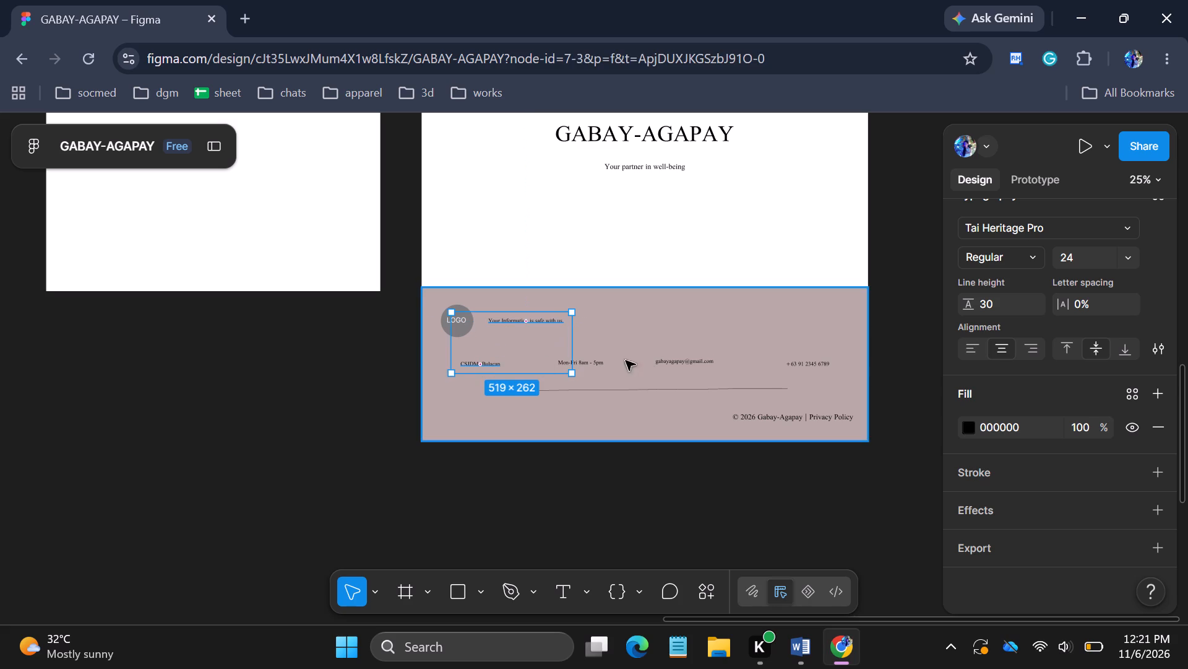
shift+click(598, 359)
shift+click(682, 359)
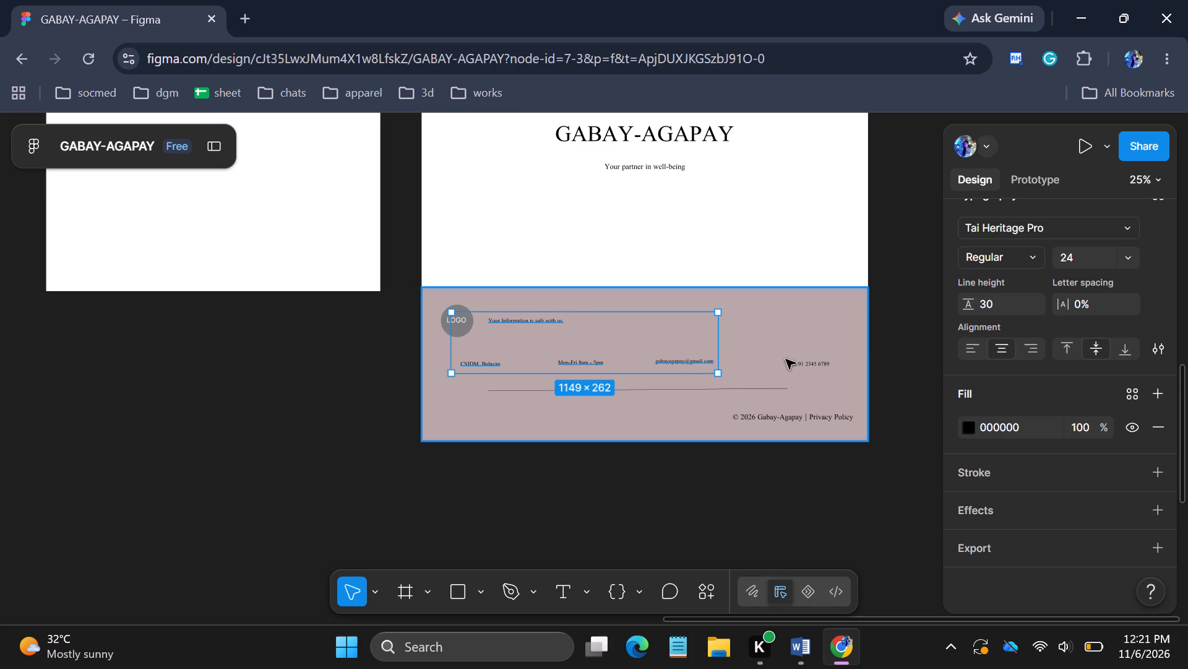
shift+click(803, 363)
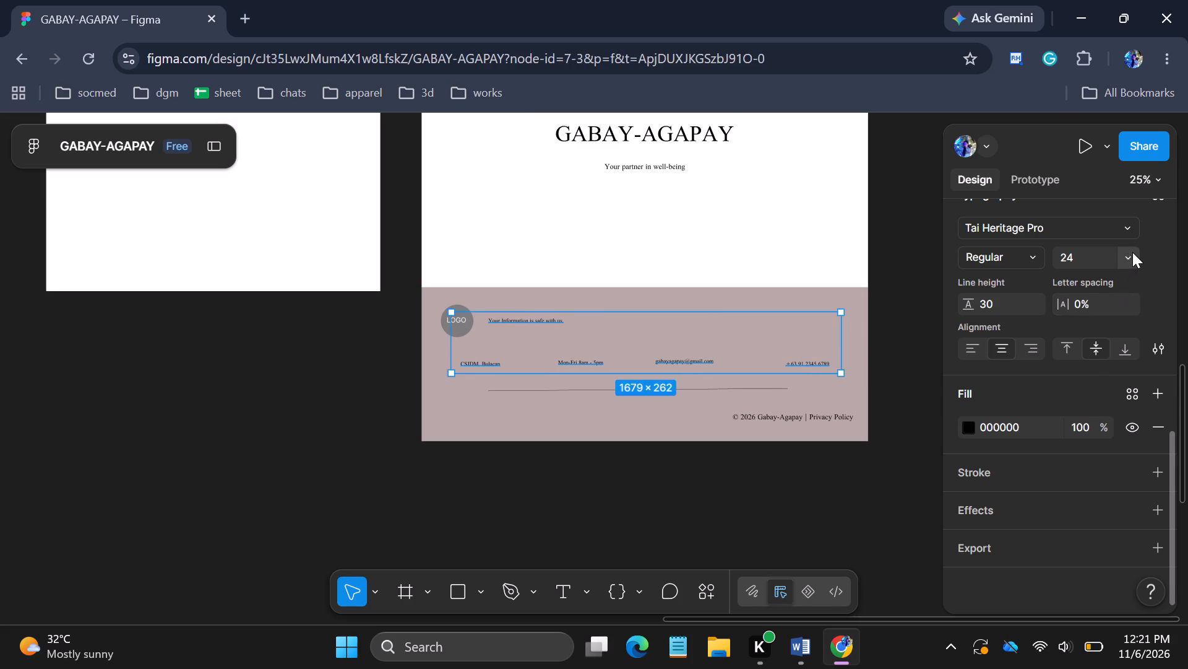
click(1132, 252)
click(1106, 385)
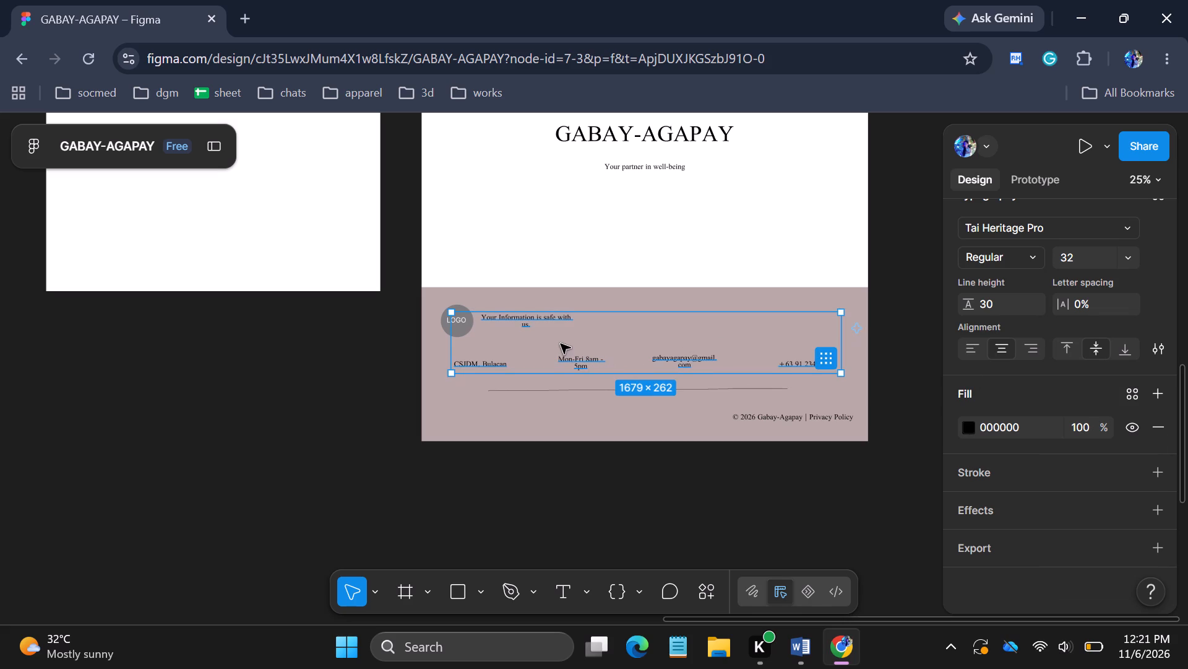
Widen the email text box in the footer's contact row to 352 so the address fits on one line.
click(1147, 178)
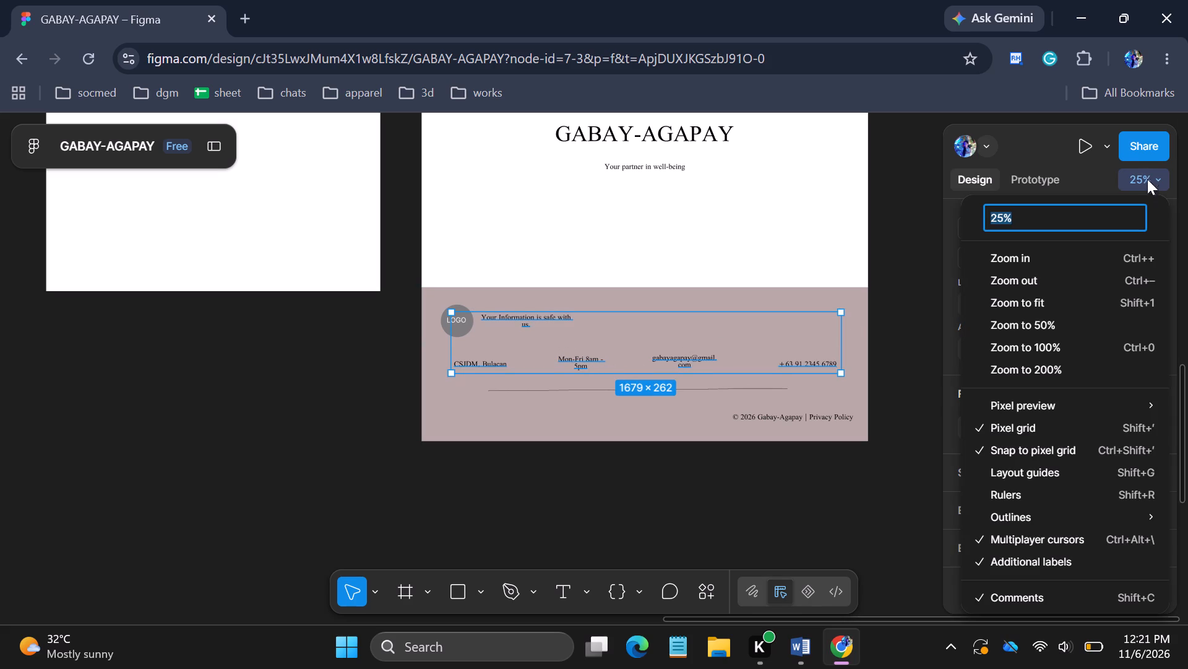
click(1069, 260)
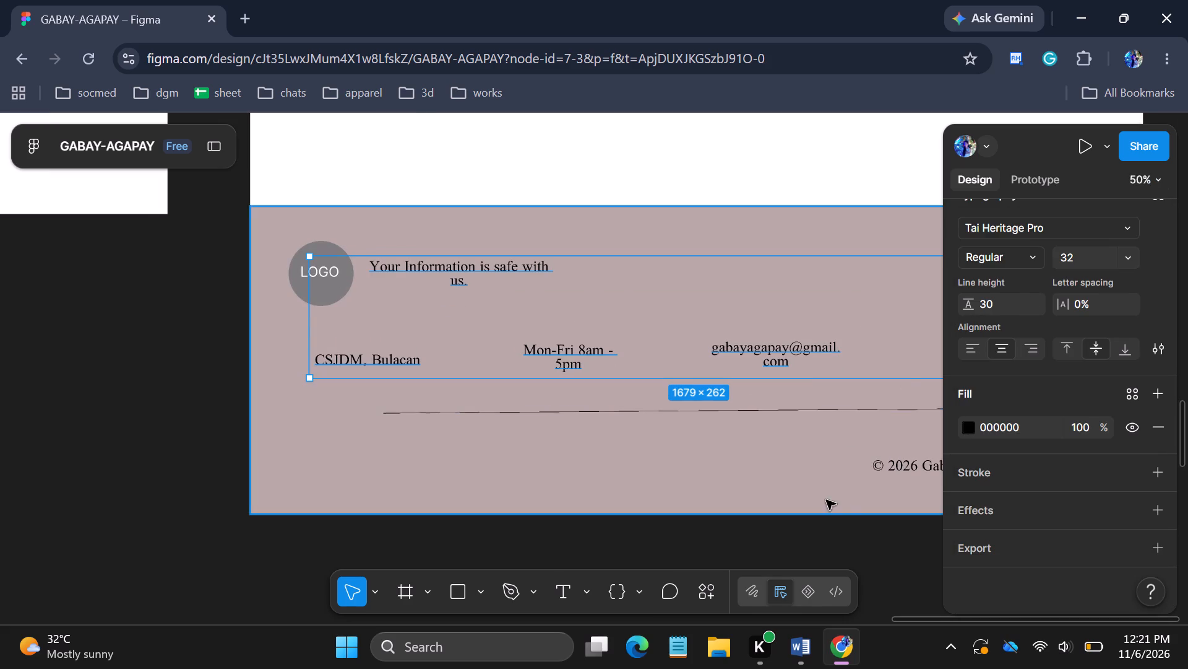
drag(896, 616, 945, 616)
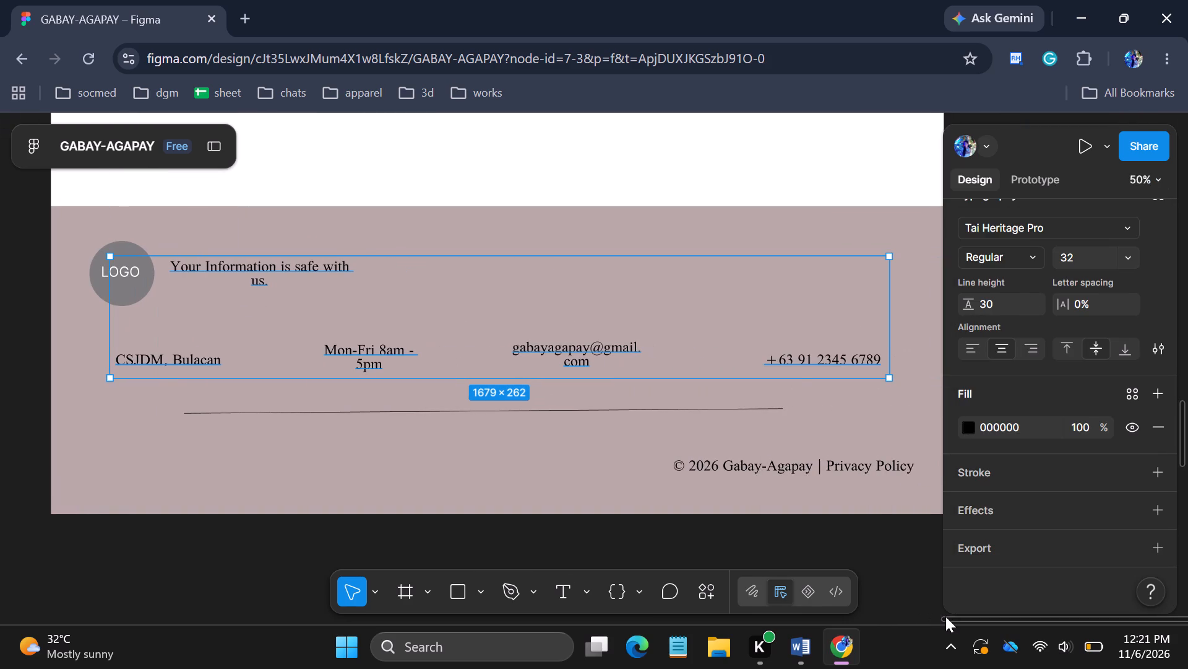
drag(945, 616, 947, 616)
click(553, 356)
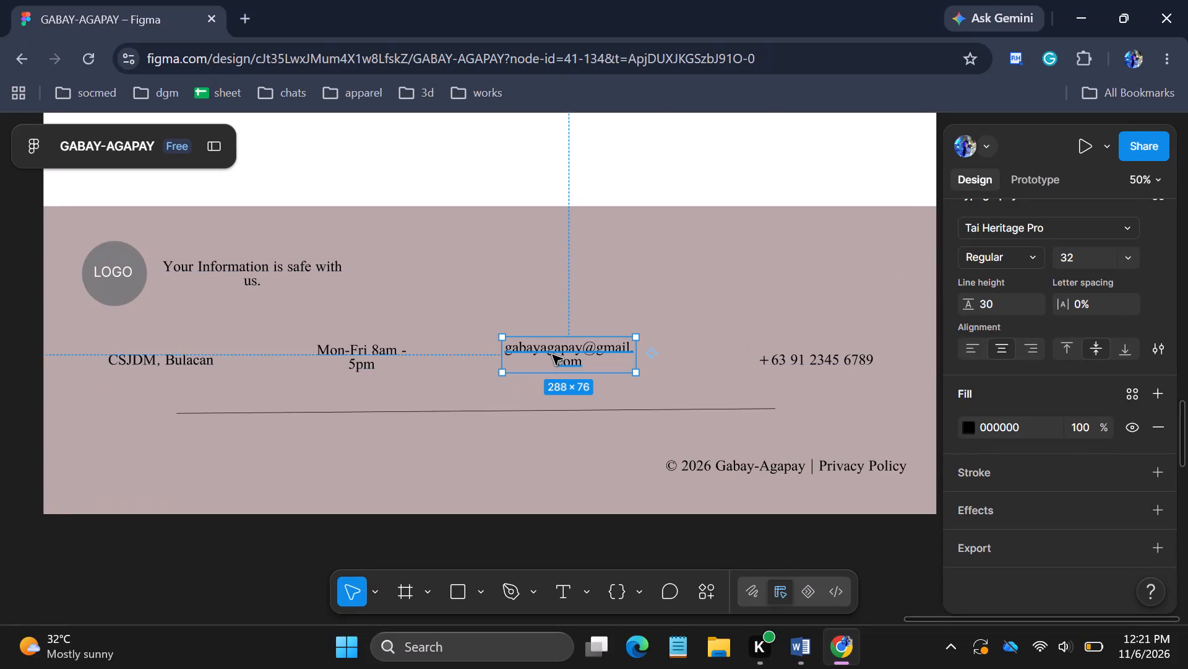
drag(639, 353, 665, 354)
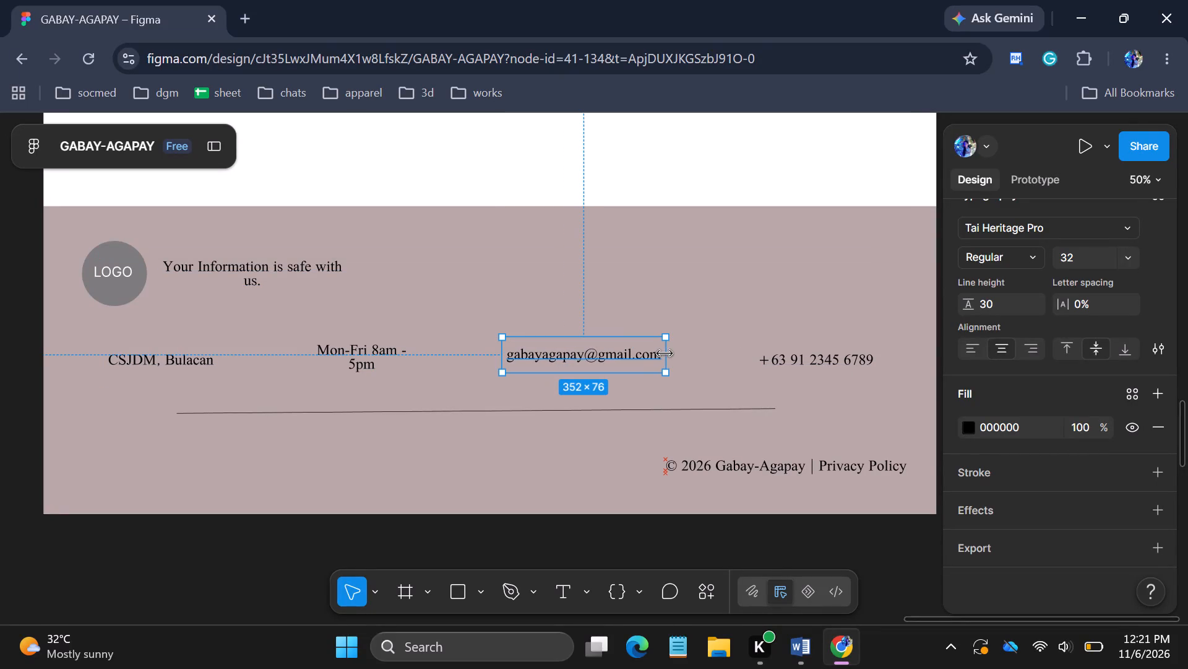
drag(665, 354, 665, 354)
Widen the footer's "Mon-Fri 8am - 5pm" text box to 267 for a single line, and nudge it left and the "CSJDM, Bulacan" text up.
click(376, 348)
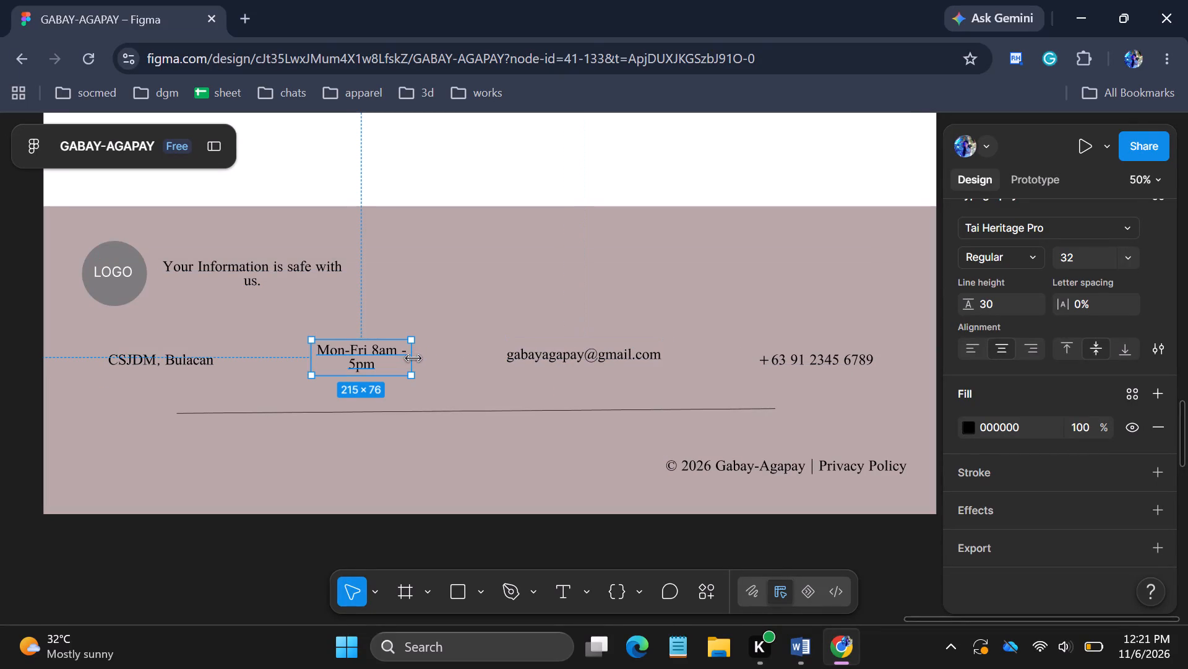
drag(413, 359, 435, 361)
click(171, 356)
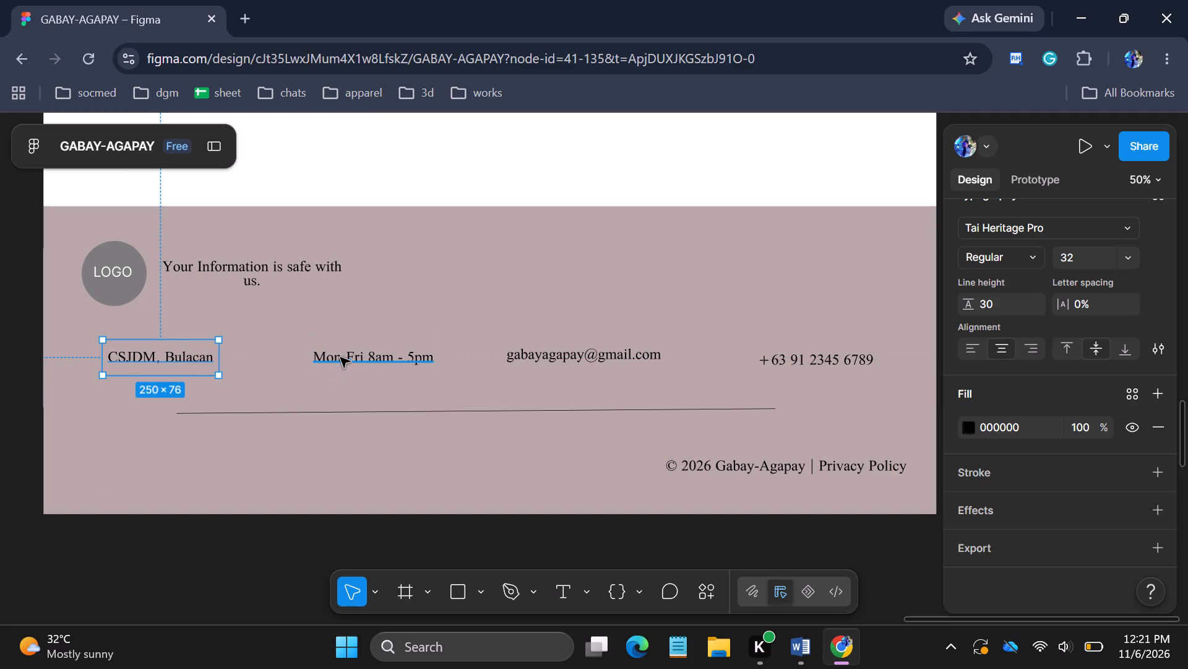
drag(350, 354, 335, 355)
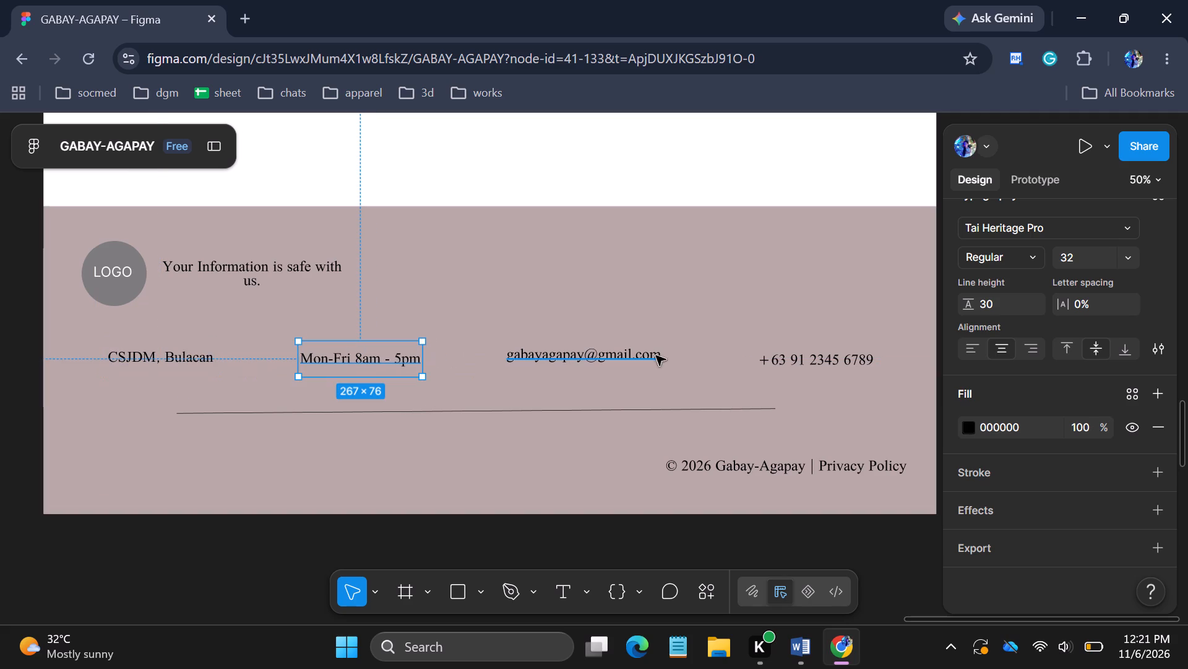
Widen the "Your Information is safe with us." text box beside the footer logo to 468 so it fits on one line.
click(240, 269)
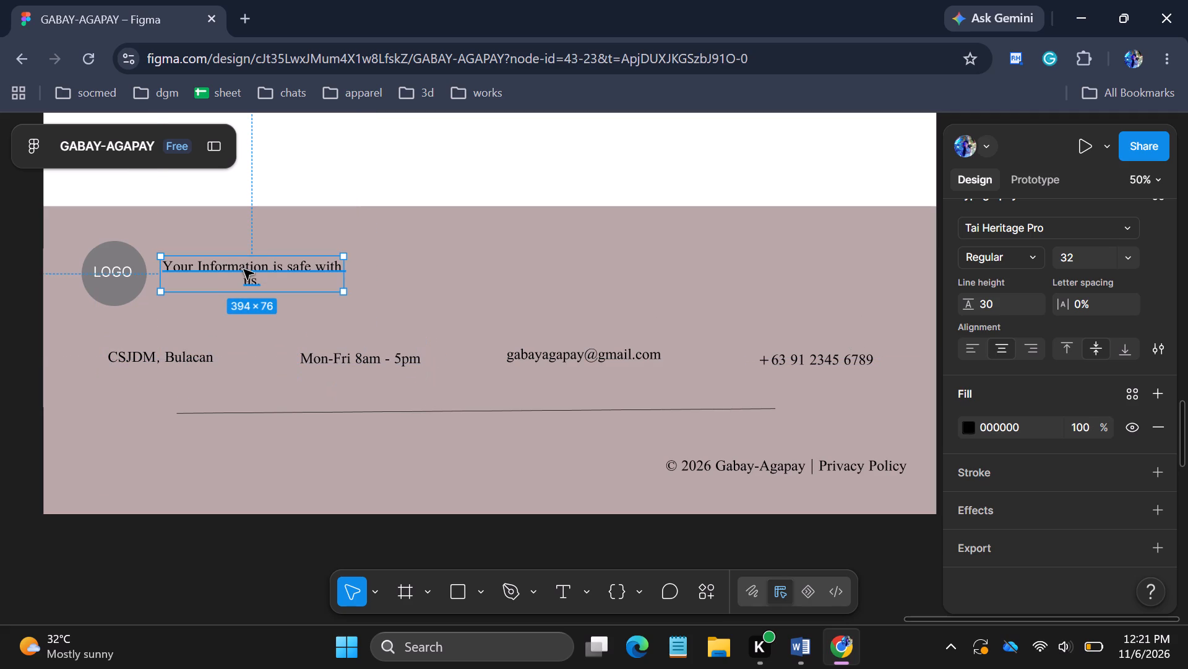
drag(343, 276, 377, 278)
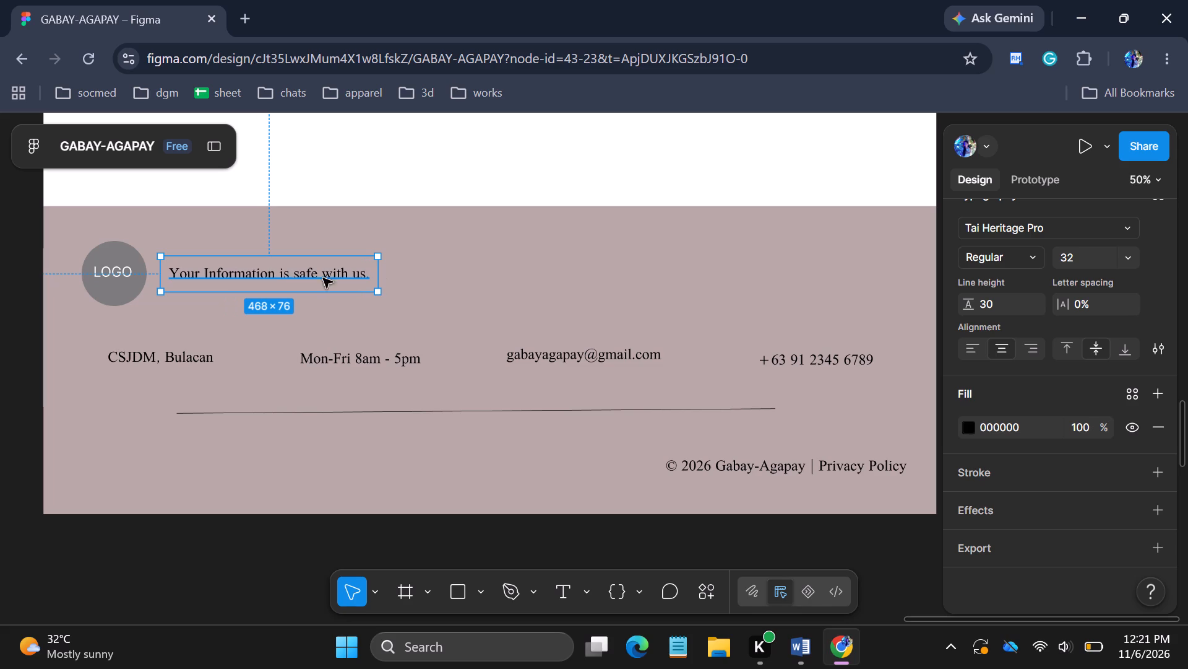
click(284, 275)
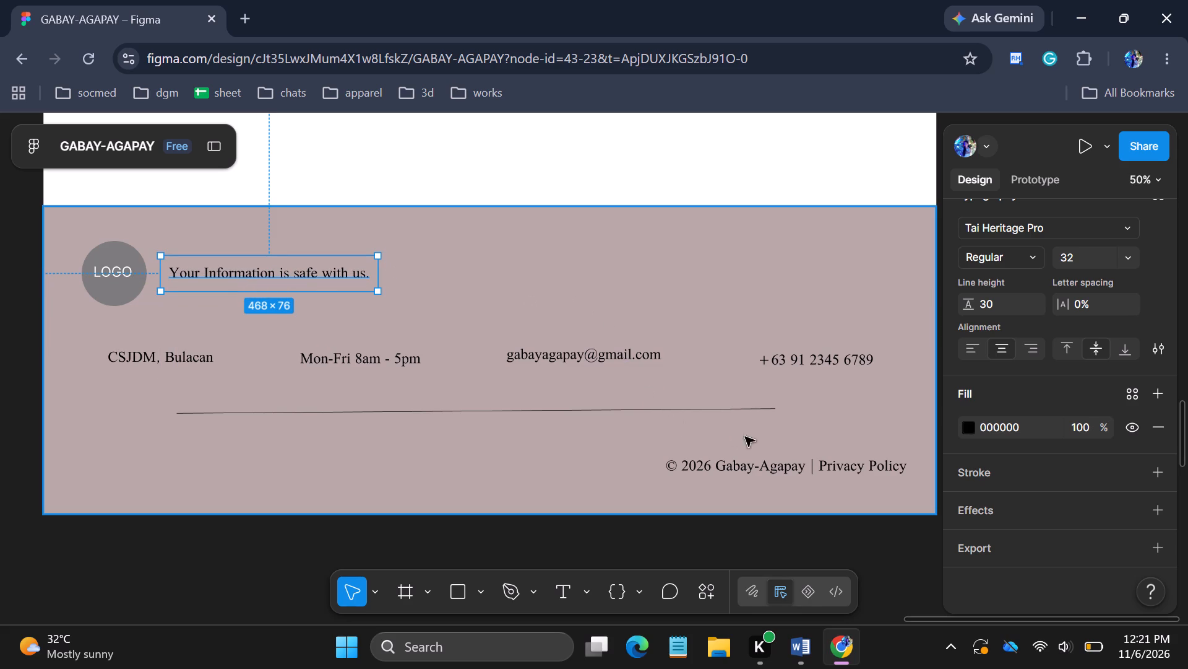
Extend the footer's divider line at both ends to about 1756 wide, starting under the logo's left edge, and level it horizontally.
click(564, 411)
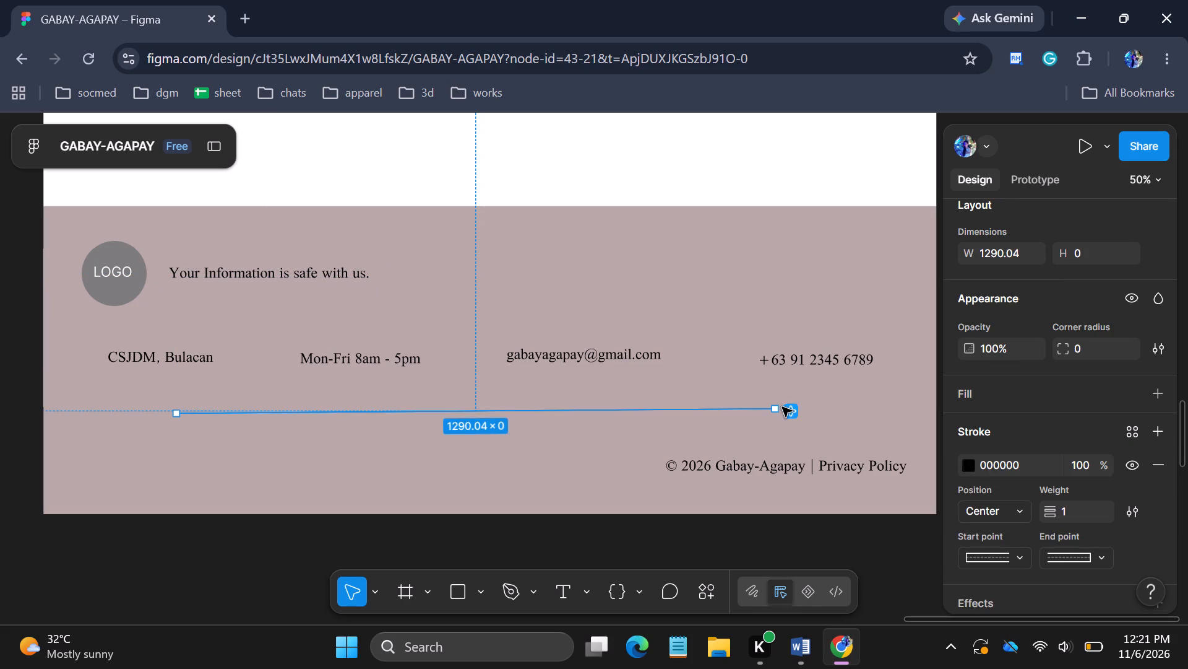
click(1151, 177)
click(1059, 278)
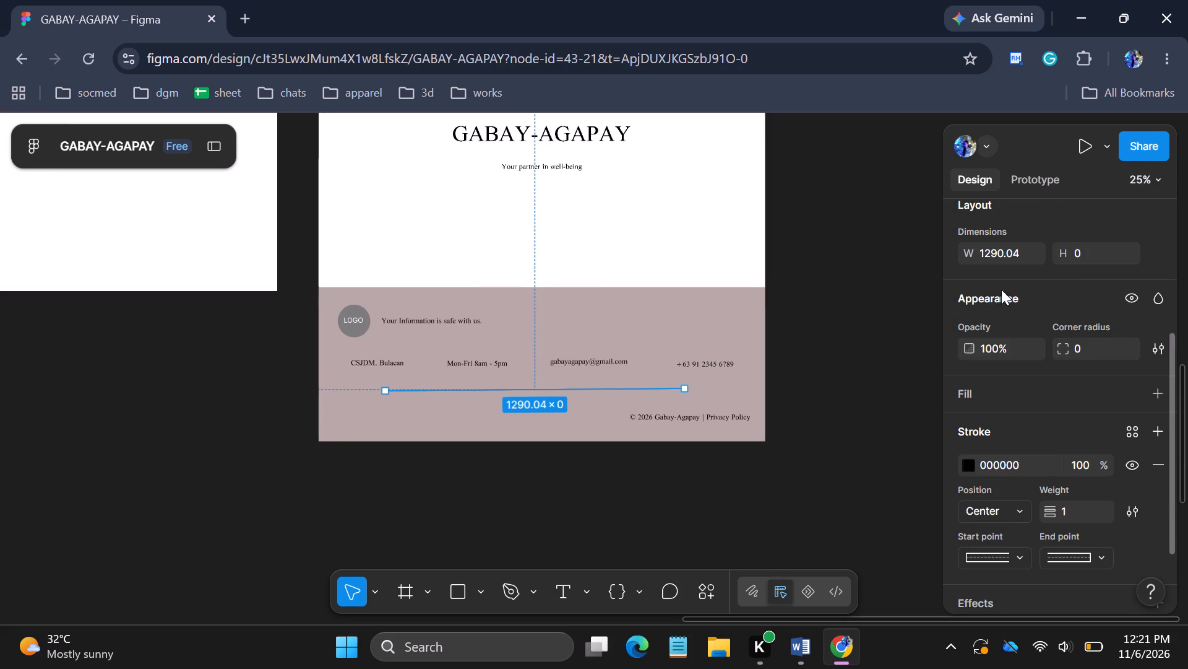
drag(687, 387, 741, 390)
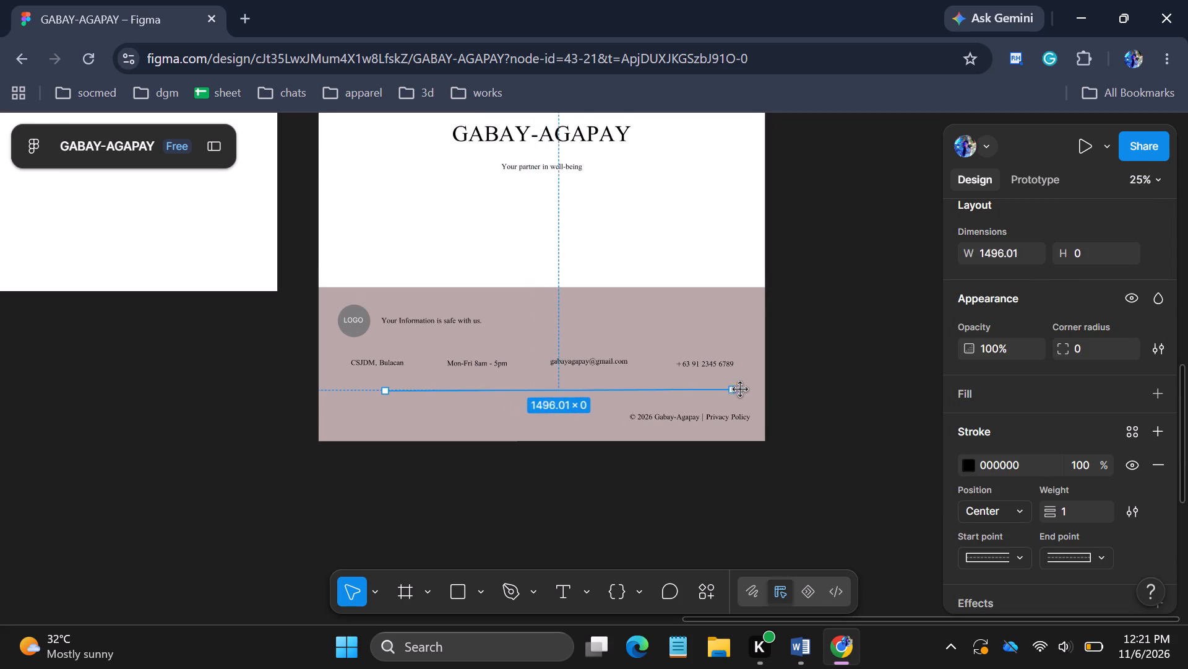
drag(741, 390, 744, 390)
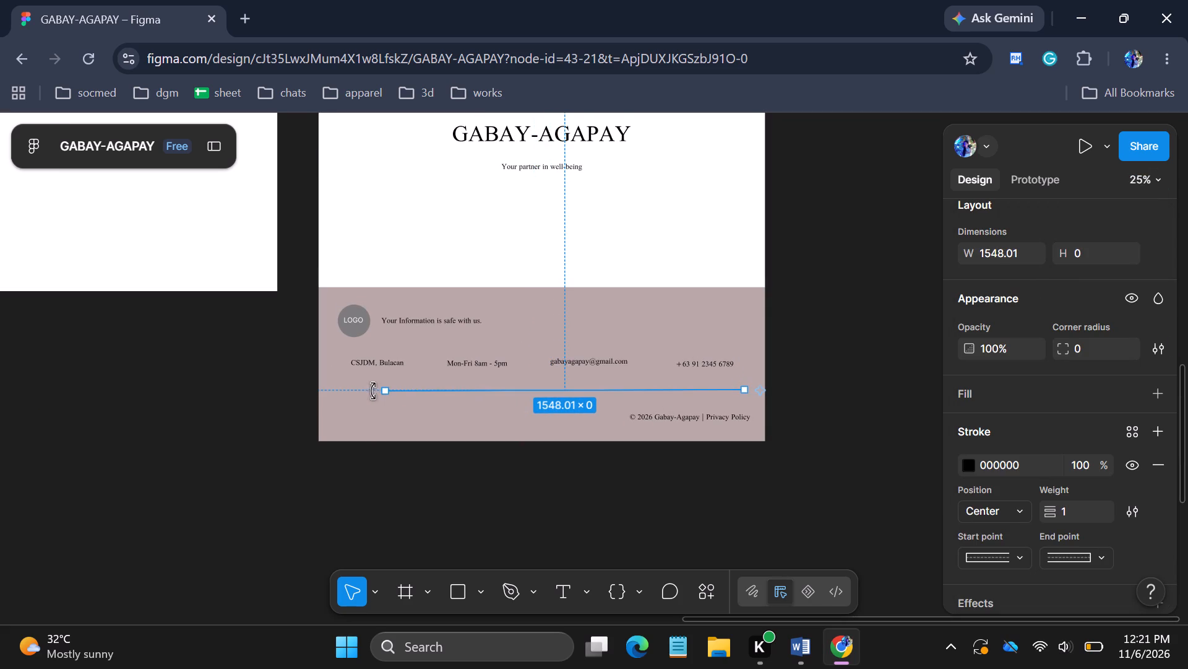
drag(385, 388, 356, 386)
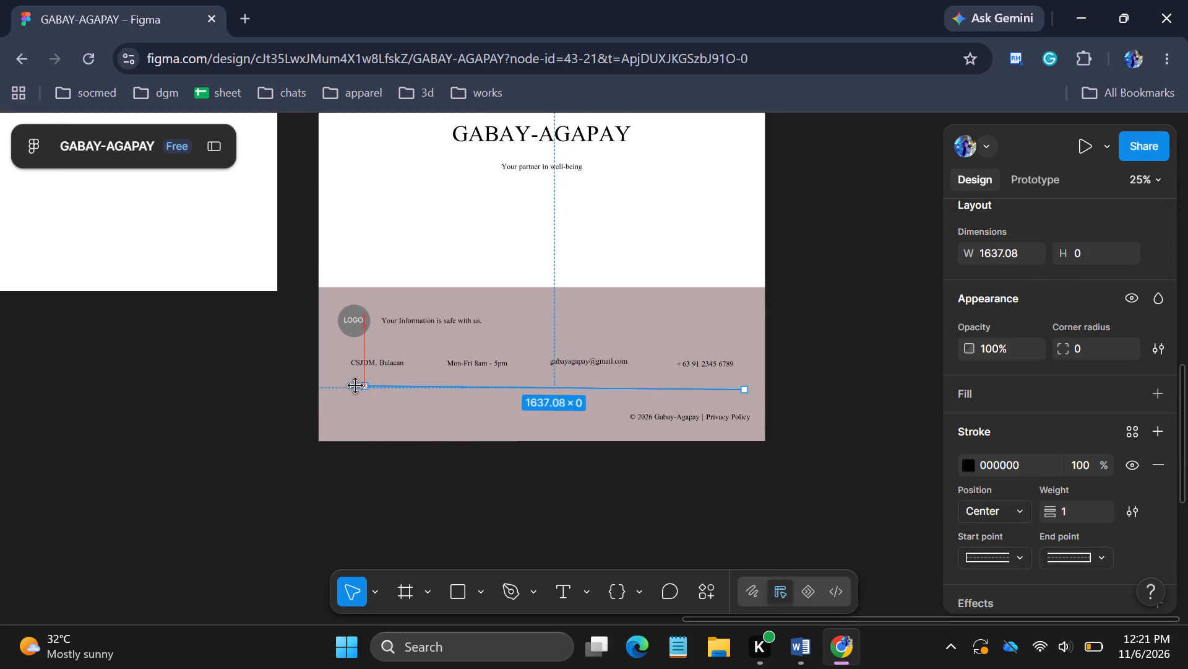
drag(356, 386, 340, 393)
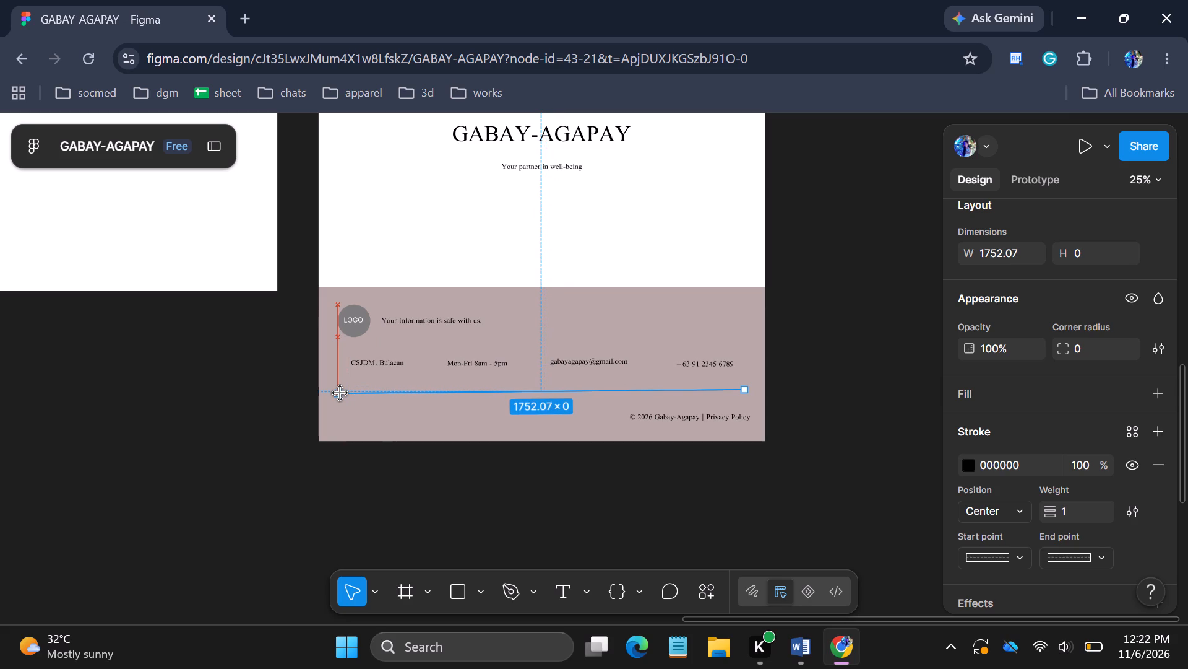
drag(340, 393, 339, 393)
drag(744, 387, 745, 393)
click(834, 374)
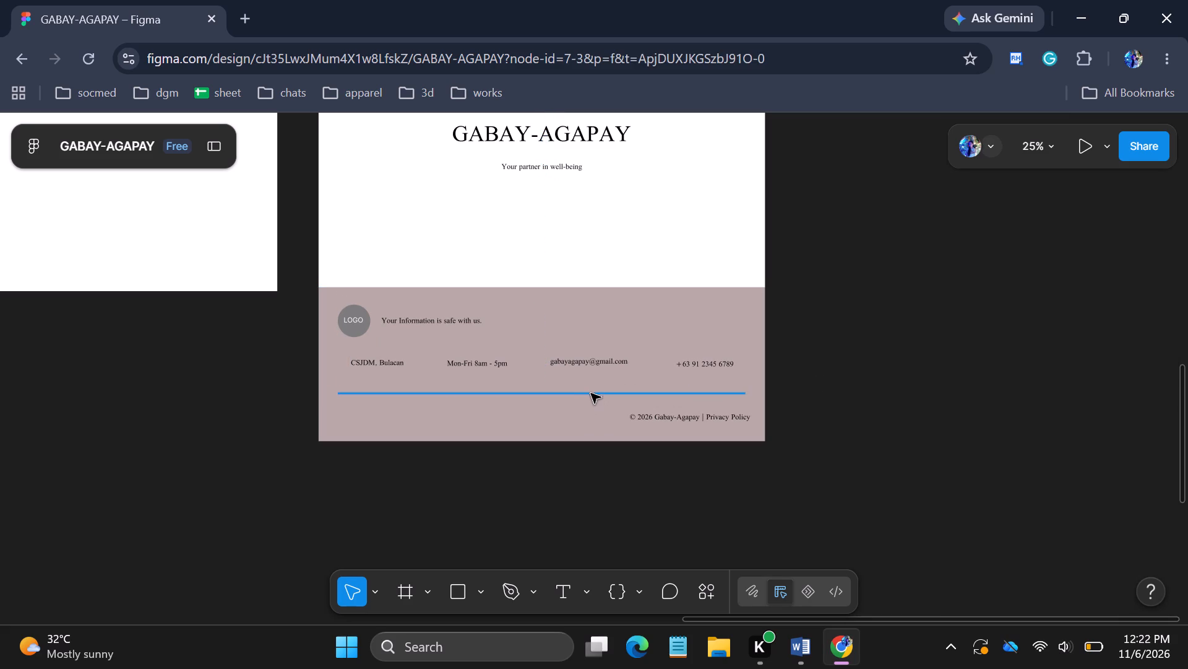
Shorten the footer's divider line to 1748 wide, keep it level, and move it down to X 88, Y 5022.
click(591, 393)
click(749, 395)
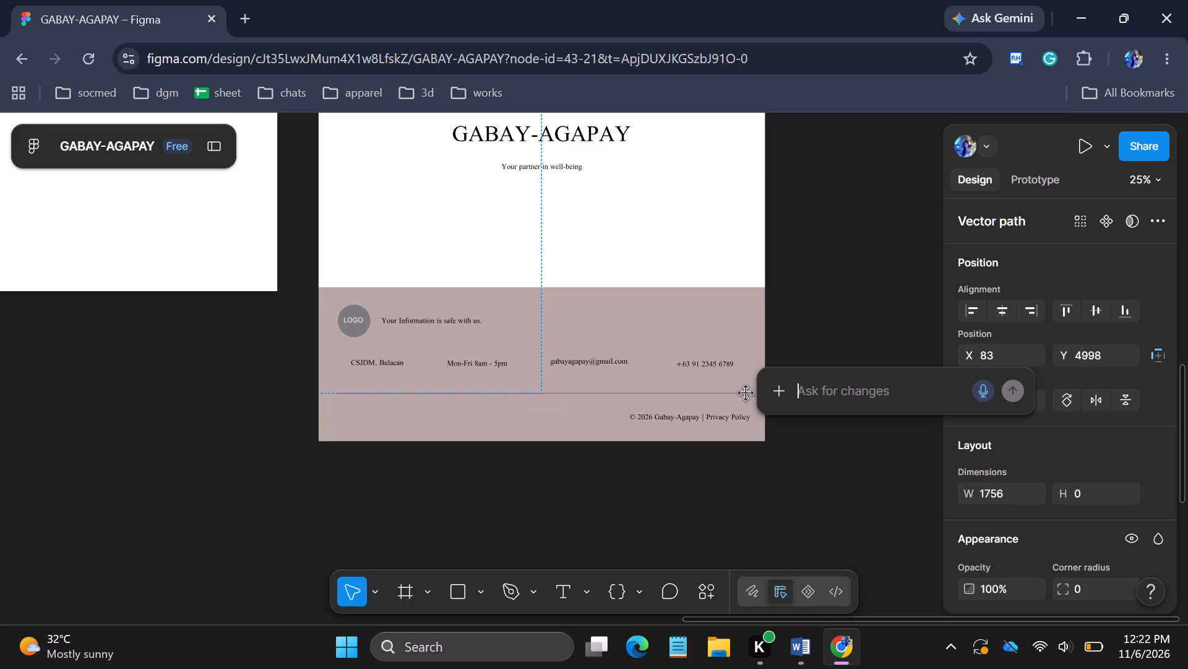
click(739, 391)
click(842, 315)
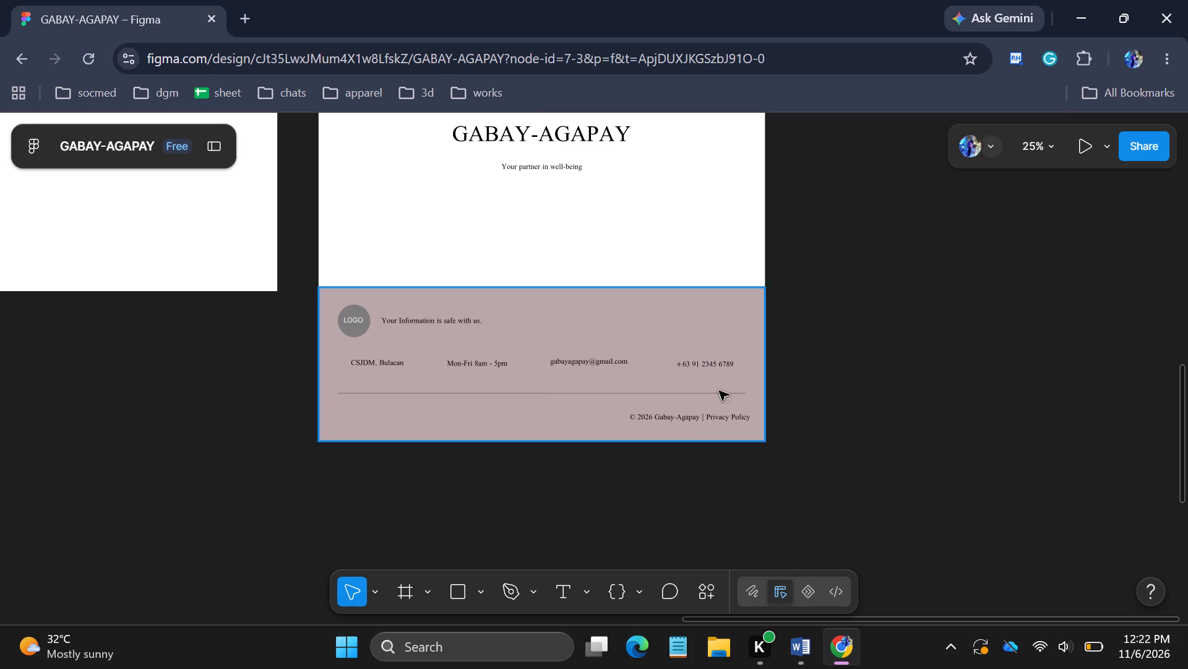
click(717, 391)
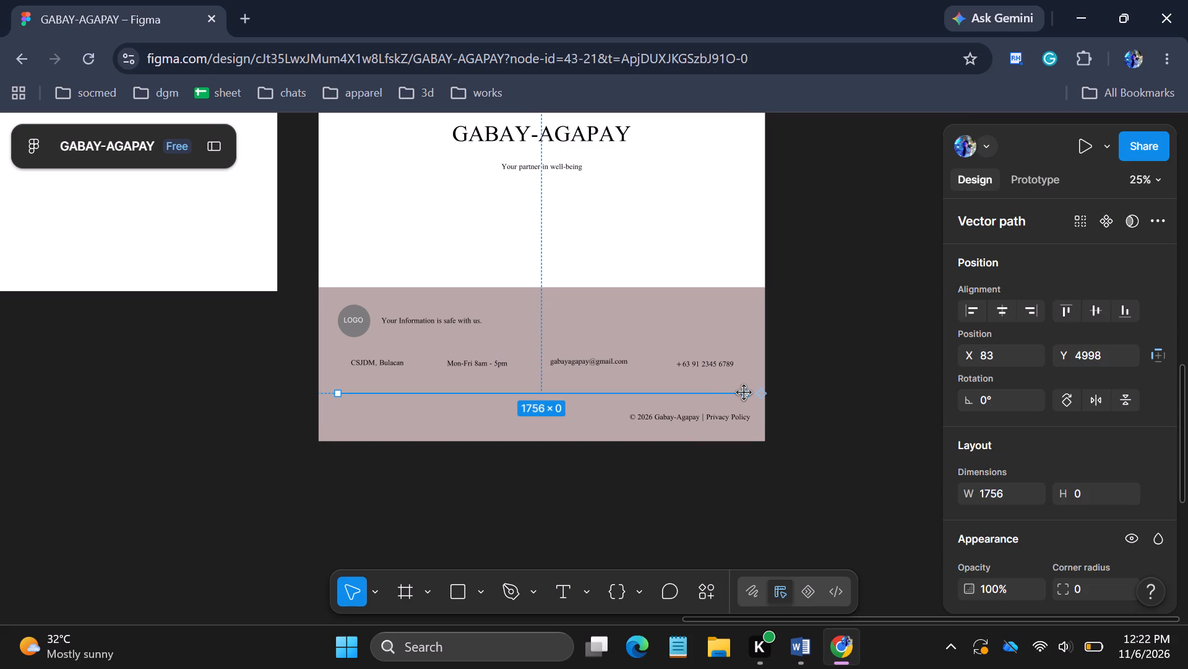
click(746, 393)
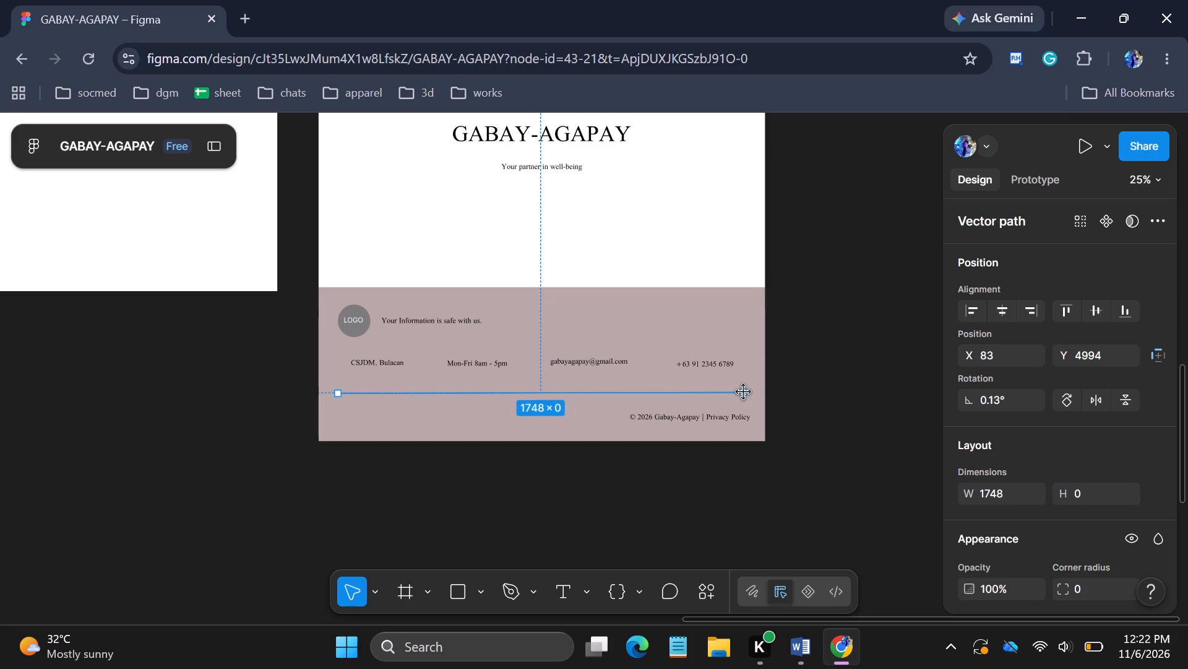
click(807, 346)
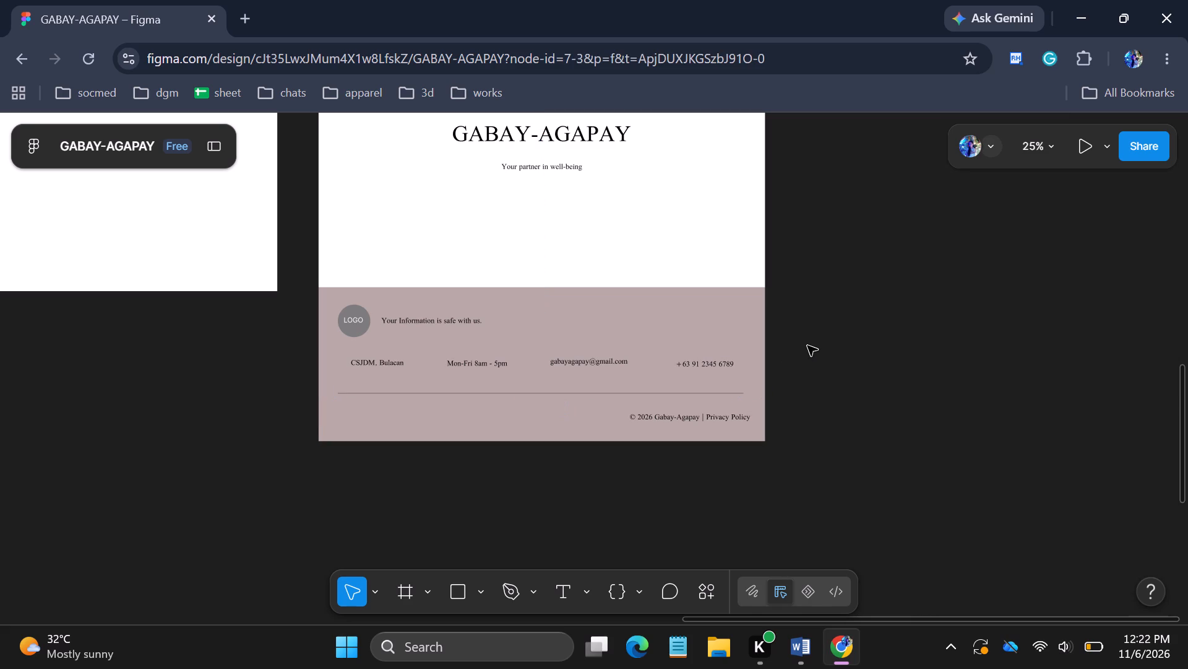
click(538, 395)
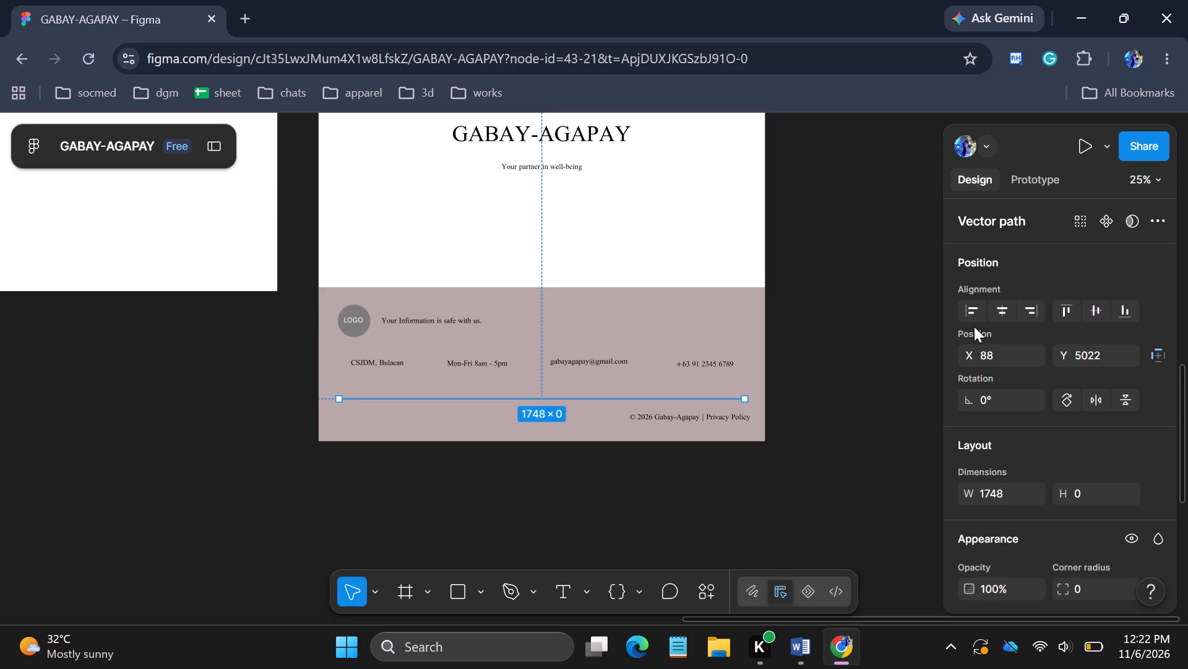
click(838, 322)
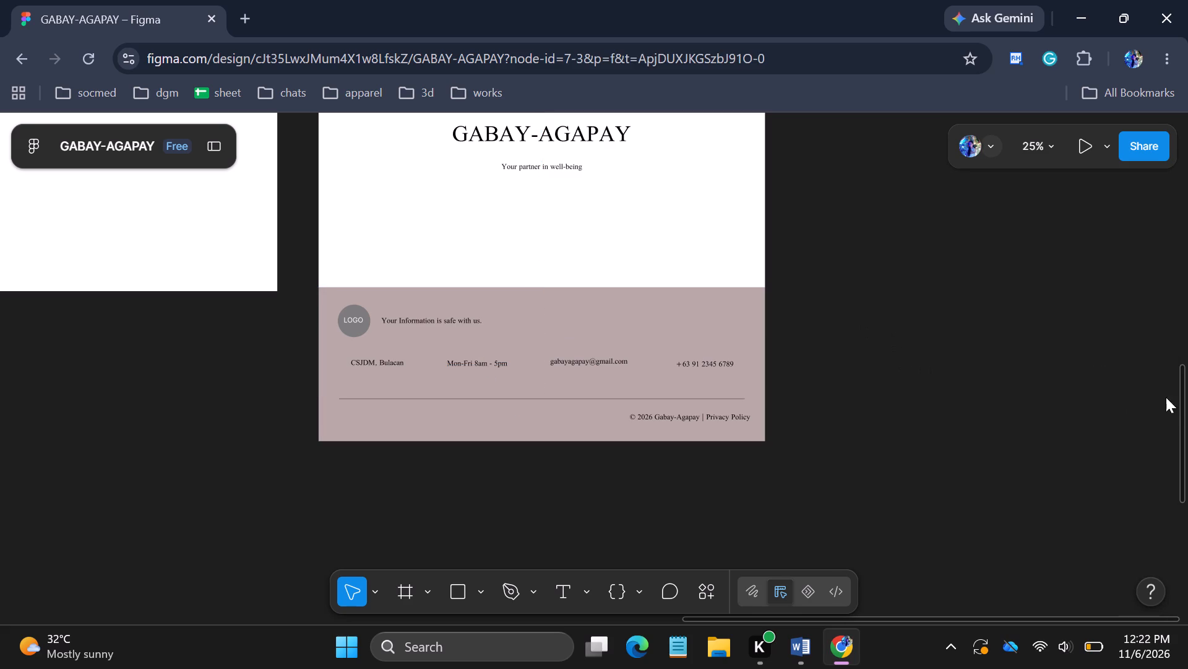
Check the typography settings of the "Your partner in well-being" text below the GABAY-AGAPAY title above the footer.
drag(1183, 404, 1176, 356)
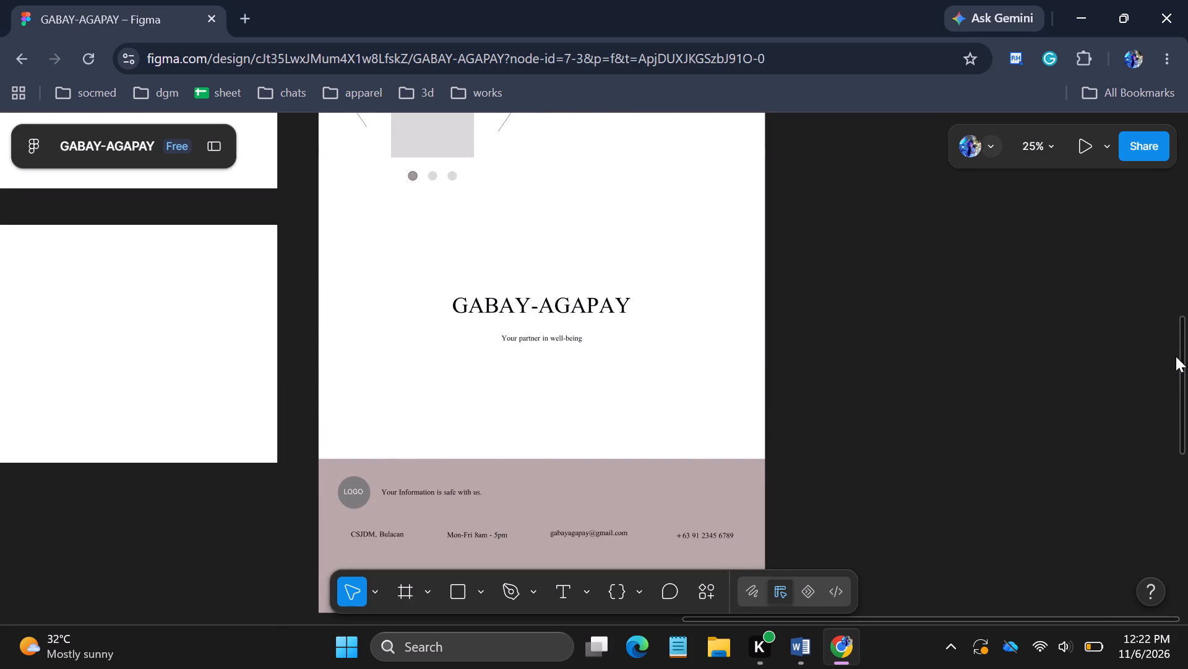
drag(1176, 356, 1166, 369)
click(541, 297)
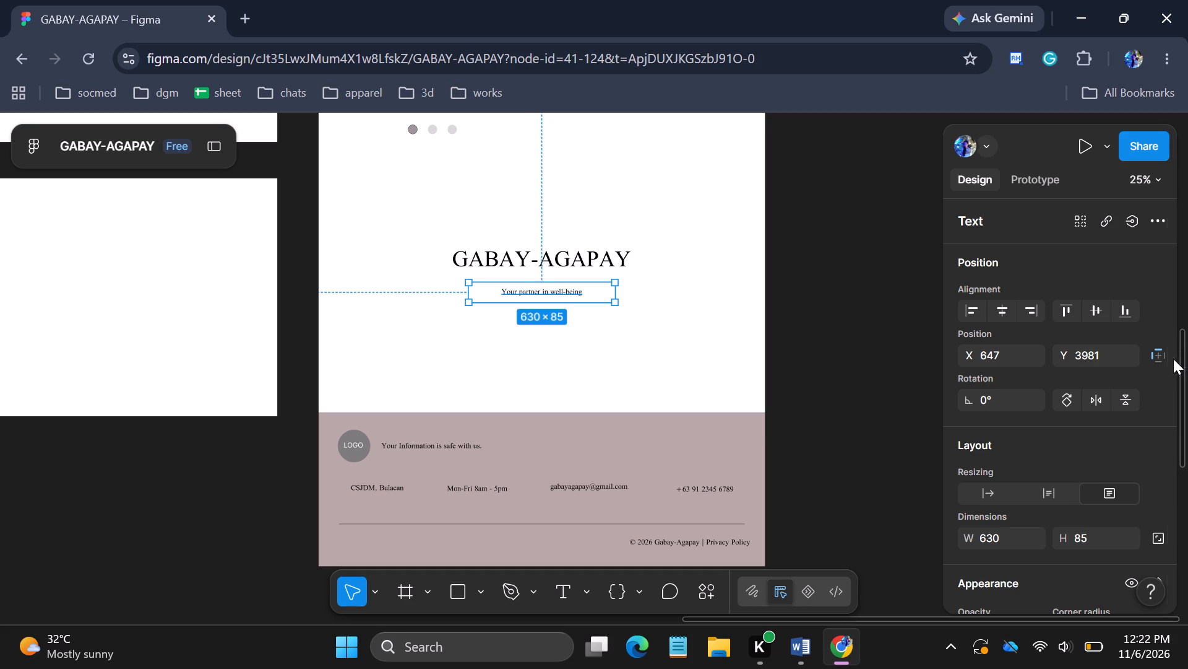
drag(1172, 354, 1166, 541)
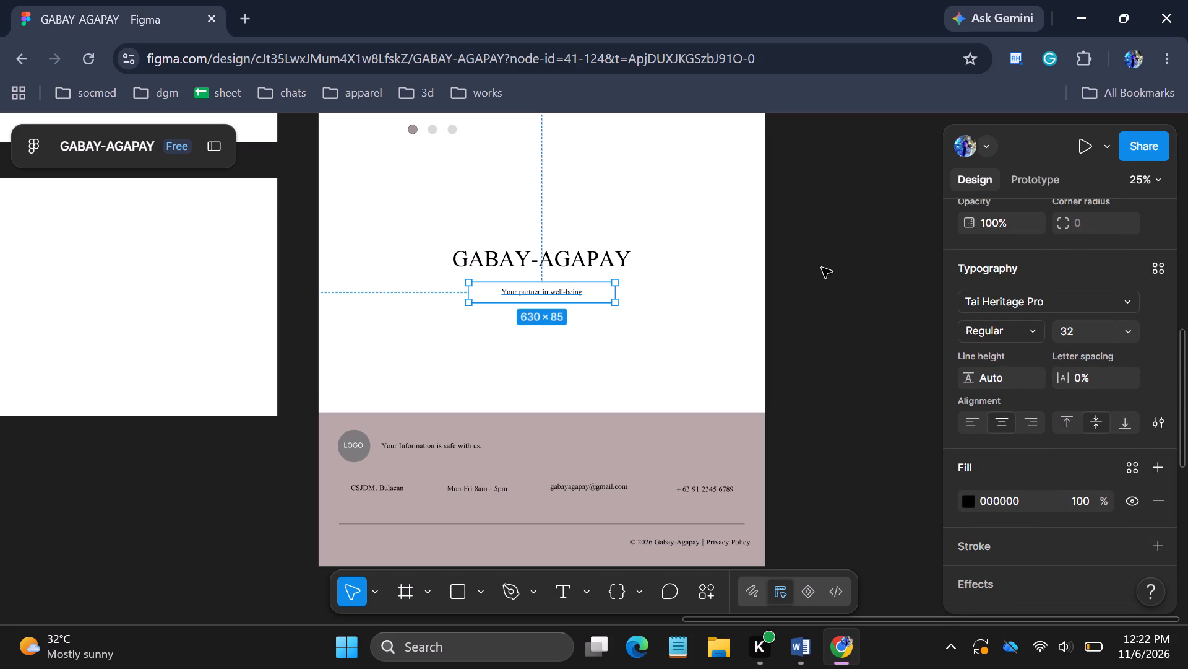
Set the "Your journey to wellness starts here..." hero heading's font size to 128 and enlarge its text box to about 883 × 242.
drag(1186, 338, 1179, 230)
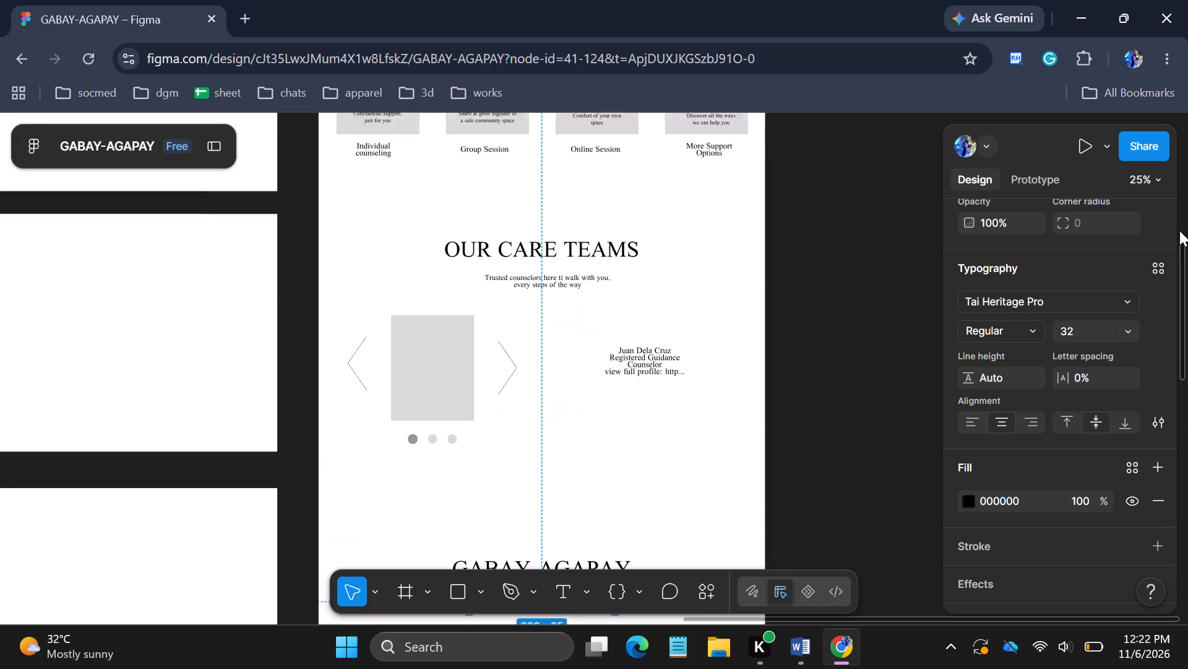
drag(1179, 230, 1179, 103)
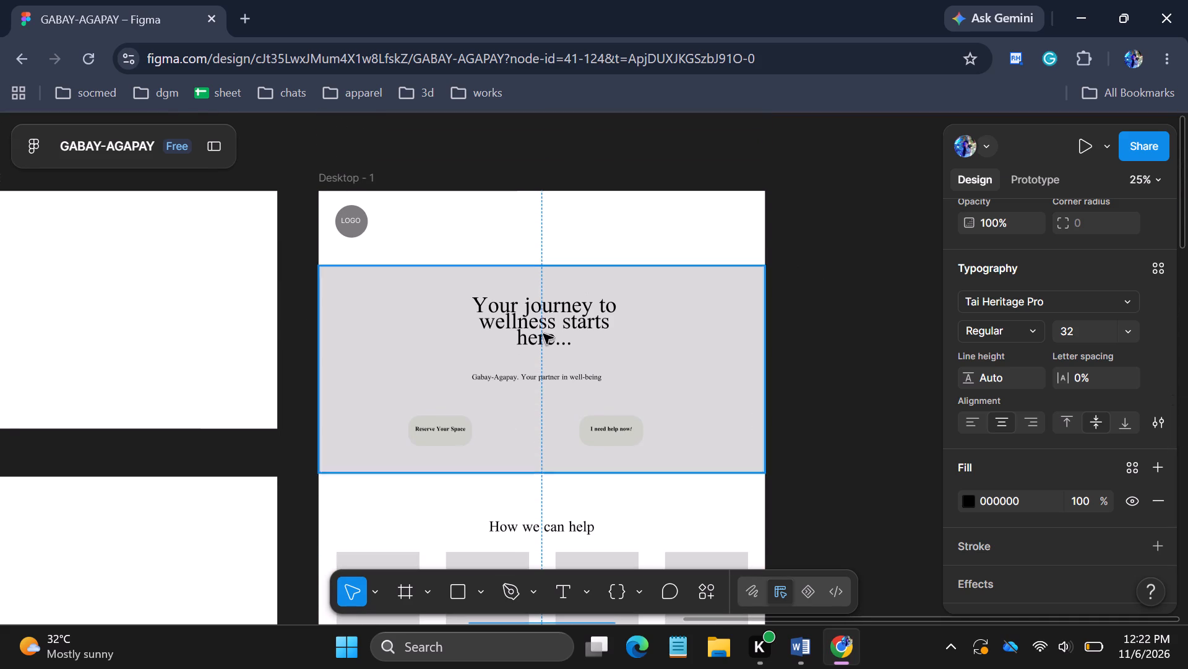
click(538, 307)
click(1184, 192)
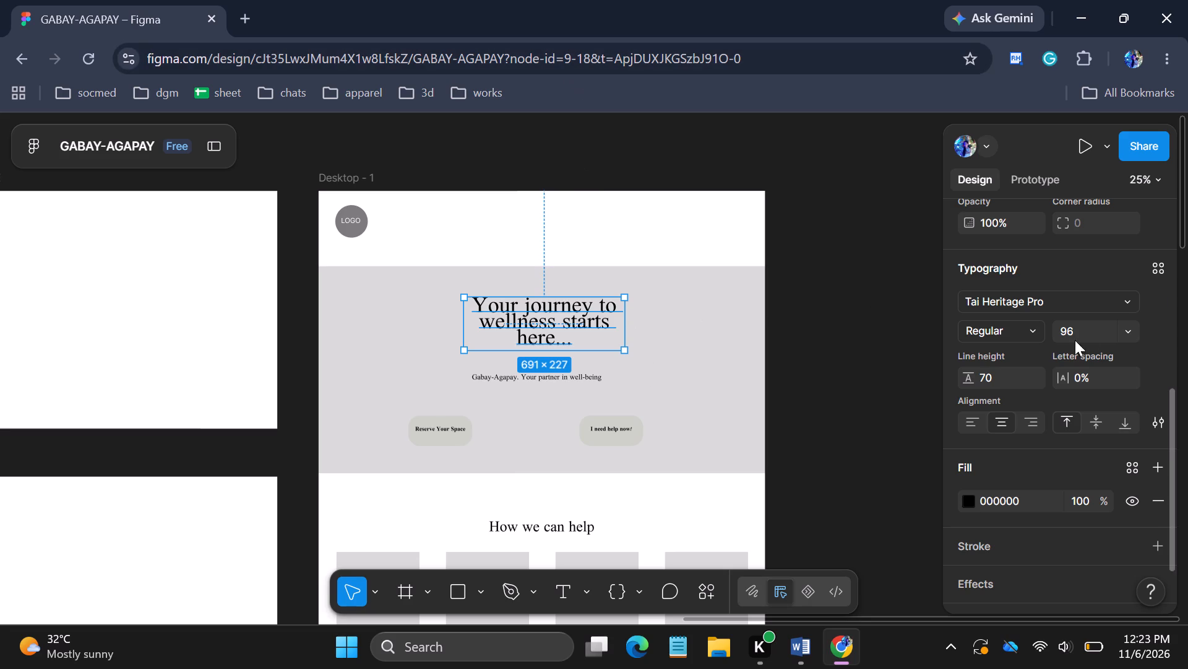
drag(1184, 209, 1177, 307)
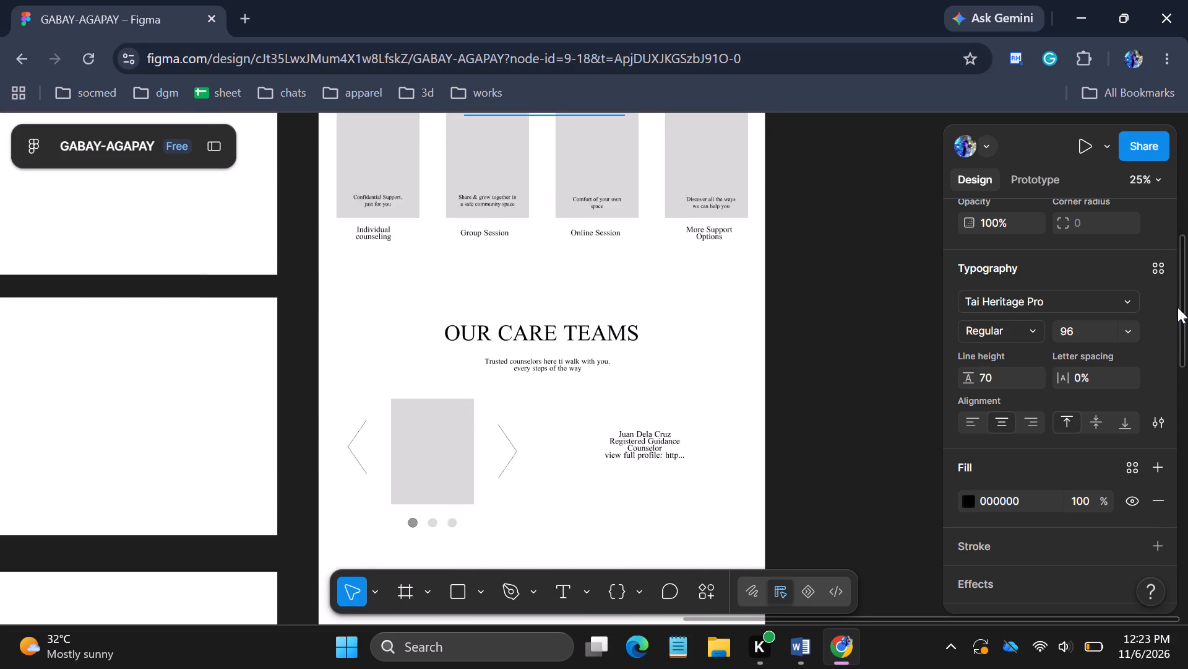
drag(1177, 307, 1175, 211)
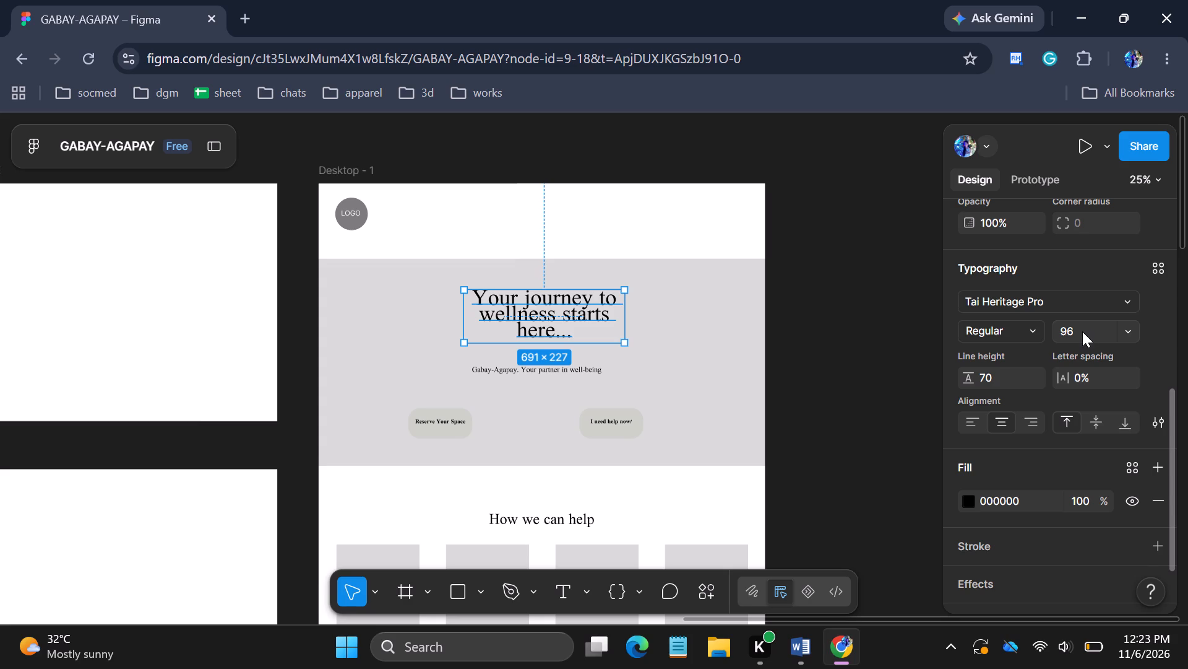
click(1117, 330)
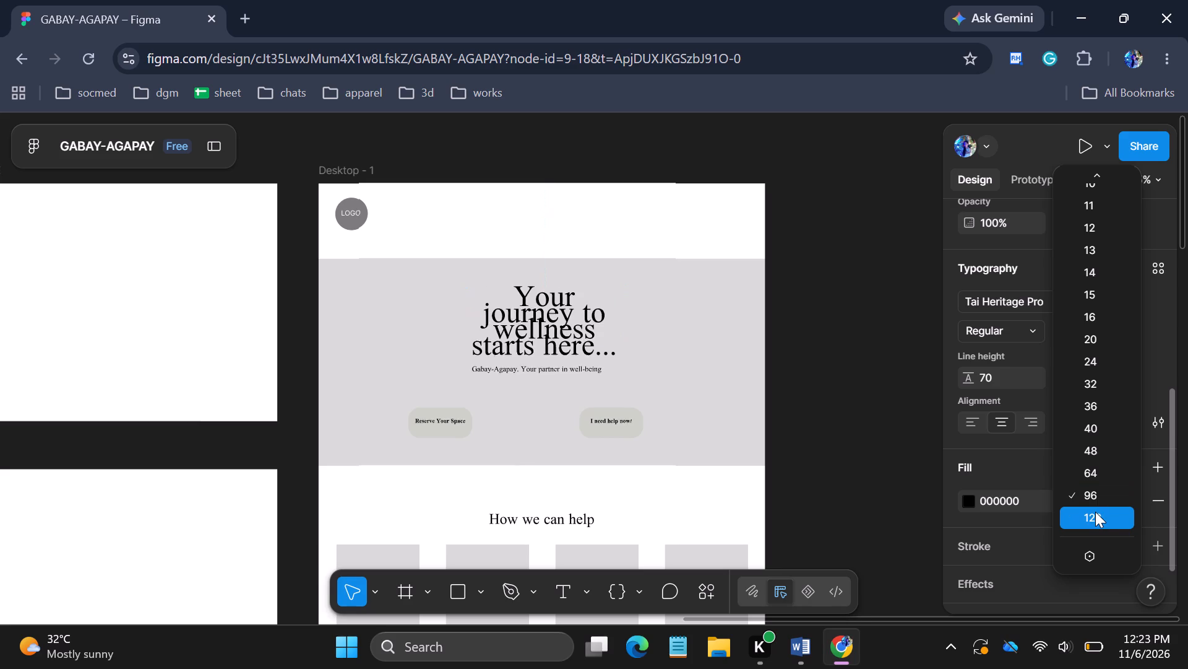
click(1095, 512)
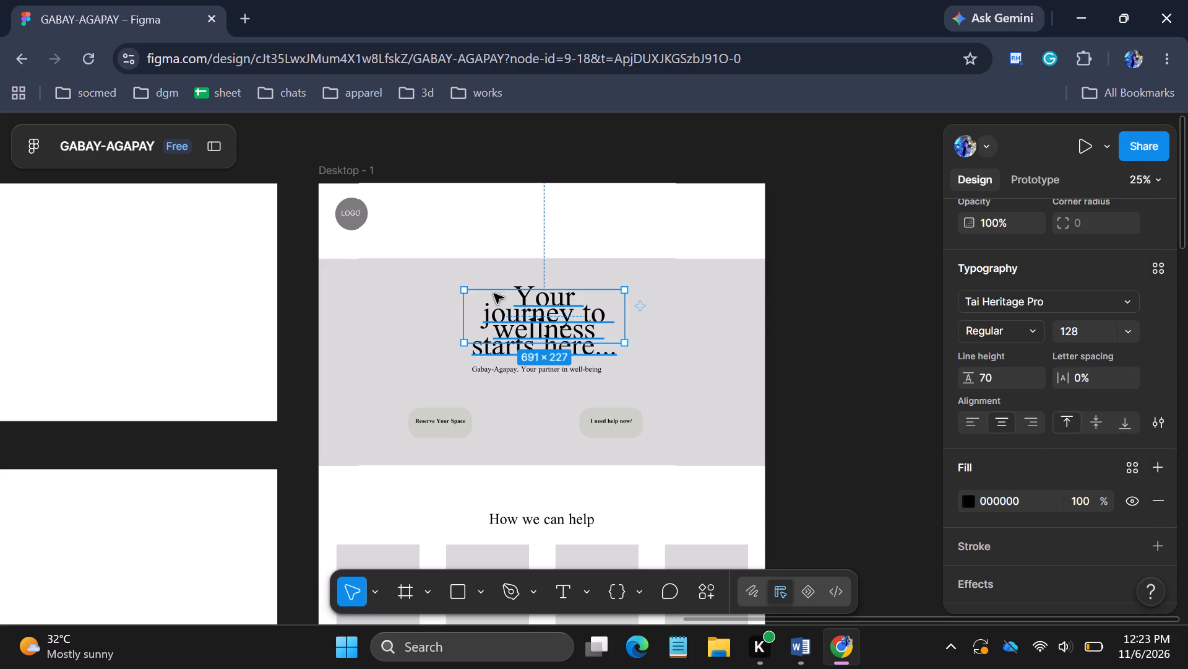
drag(463, 291, 436, 289)
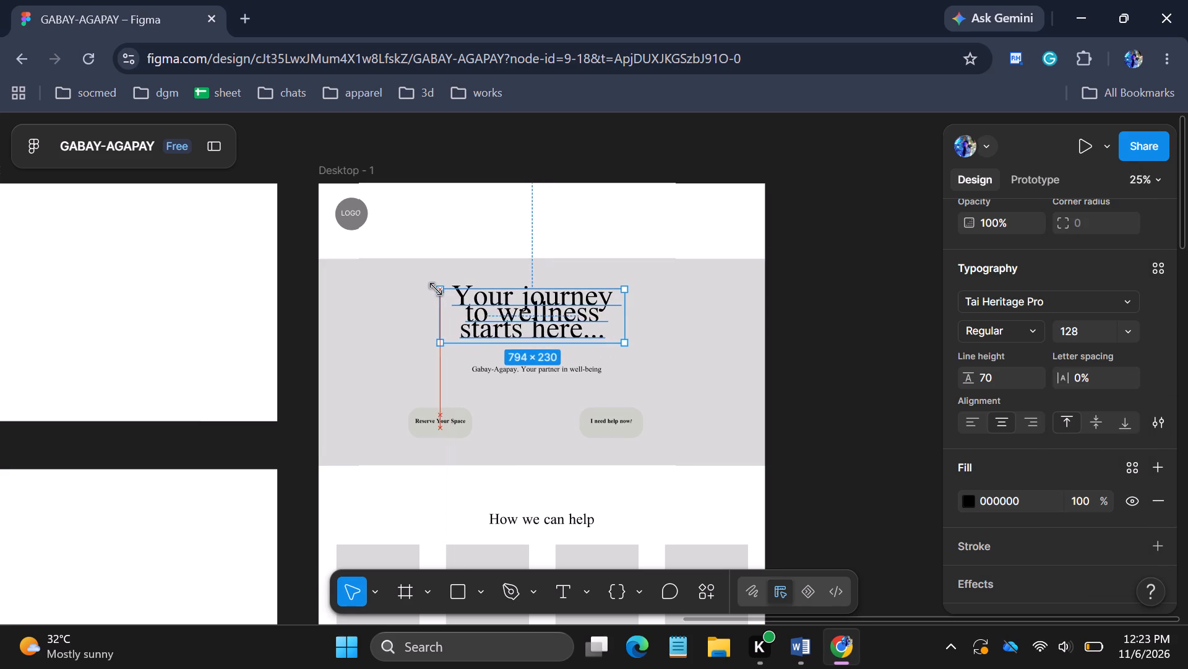
drag(436, 289, 423, 286)
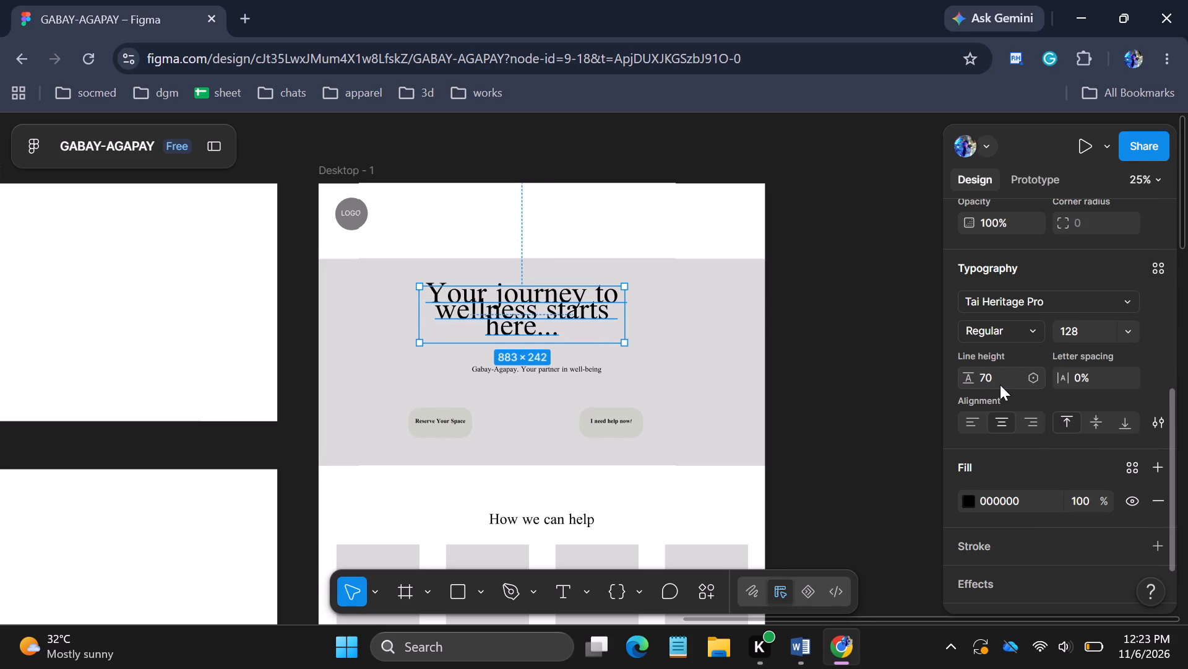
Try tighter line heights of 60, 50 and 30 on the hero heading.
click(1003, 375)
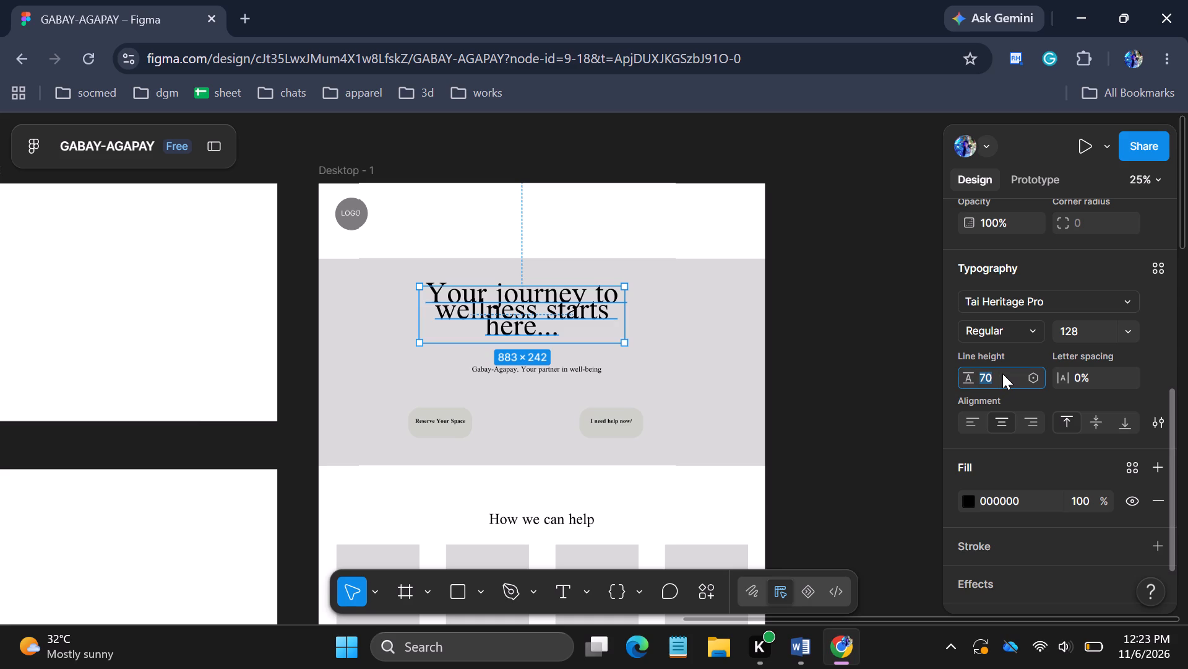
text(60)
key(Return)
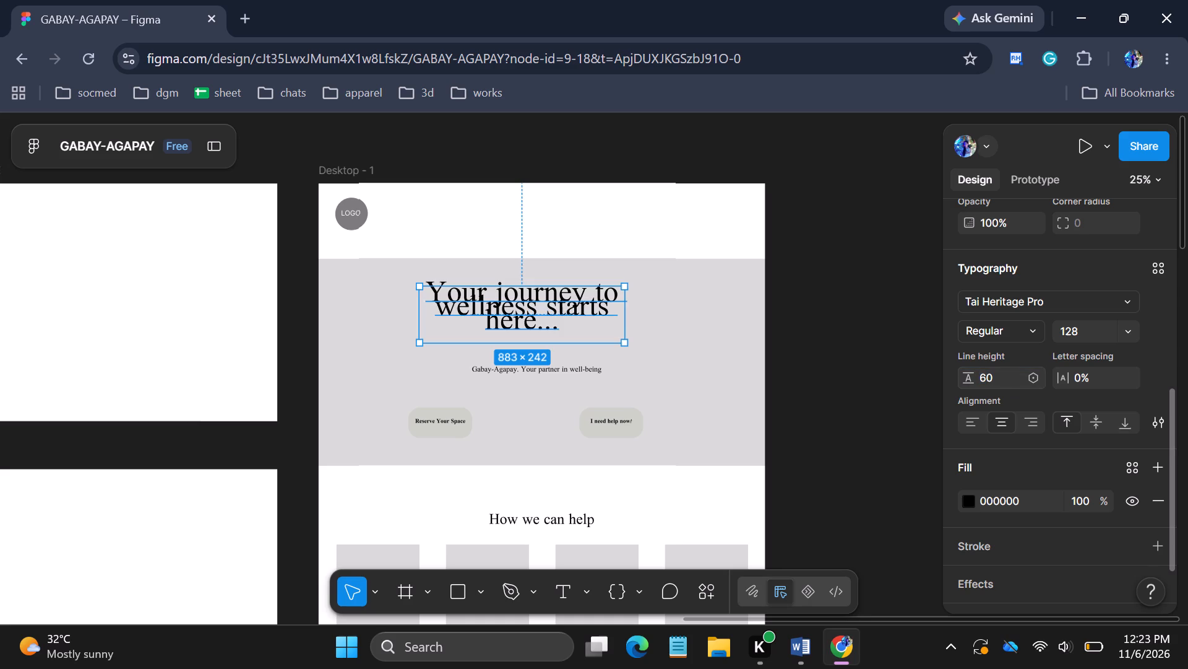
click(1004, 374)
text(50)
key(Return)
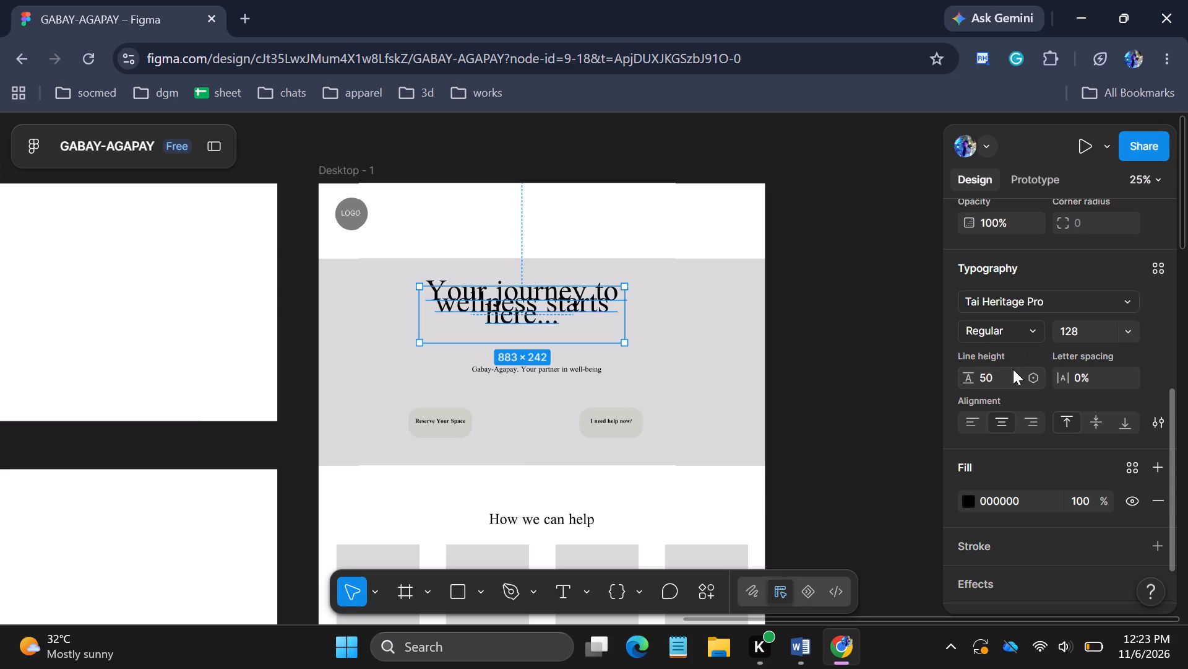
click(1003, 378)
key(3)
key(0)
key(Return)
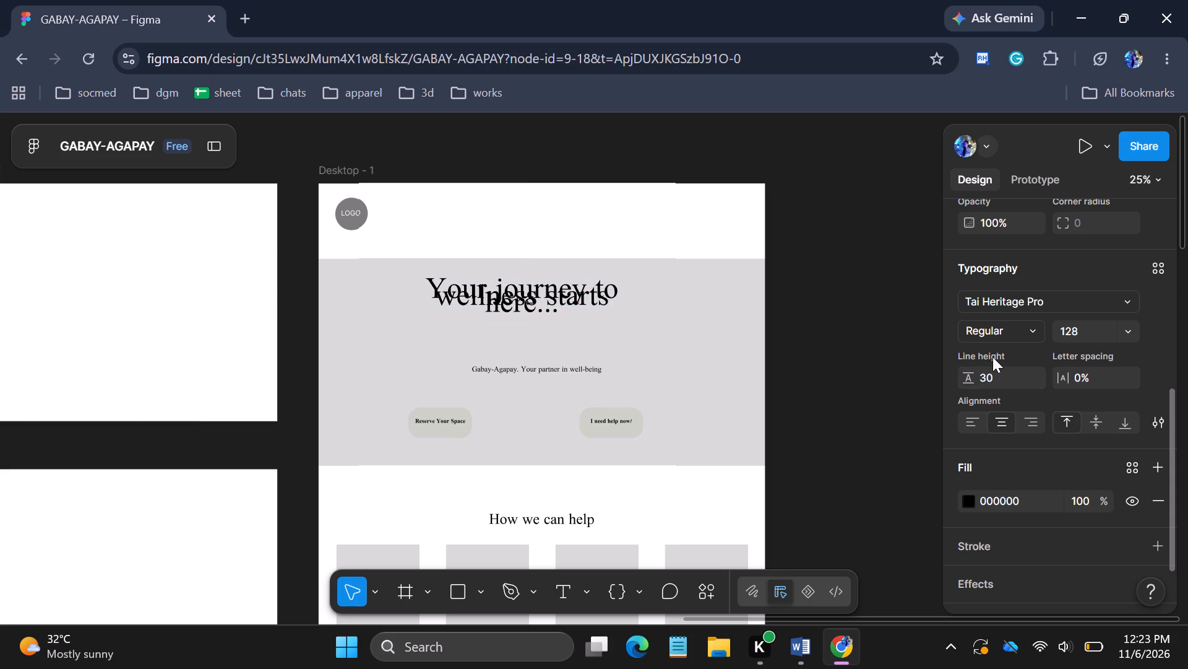
Increase the hero heading's line height in stages through 80 and 90 to 100.
click(1001, 373)
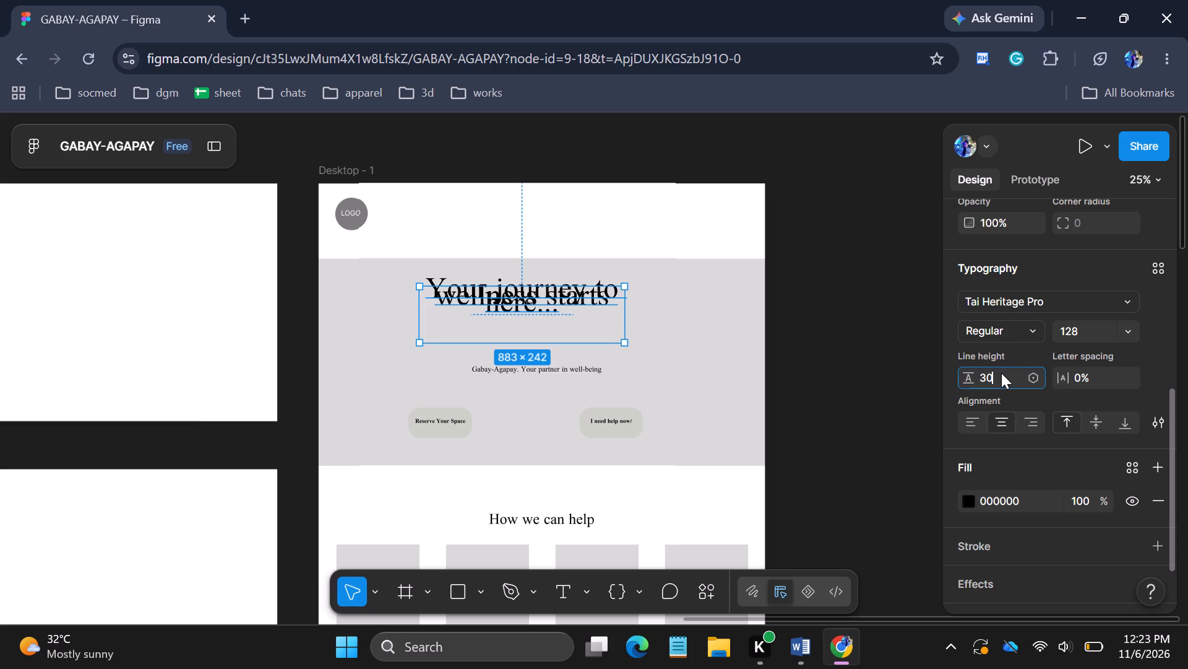
key(8)
key(0)
key(Return)
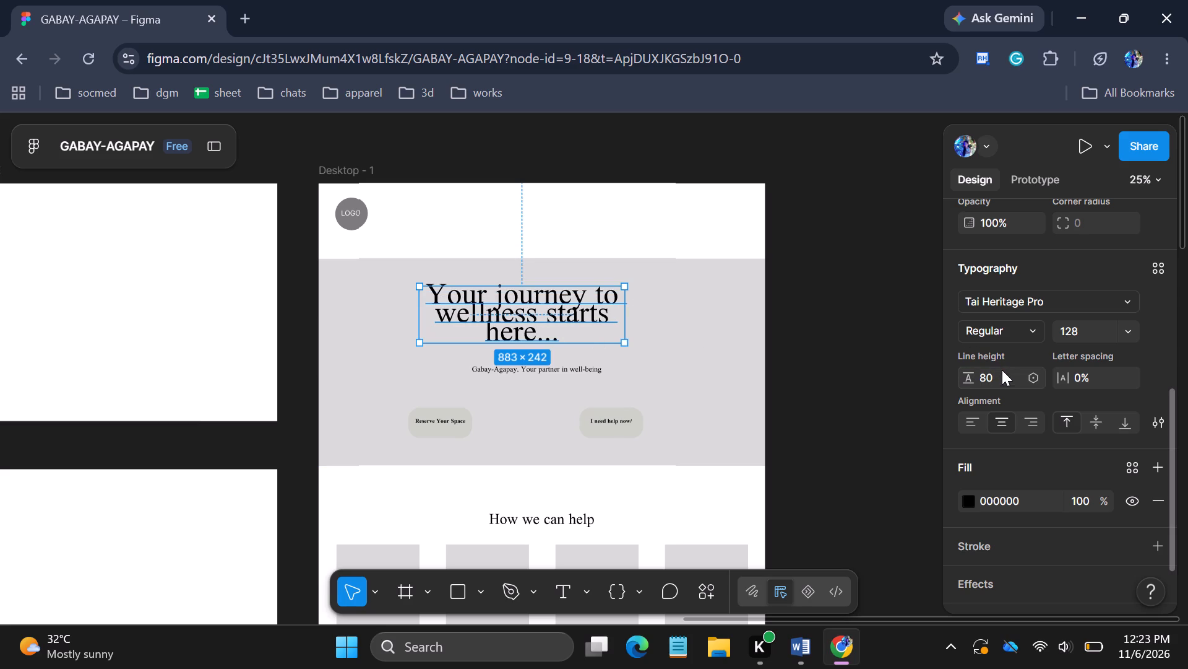
click(1004, 375)
text(90)
key(Return)
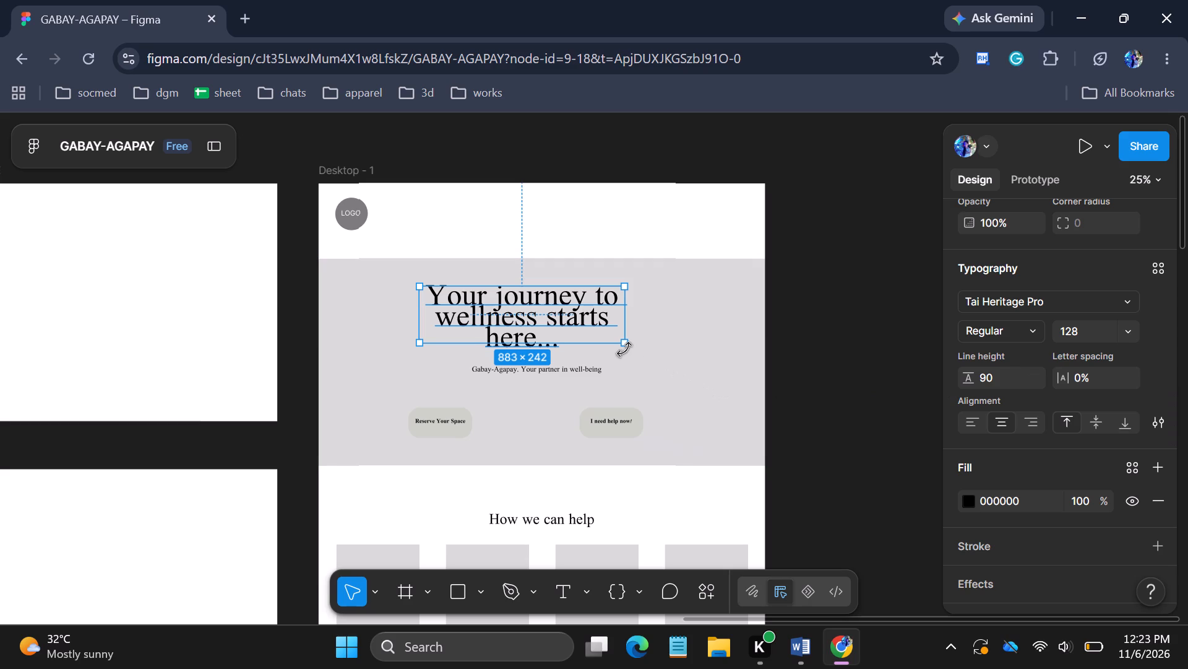
click(1005, 378)
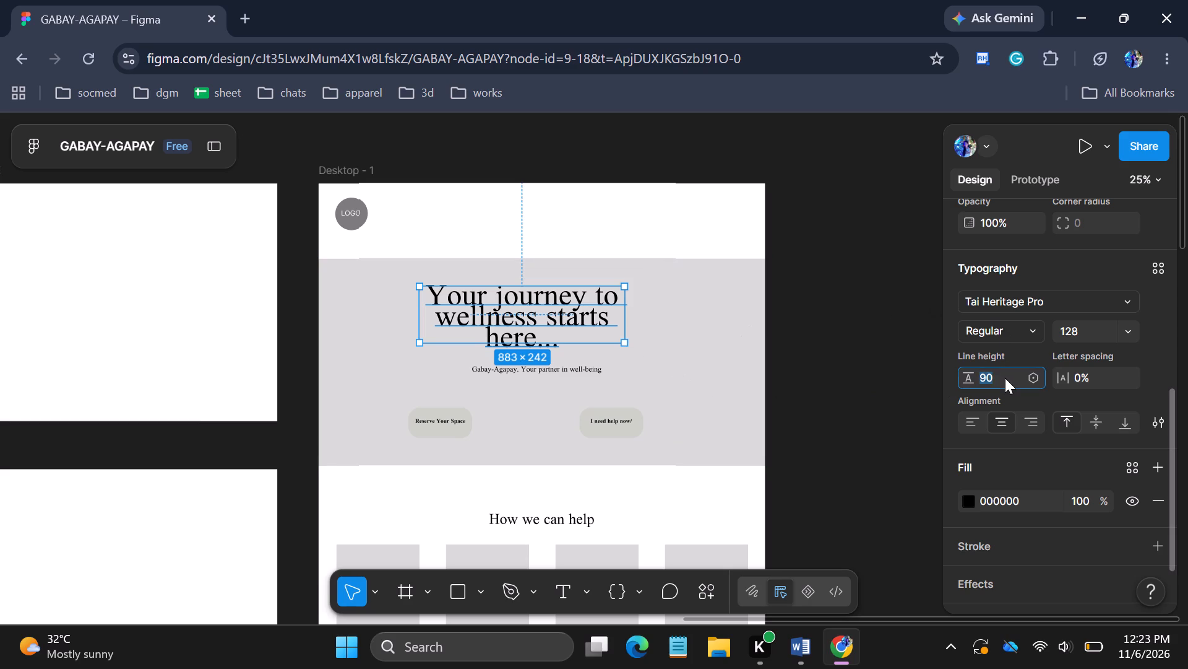
text(100)
key(Return)
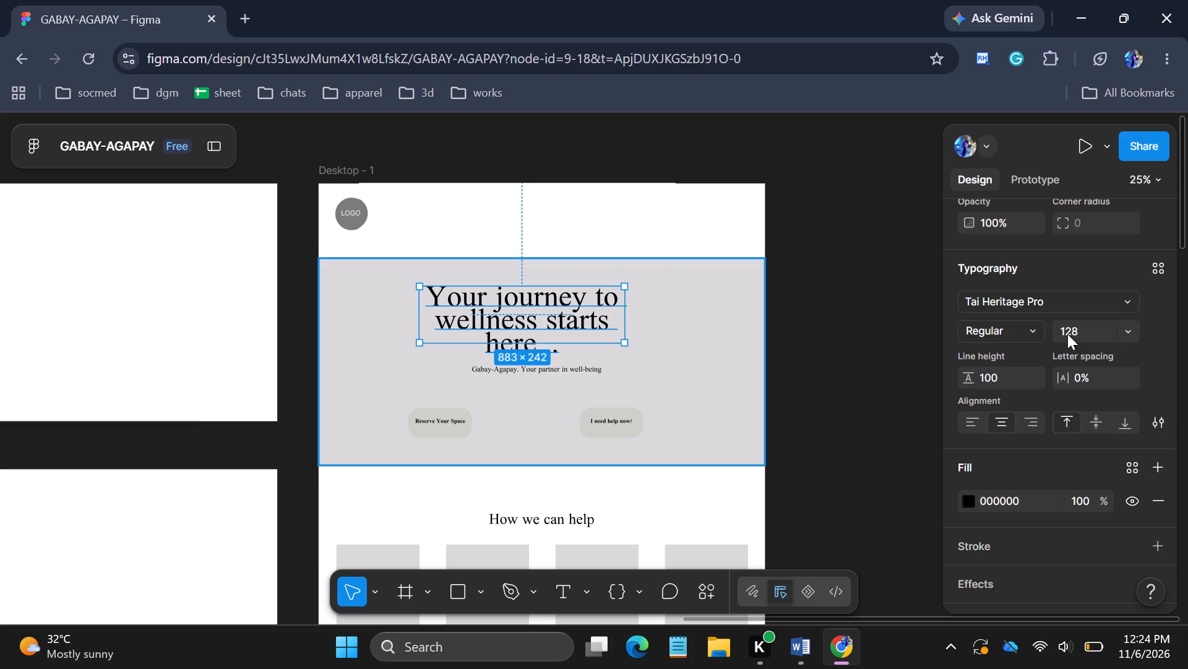
Set the hero heading's font size to 130 and shift its text box to about X 488, Y 414.
click(1084, 330)
text(130)
key(Return)
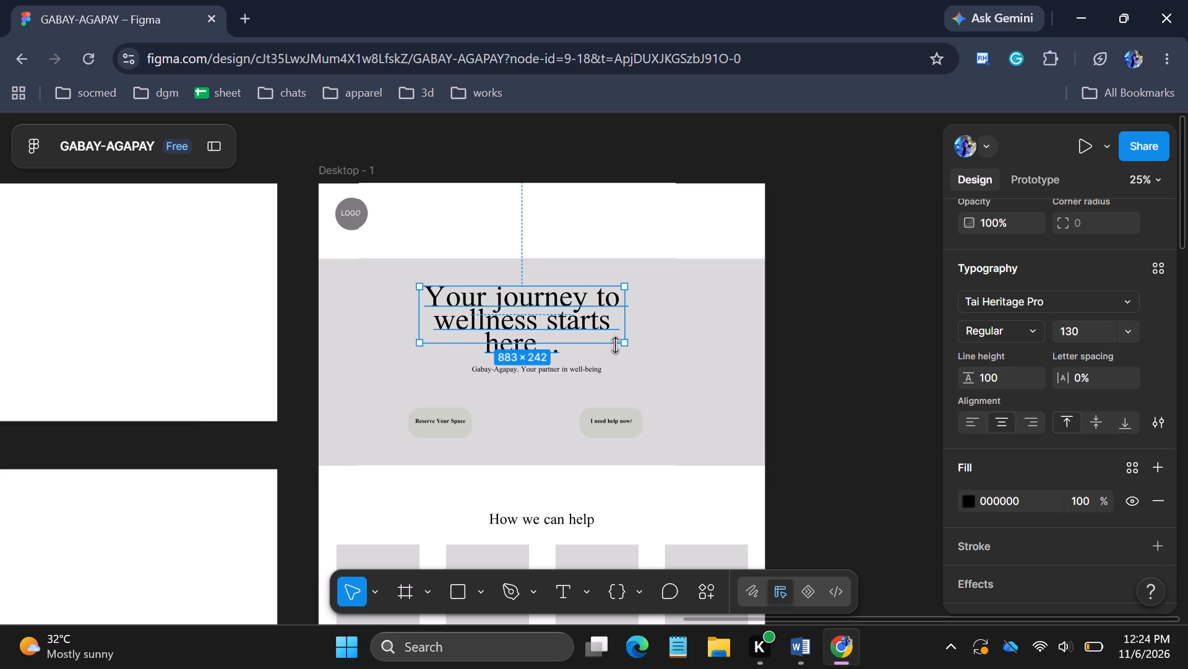
drag(574, 317, 587, 316)
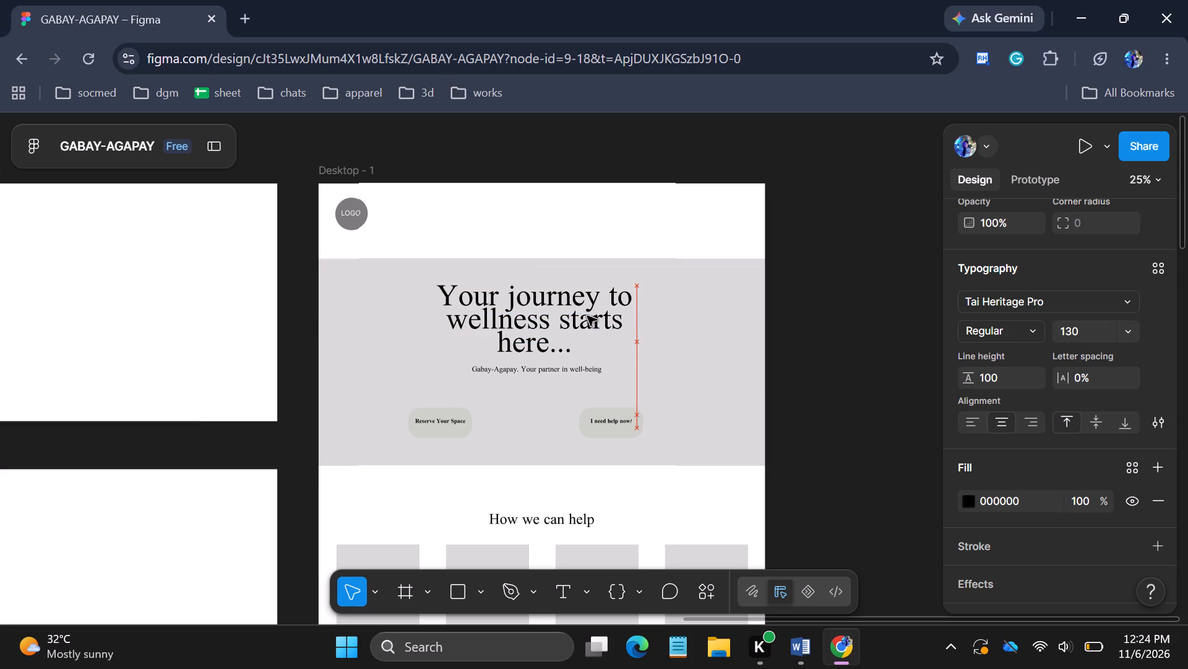
drag(587, 316, 587, 313)
click(849, 318)
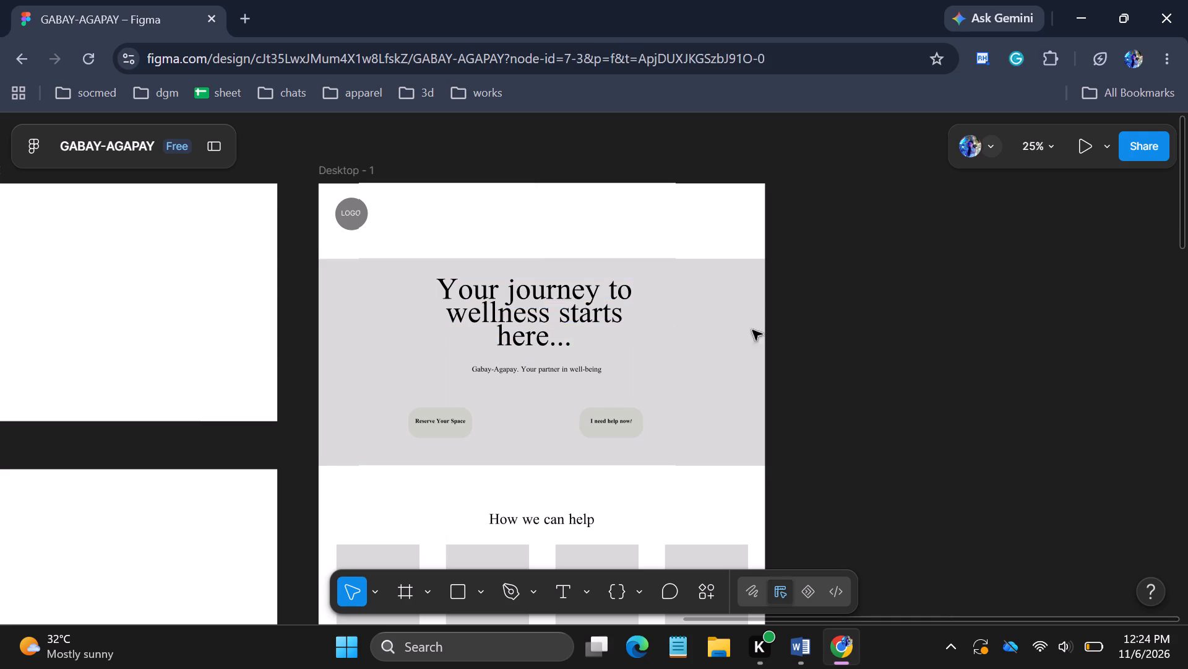
Check the hero heading's position, dimensions and typography settings.
click(551, 320)
scroll(551, 320, up, 1)
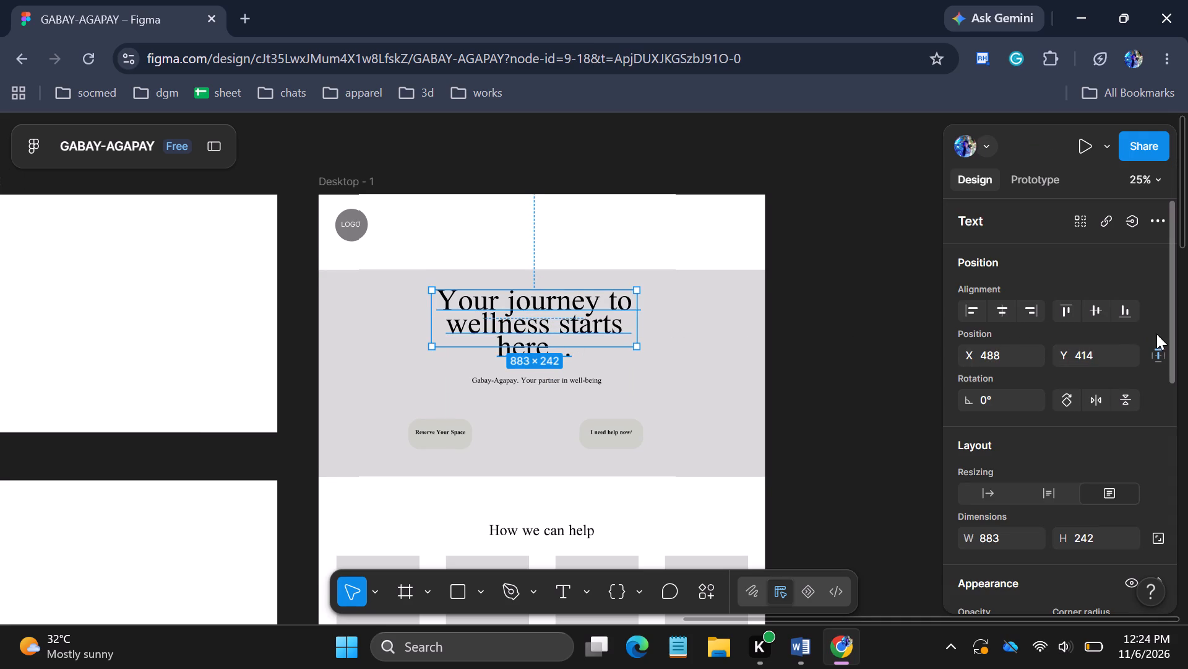
drag(1171, 320, 1171, 334)
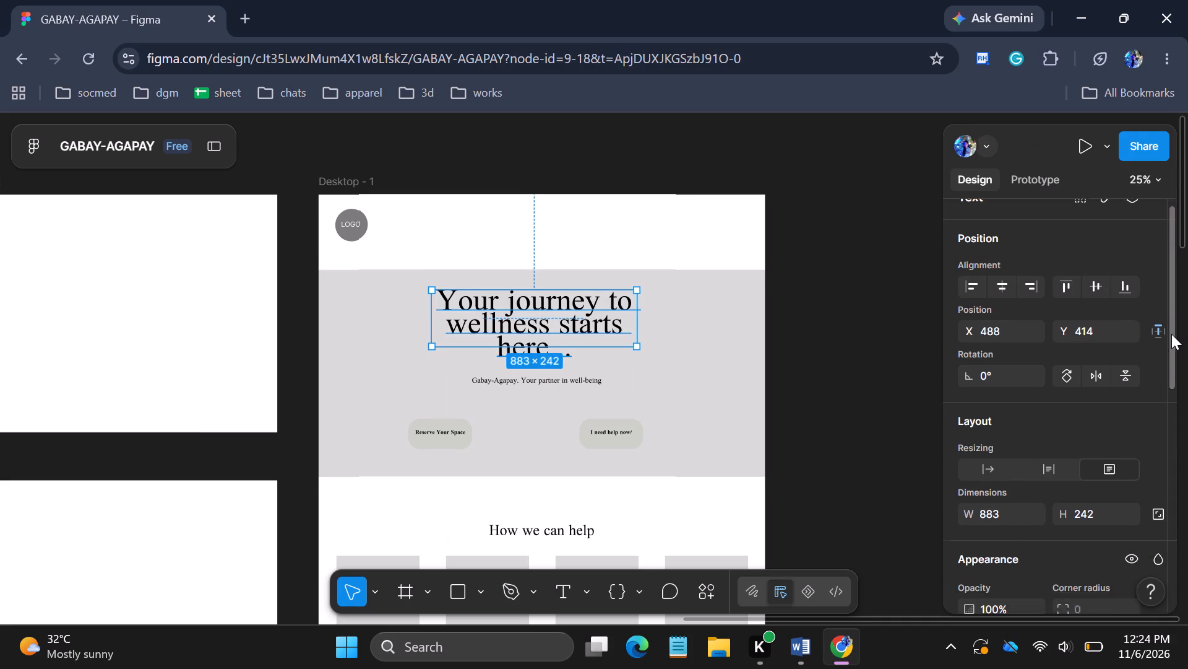
drag(1171, 334, 1167, 479)
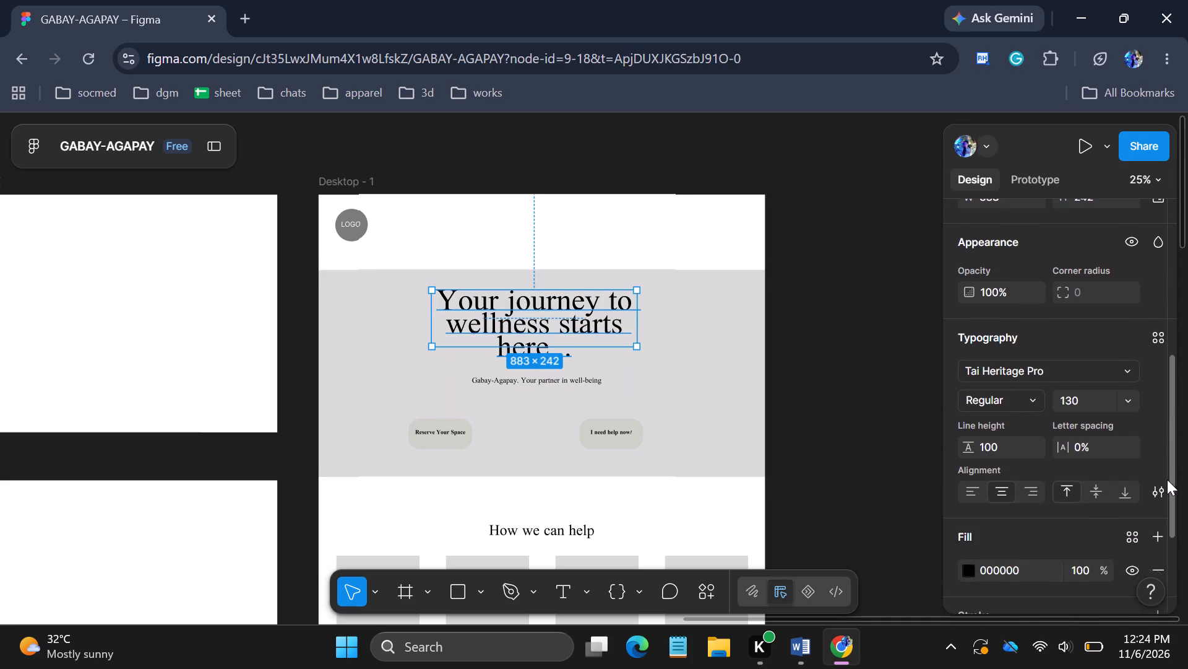
drag(1167, 479, 1167, 501)
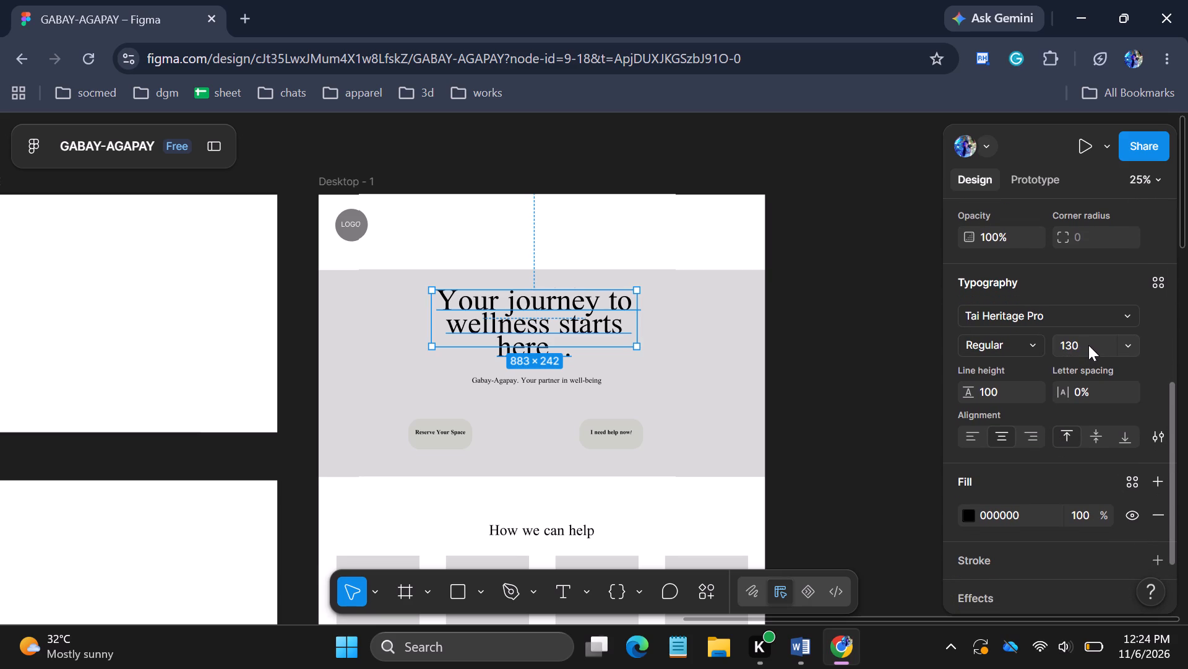
click(863, 331)
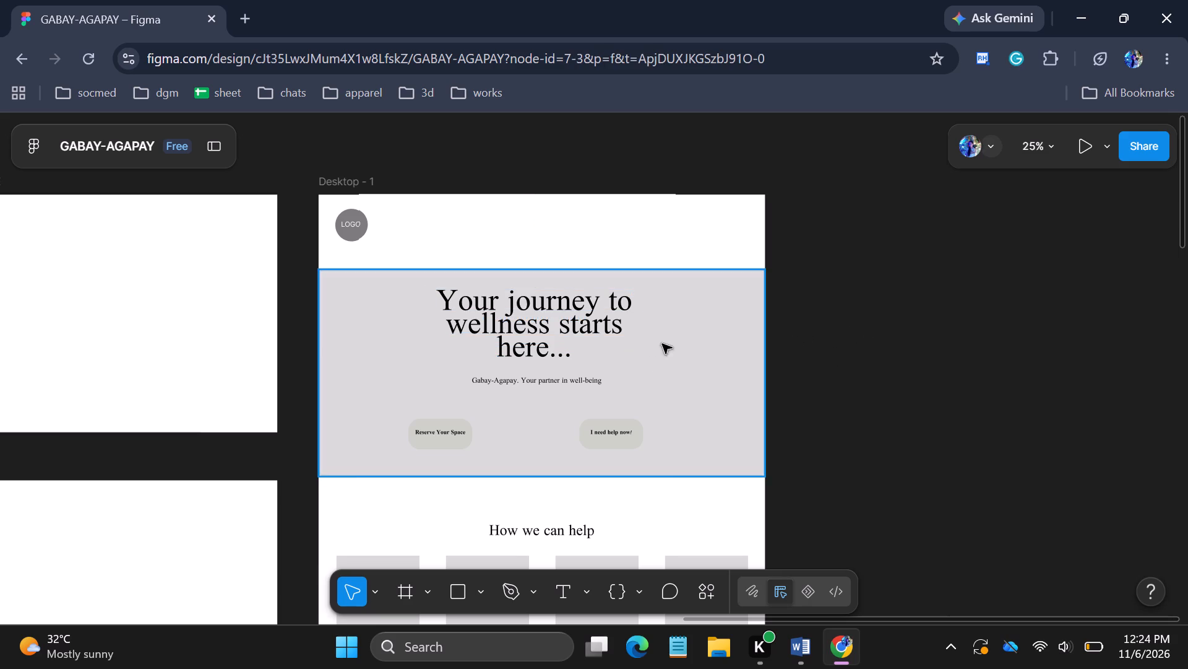
Widen the hero heading's text box to 1207 so it fits on two lines, and centre it at X 358, Y 457.
click(556, 328)
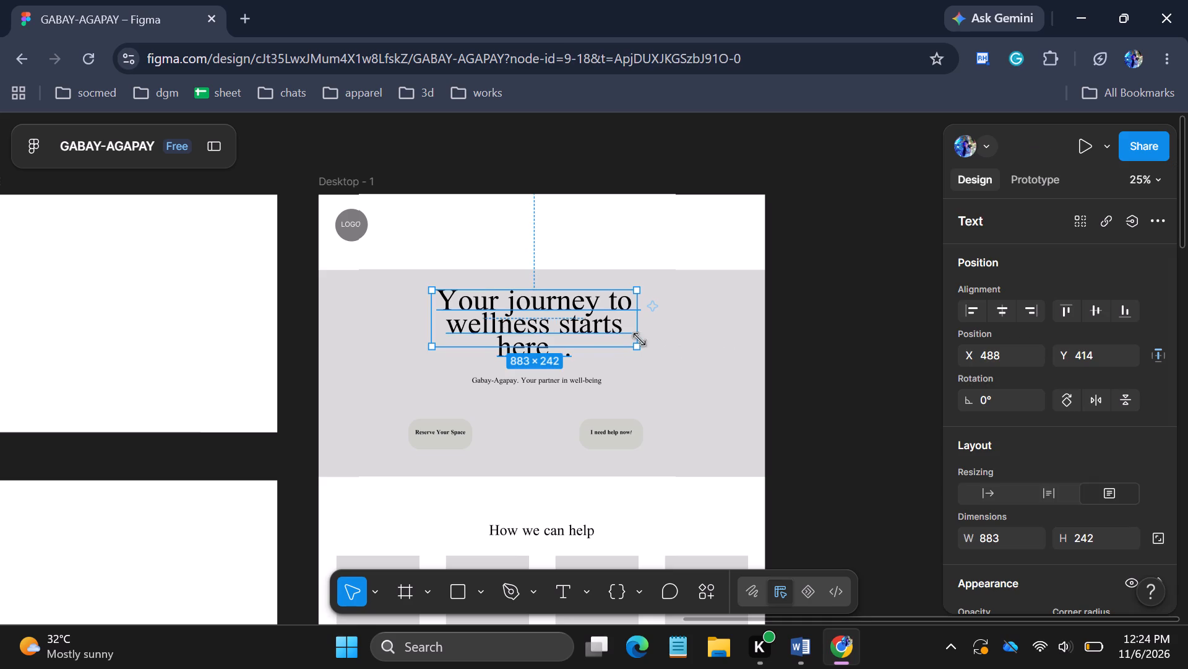
drag(639, 326, 666, 326)
drag(665, 316, 712, 321)
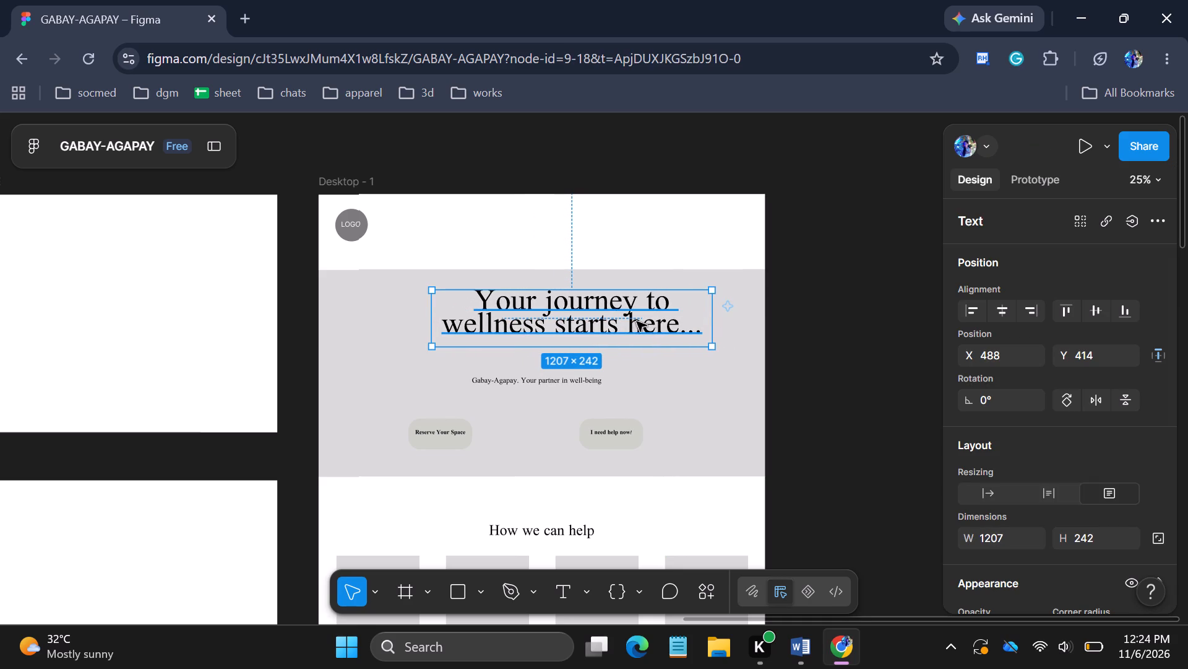
drag(632, 320, 606, 328)
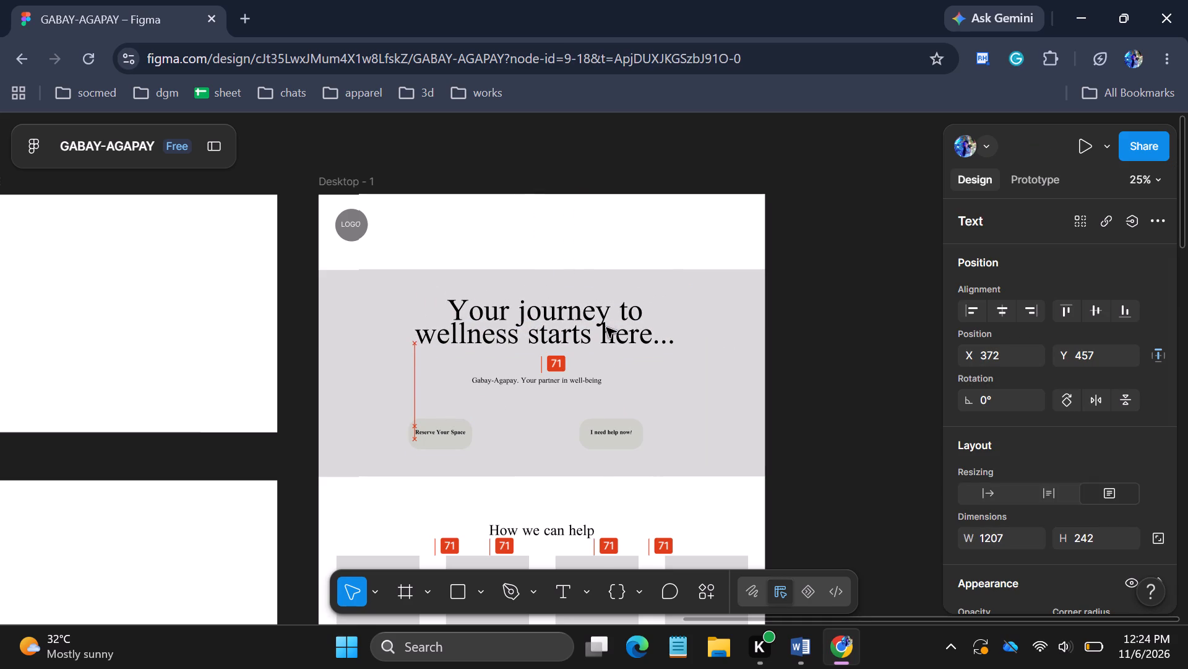
drag(606, 328, 607, 330)
drag(606, 329, 600, 329)
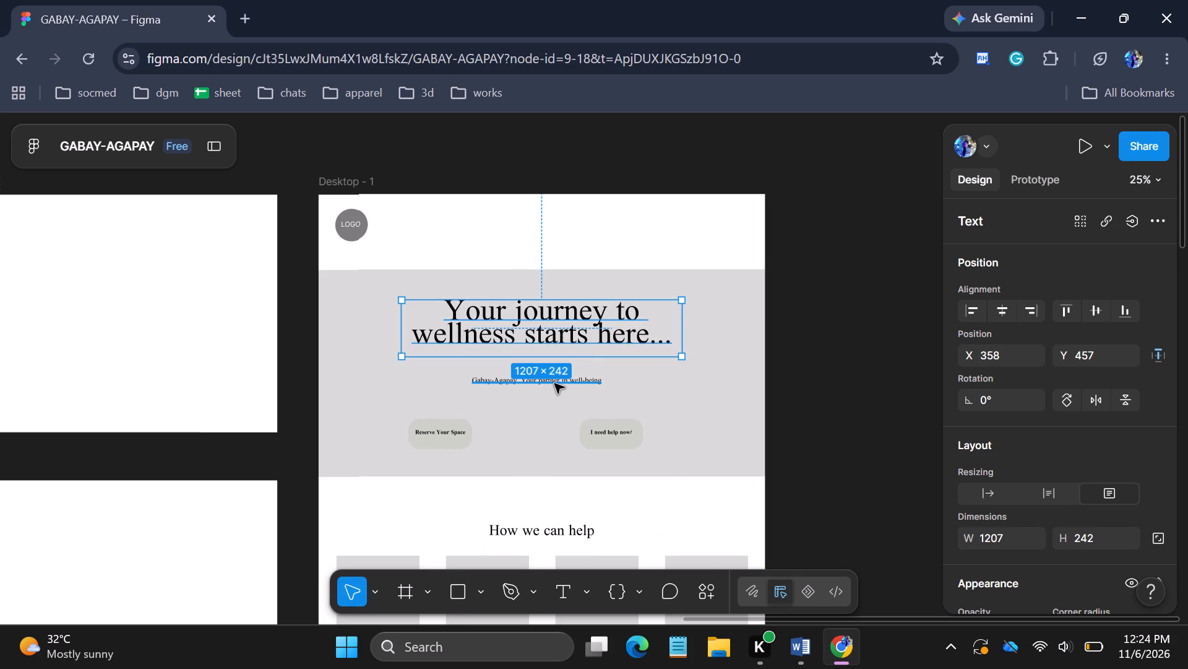
Move the "Gabay-Agapay. Your partner in well-being" tagline slightly up, closer to the hero heading.
click(555, 383)
drag(561, 382, 562, 374)
Move the "Reserve Your Space" and "I need help now!" hero buttons slightly up, level with each other at about Y 923.
drag(444, 429, 444, 409)
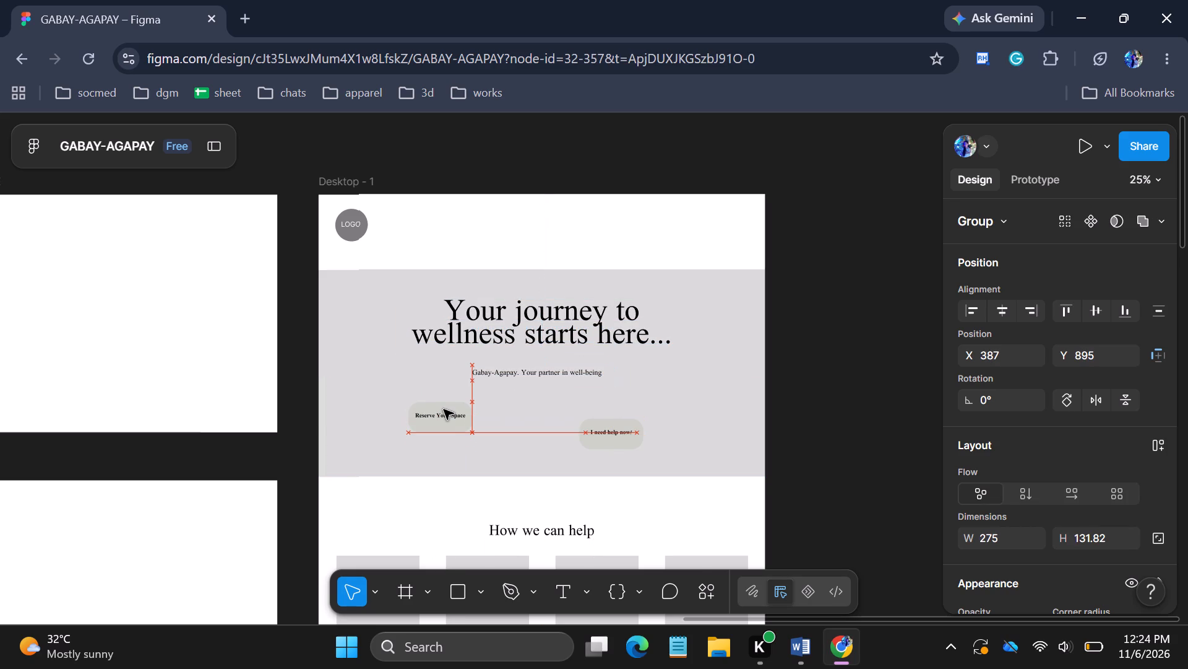
drag(444, 409, 444, 420)
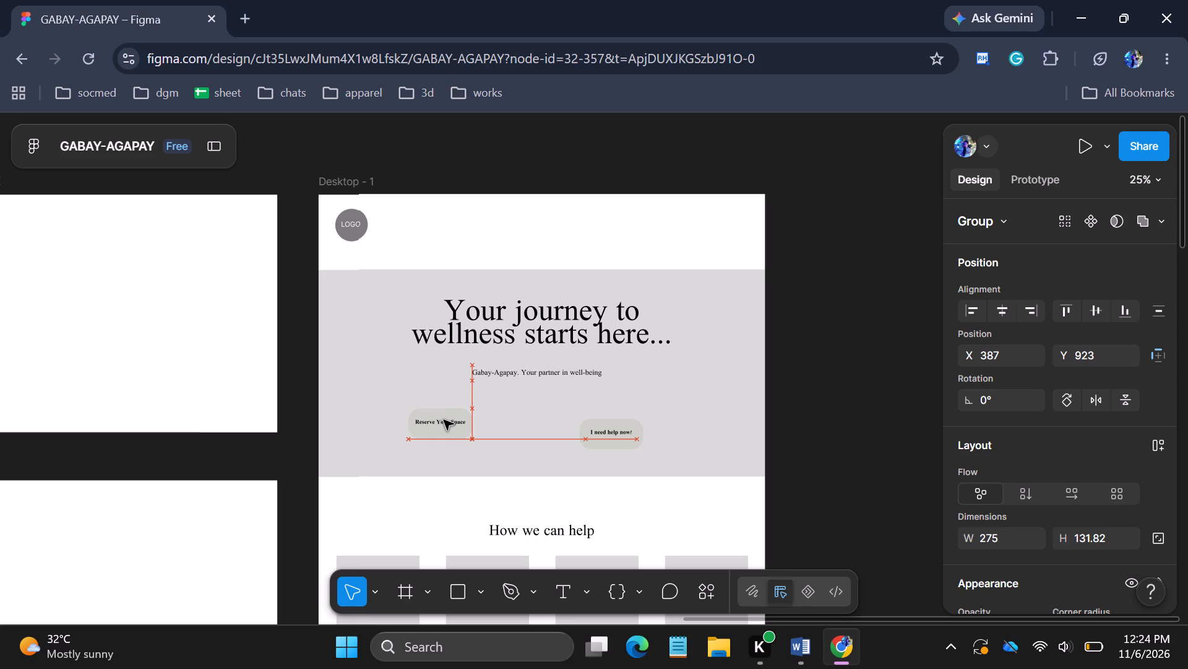
drag(444, 420, 444, 421)
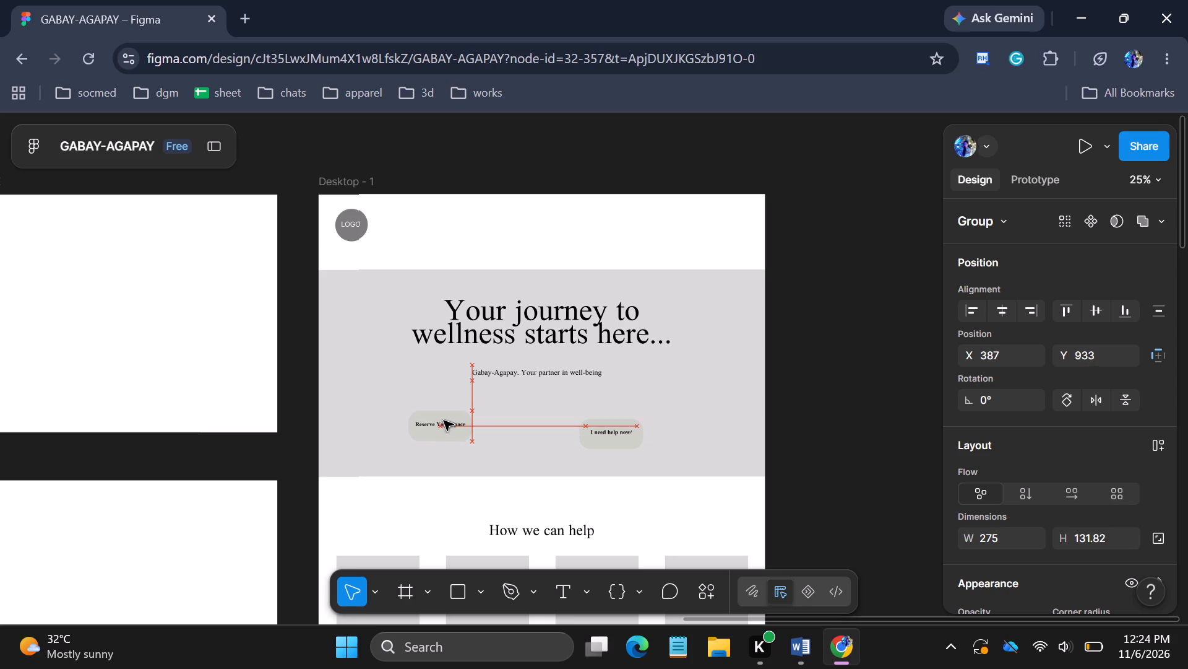
drag(444, 421, 444, 420)
drag(600, 426, 603, 414)
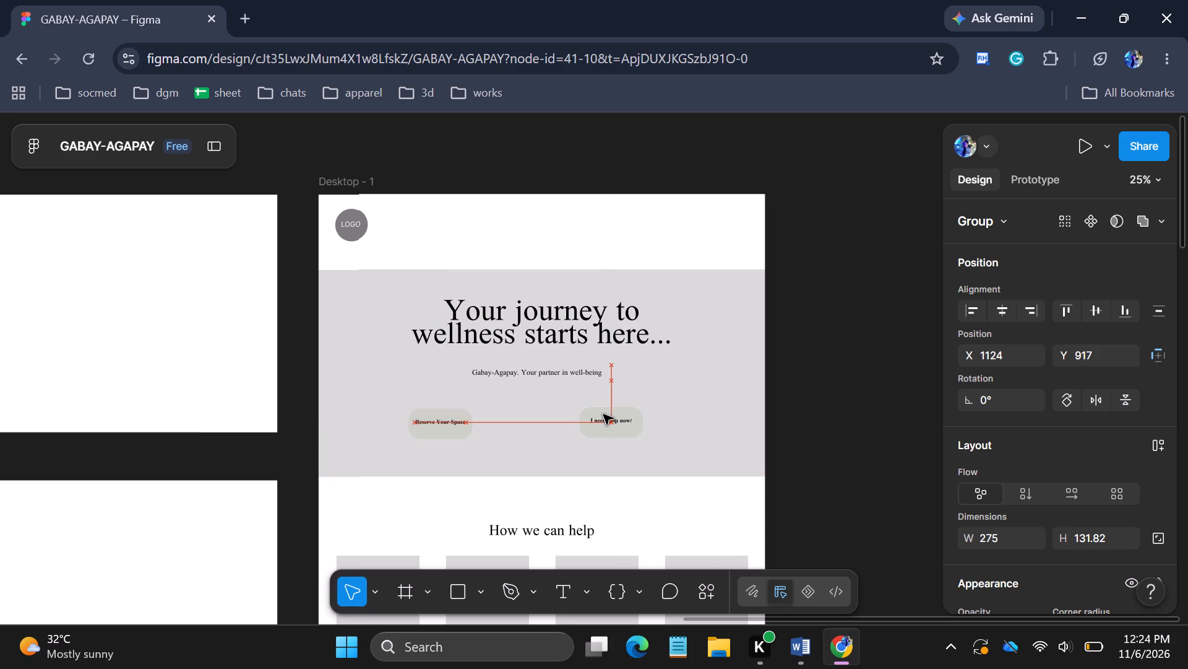
drag(603, 414, 603, 417)
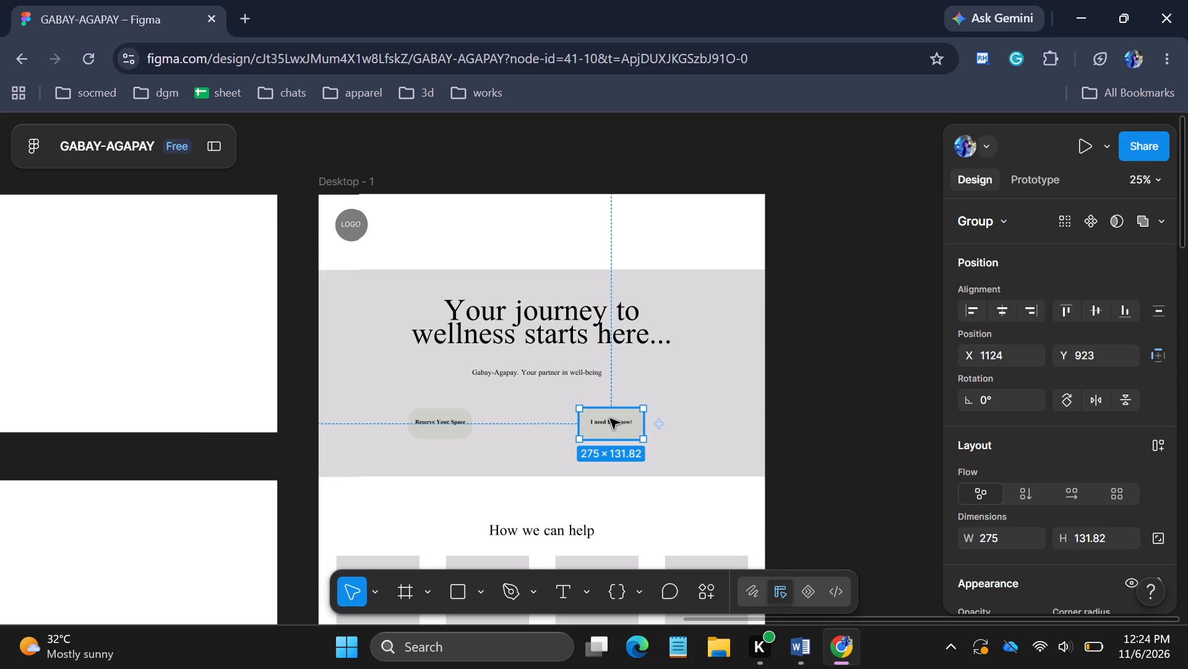
Set the font size of the hero tagline "Gabay-Agapay. Your partner in well-being" to 40.
click(569, 377)
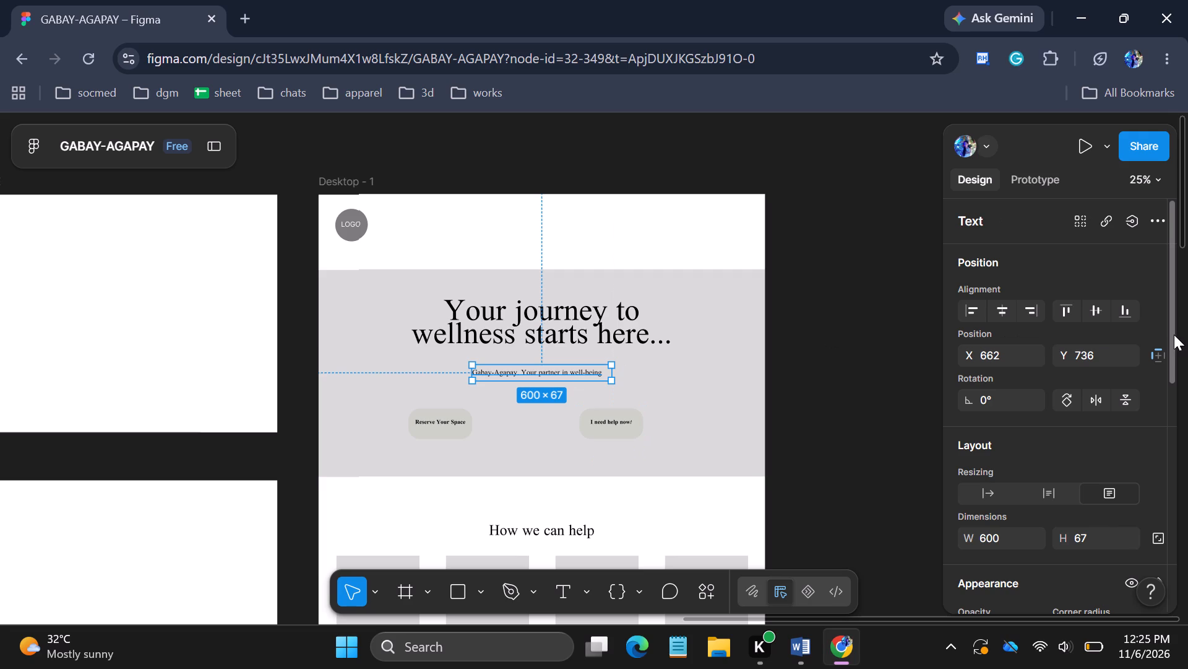
drag(1169, 306, 1168, 309)
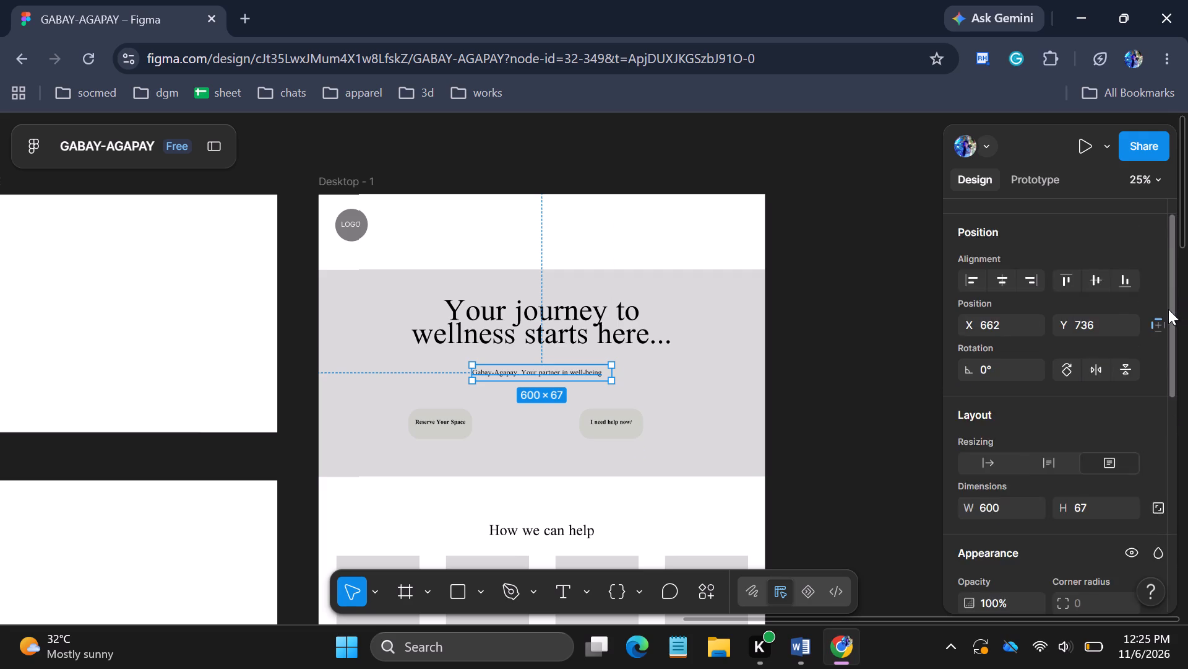
drag(1168, 309, 1172, 436)
click(1091, 426)
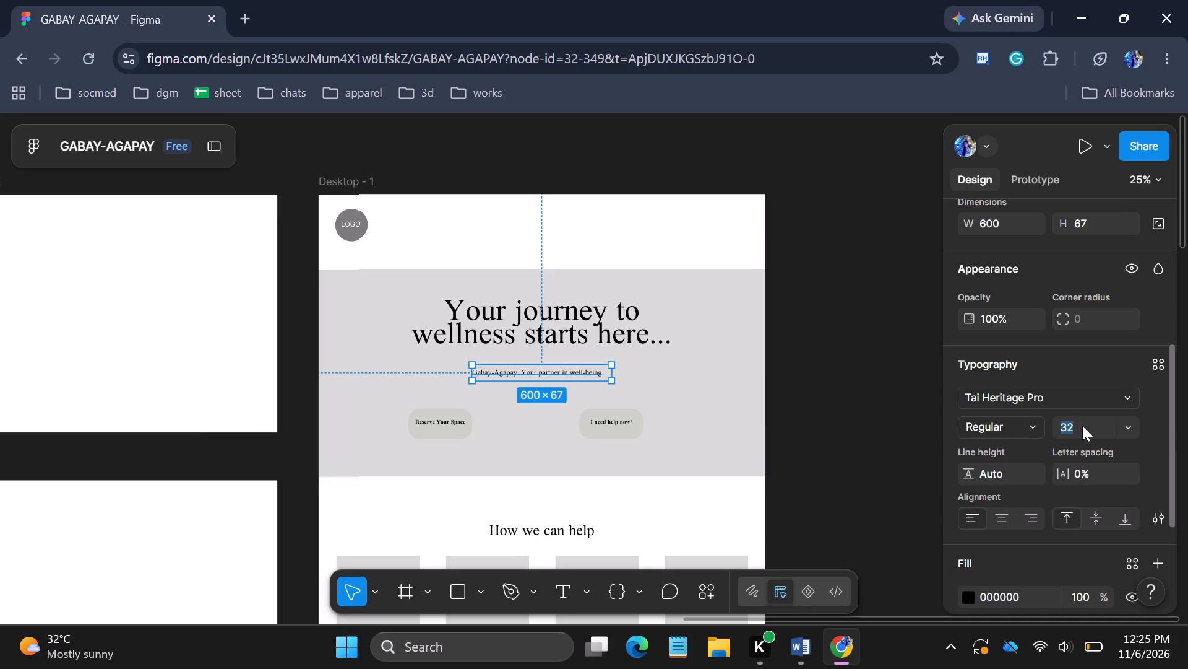
click(1129, 426)
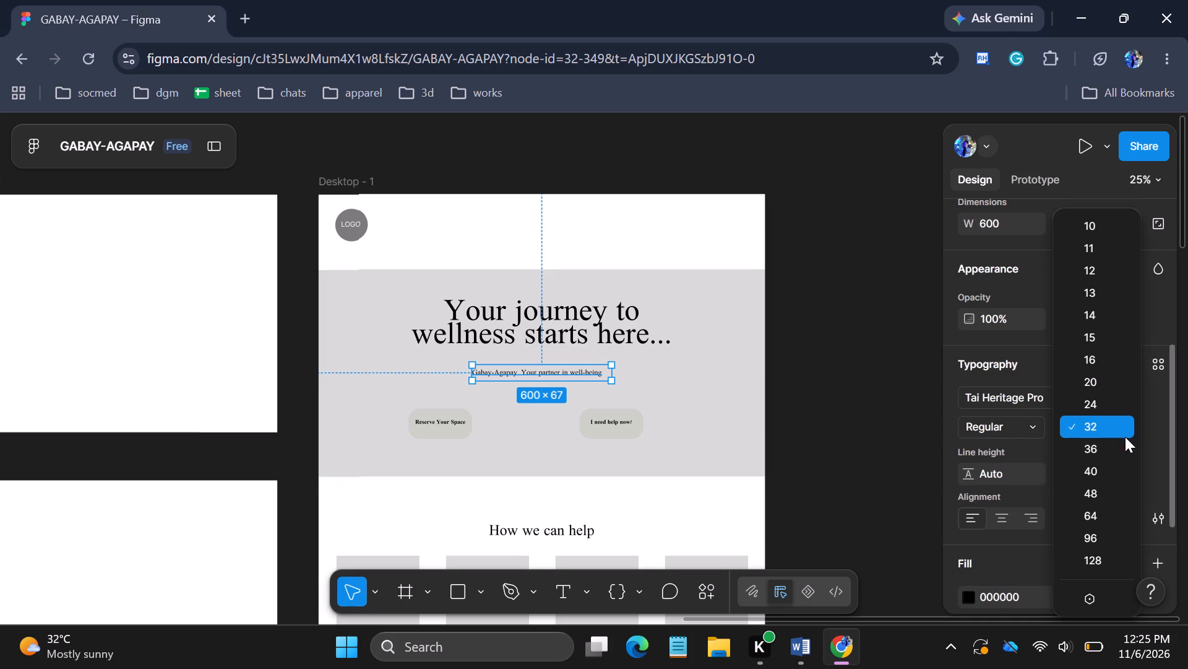
click(1105, 462)
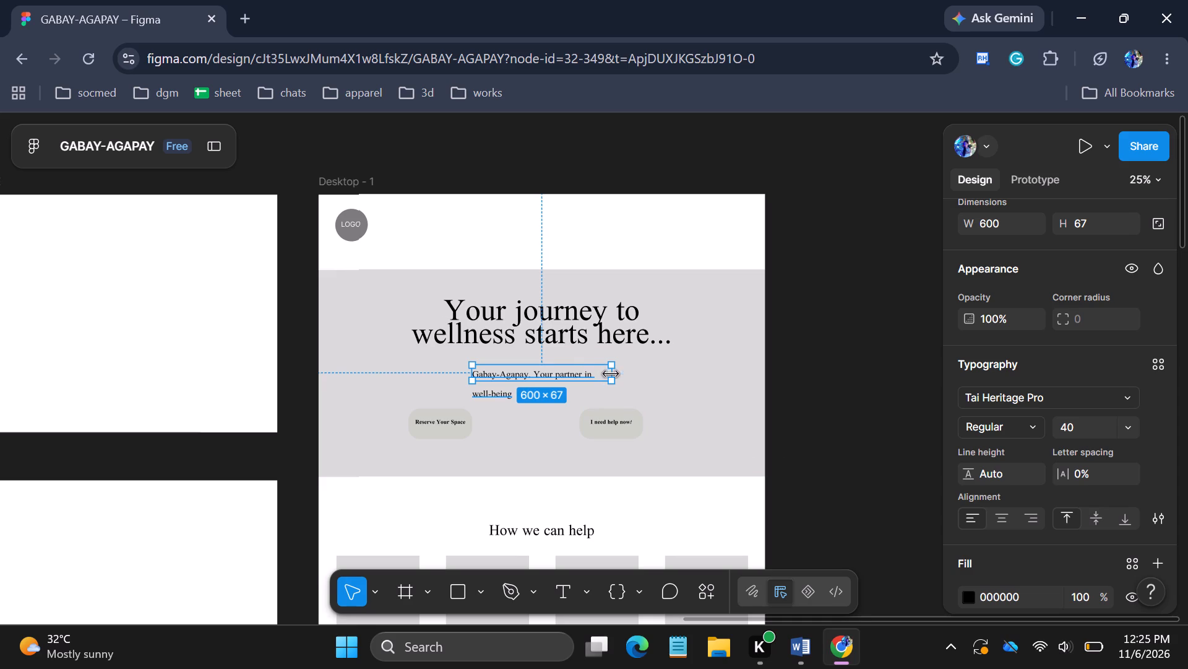
Widen the hero tagline's text box to about 759 so it fits on one line, and shift it to about X 595, Y 699.
click(483, 394)
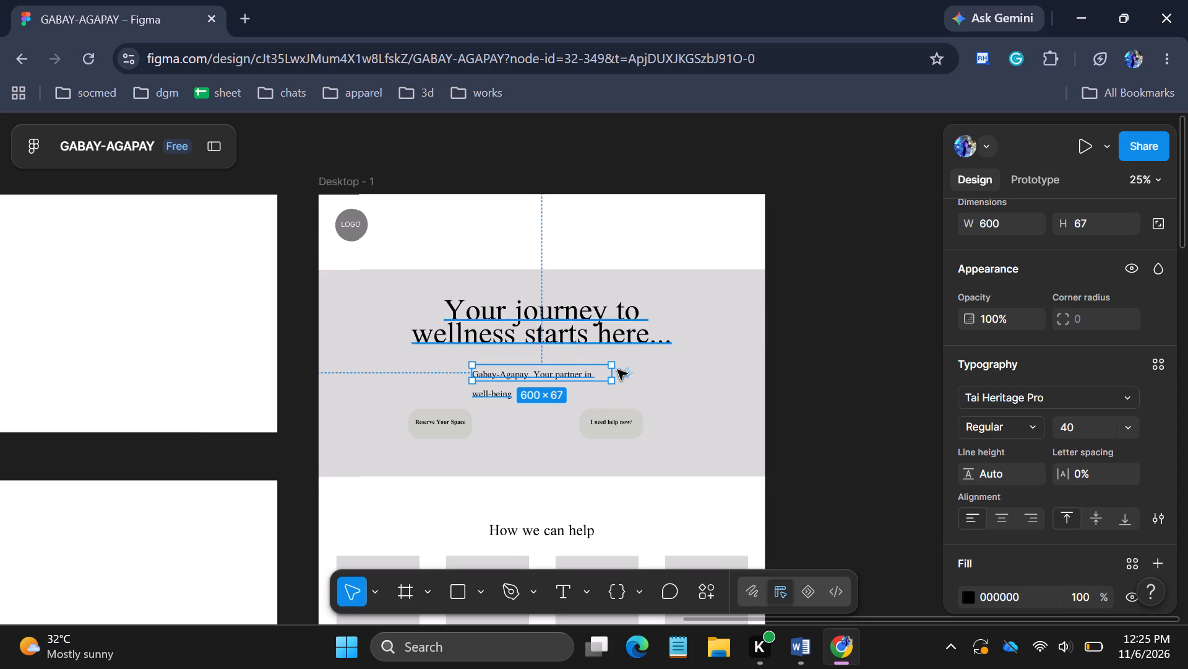
drag(611, 374, 618, 376)
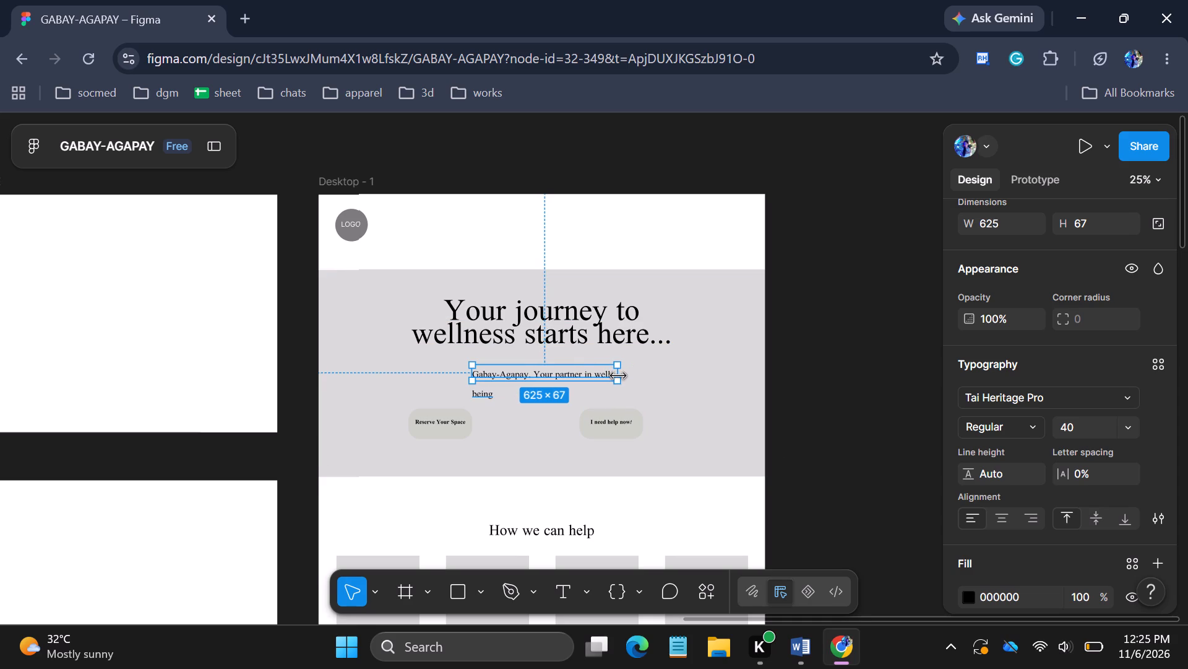
drag(618, 376, 600, 374)
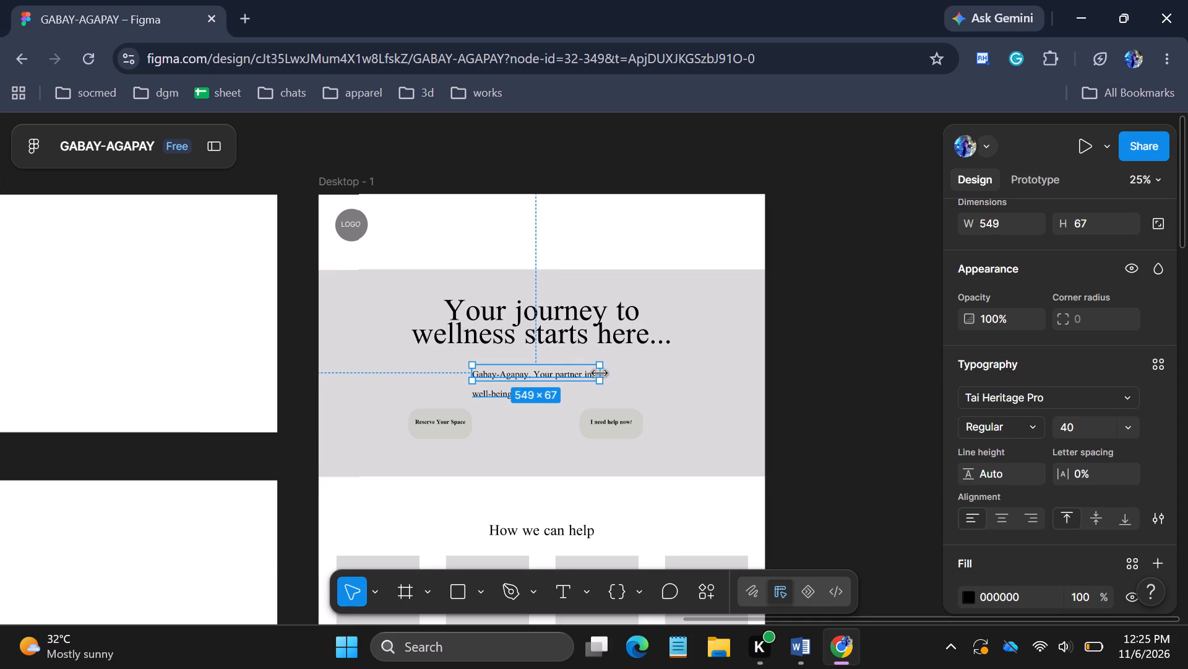
drag(600, 374, 644, 375)
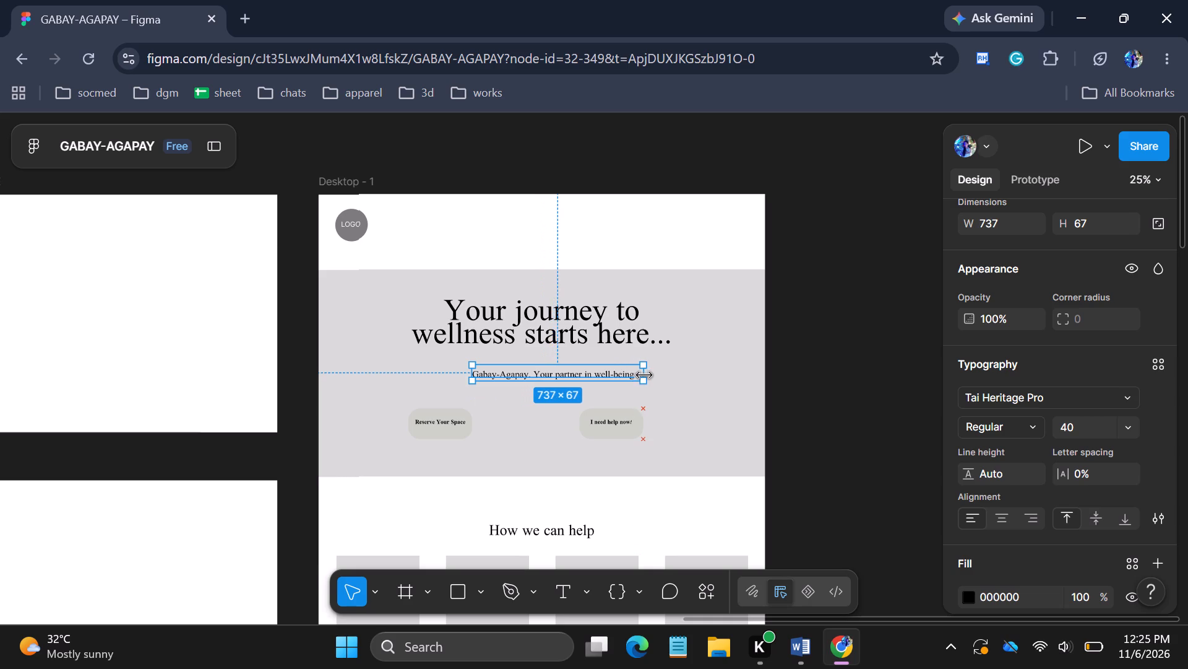
drag(644, 375, 646, 376)
drag(597, 373, 580, 367)
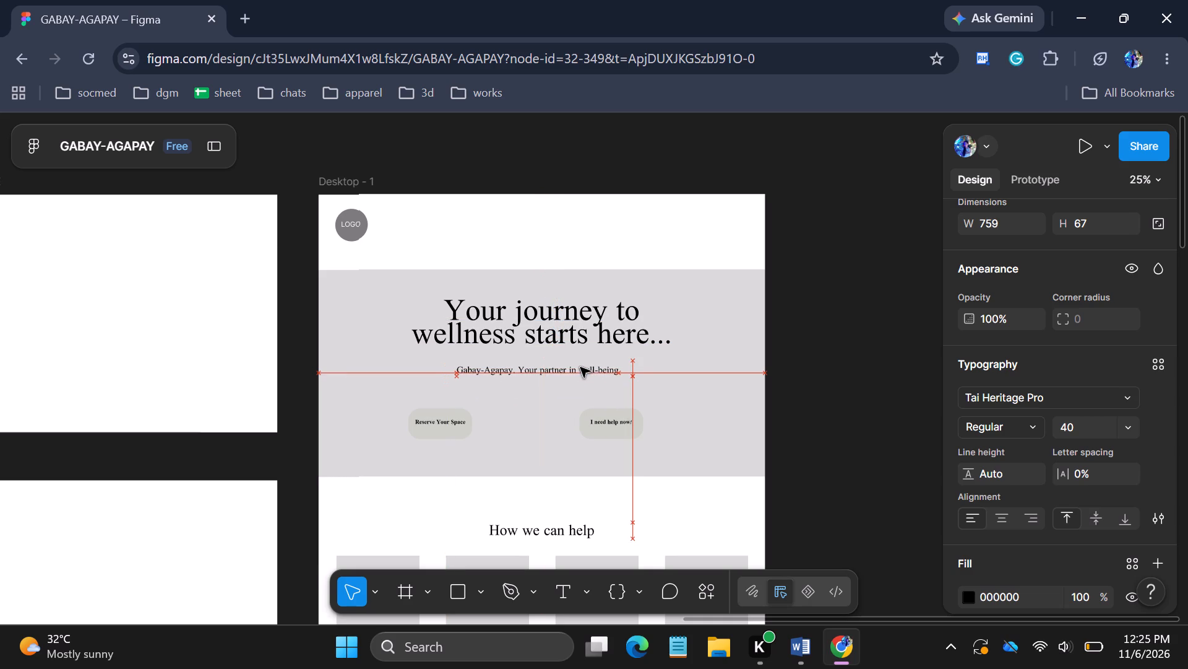
drag(580, 367, 582, 364)
Shift the "I need help now!" button further right and the "Reserve Your Space" button slightly right, keeping both at the same height.
click(612, 426)
drag(612, 426, 630, 426)
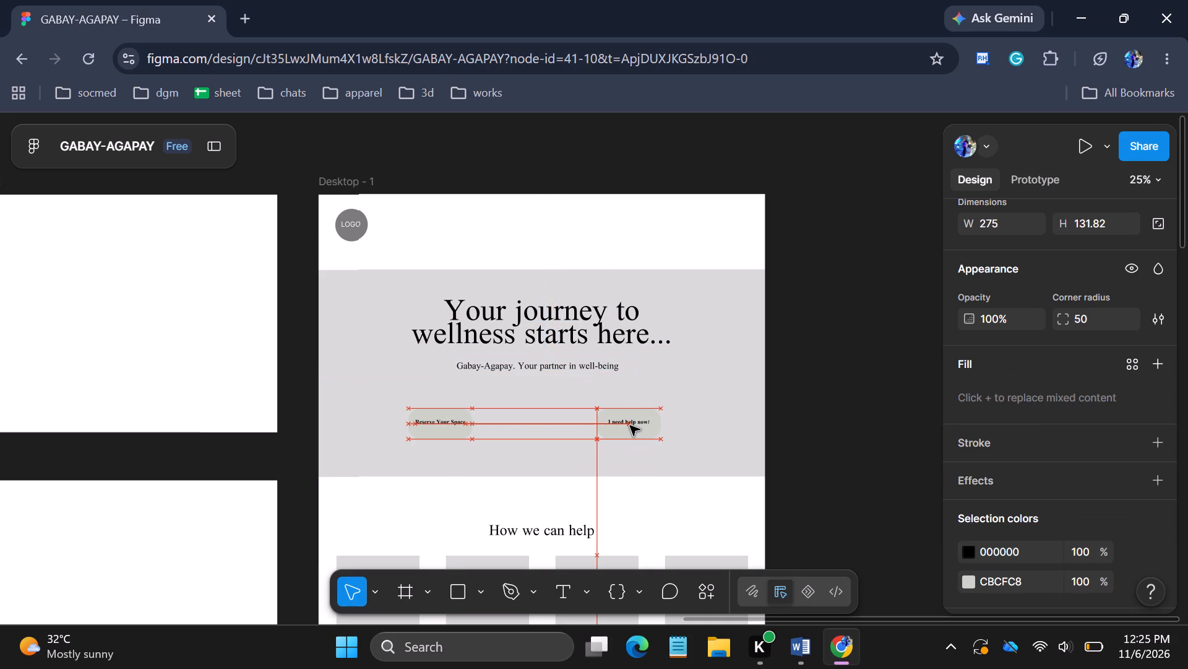
drag(630, 426, 631, 426)
drag(448, 419, 455, 417)
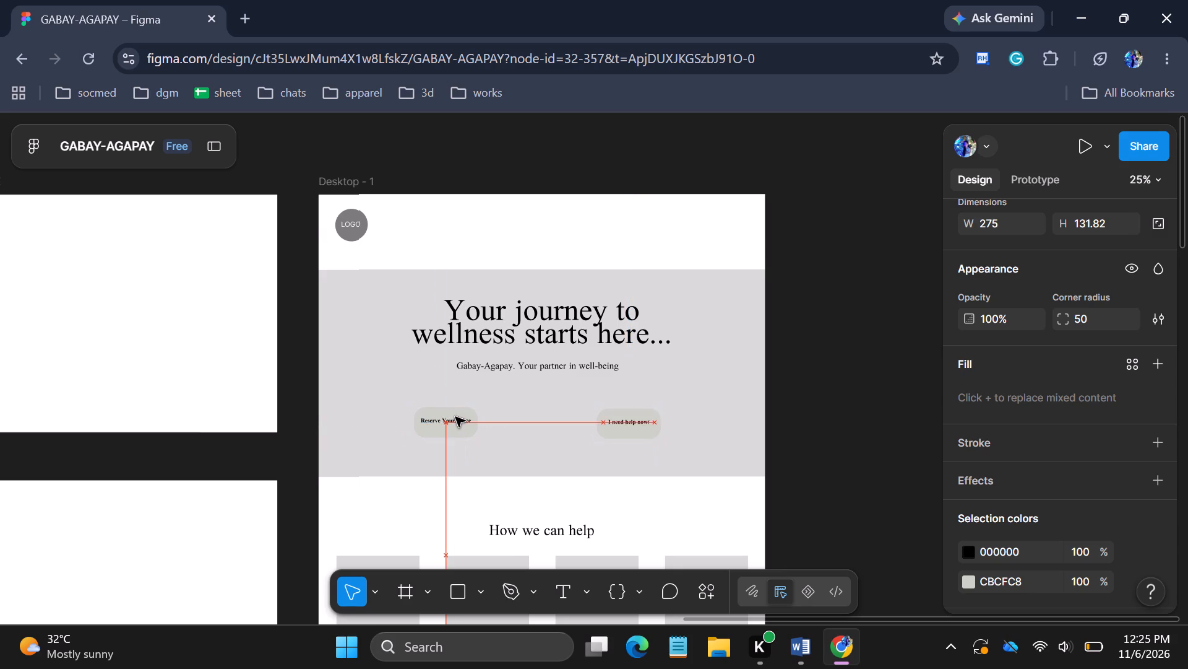
drag(455, 417, 457, 421)
click(851, 395)
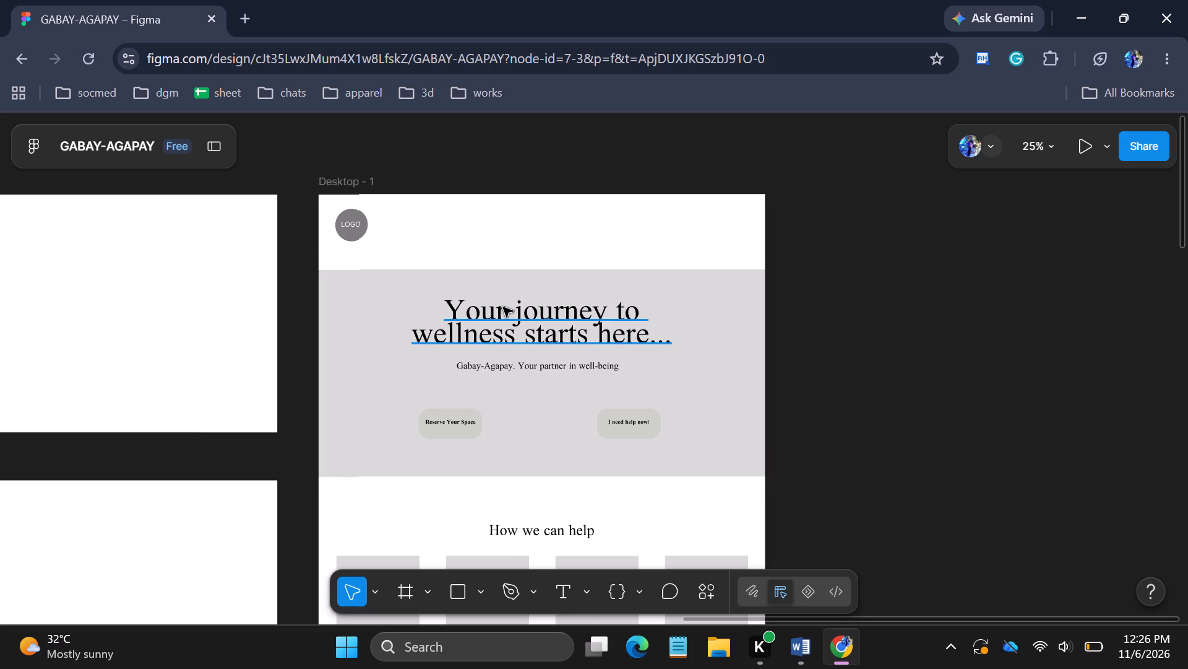
Check the hero tagline's position, dimensions and typography settings.
click(528, 370)
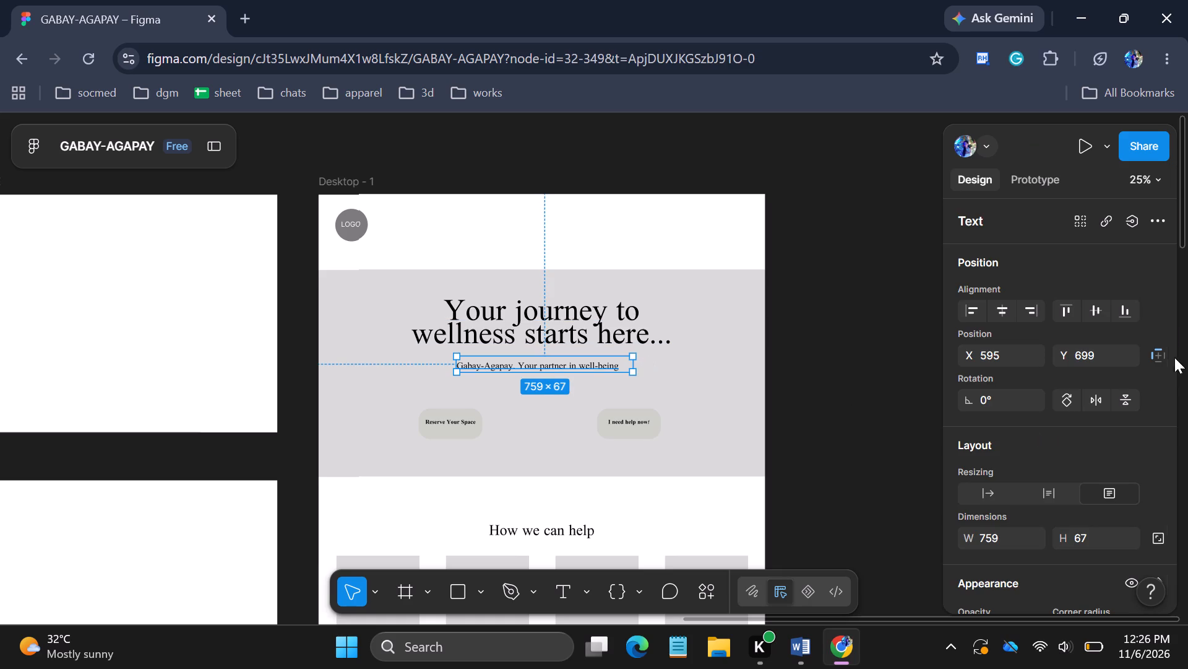
drag(1173, 328, 1179, 481)
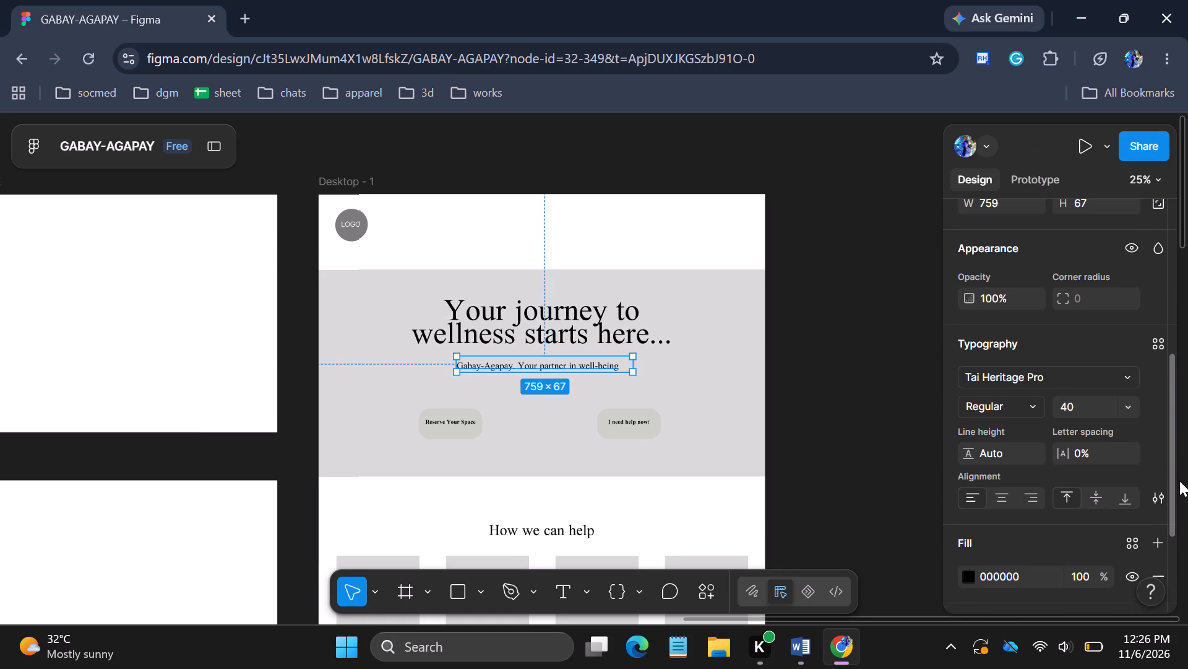
drag(1179, 481, 1171, 490)
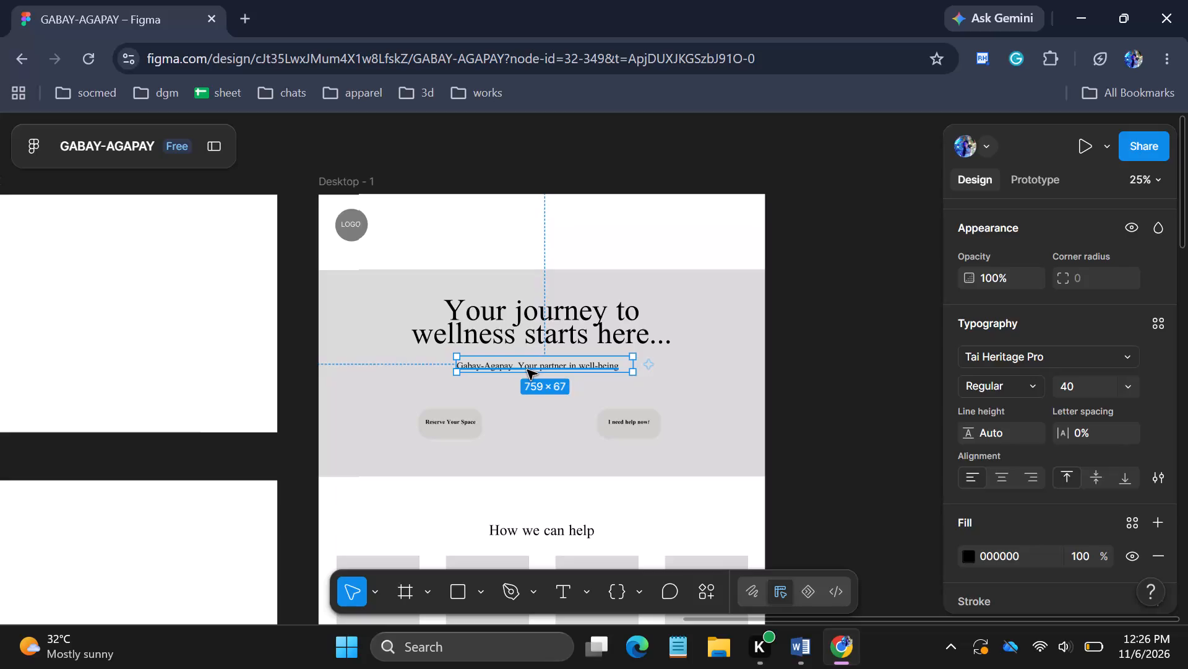
scroll(527, 370, down, 2)
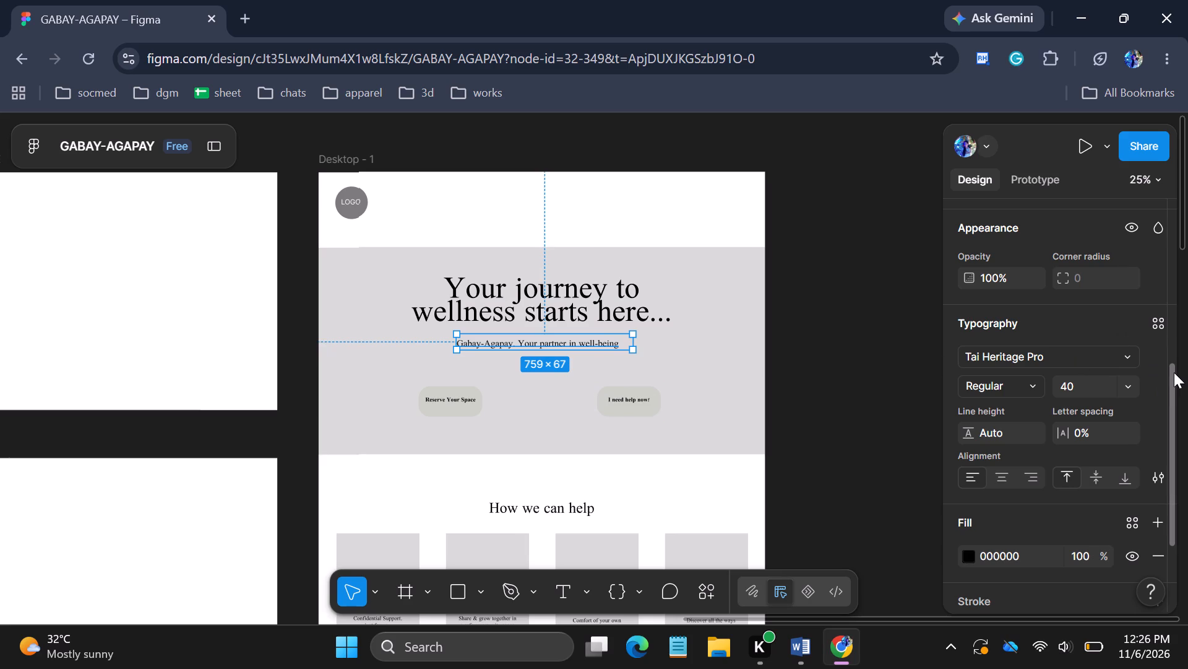
drag(1174, 372, 1173, 362)
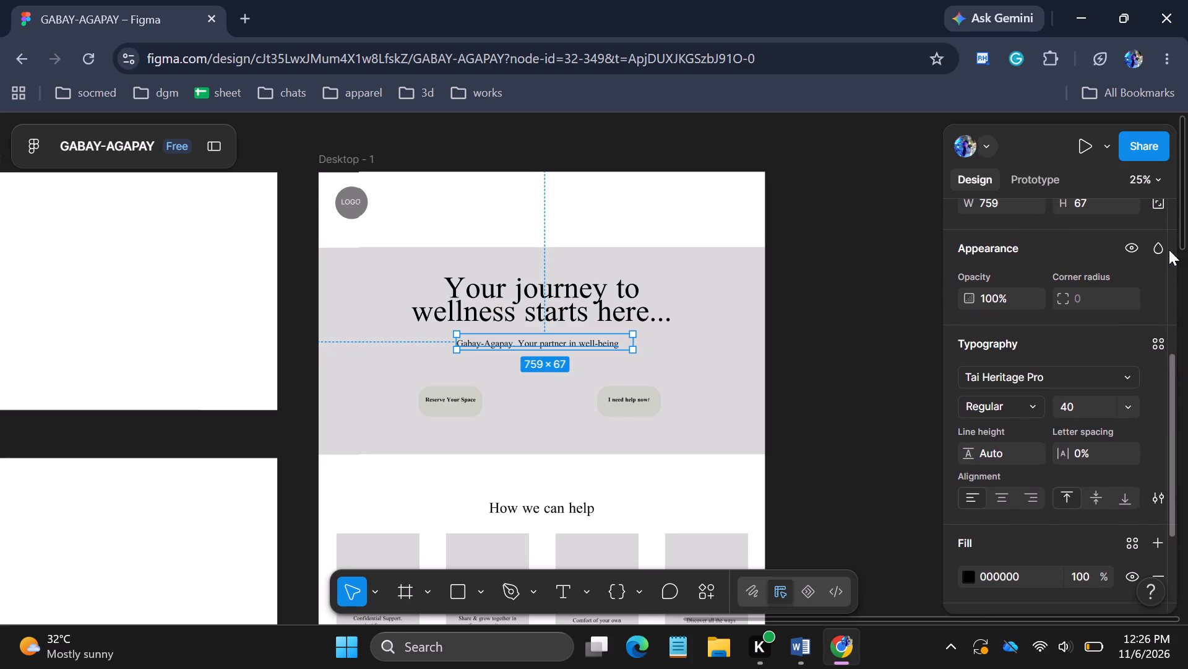
Set the font size of the "OUR CARE TEAMS" heading to 100.
drag(1179, 205, 1182, 273)
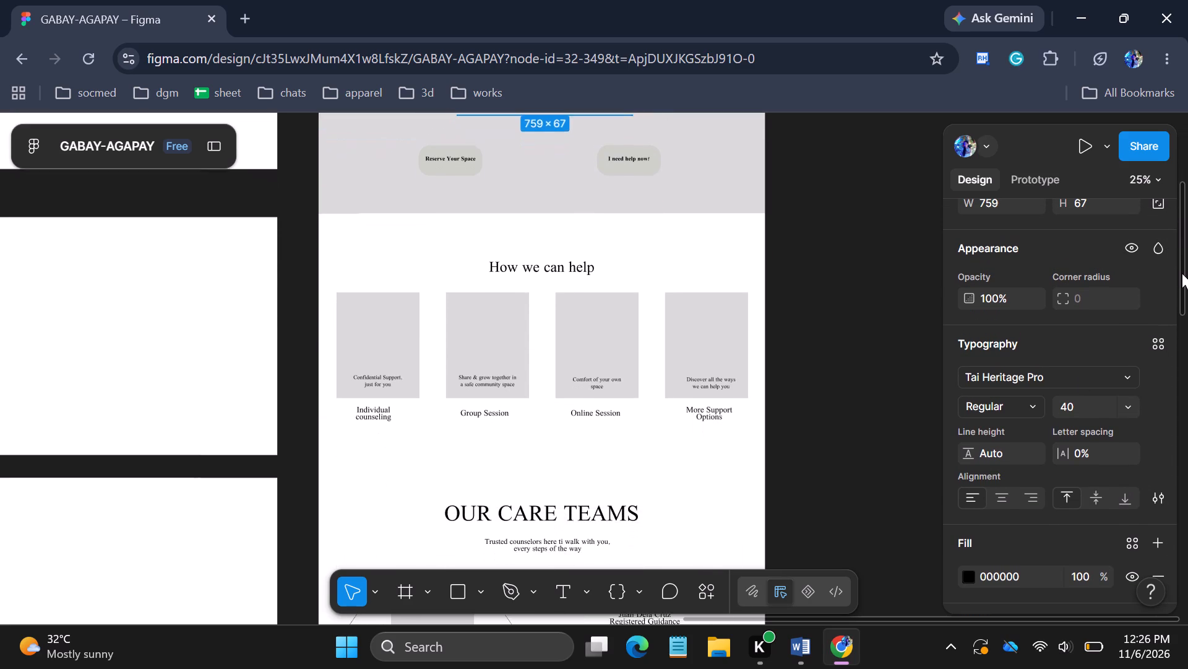
drag(1182, 273, 1183, 291)
click(540, 446)
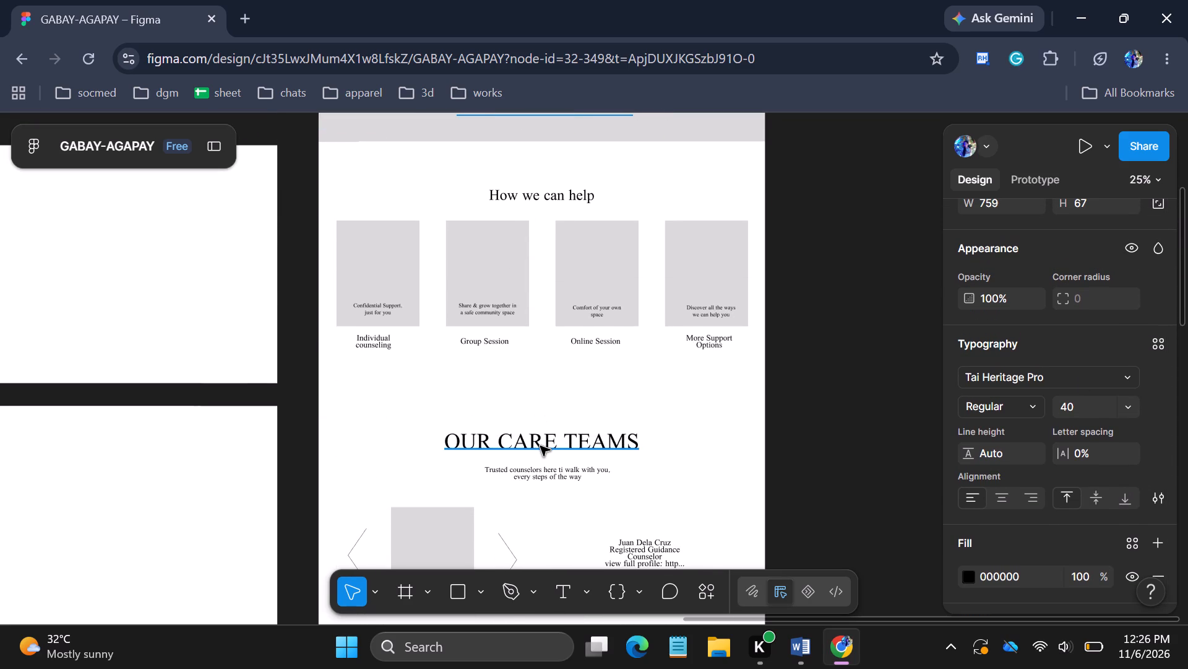
click(1082, 408)
text(100)
key(Return)
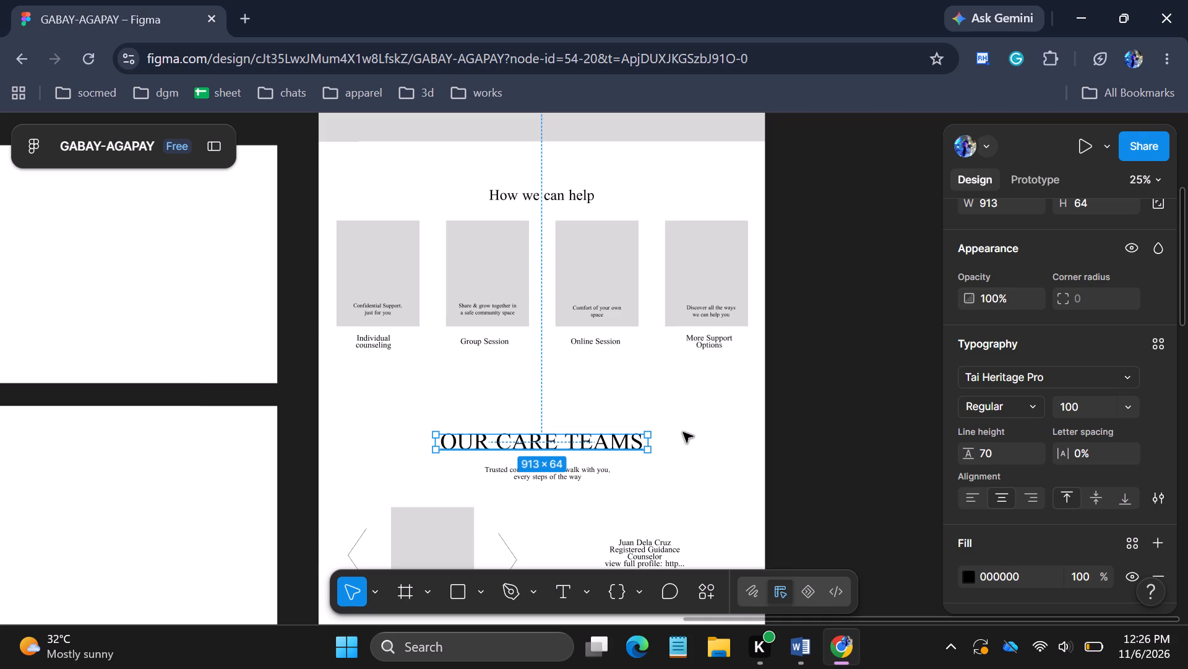
Set the font size of the "How we can help" heading to 100.
click(527, 203)
click(1083, 405)
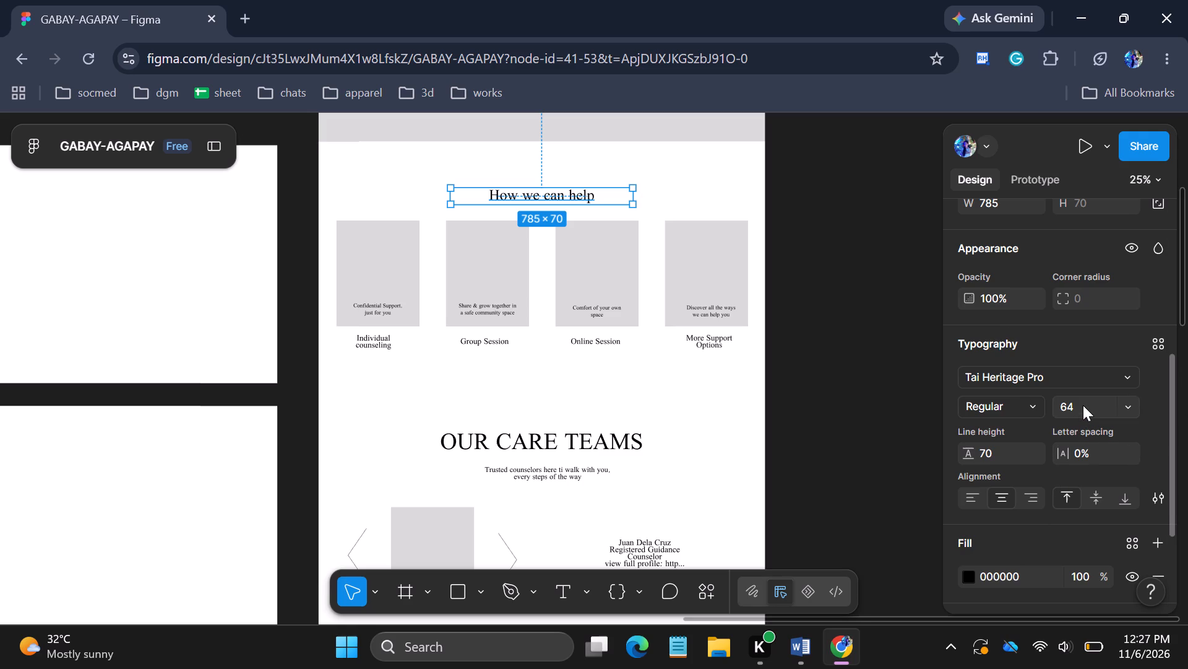
text(100)
key(Return)
click(869, 331)
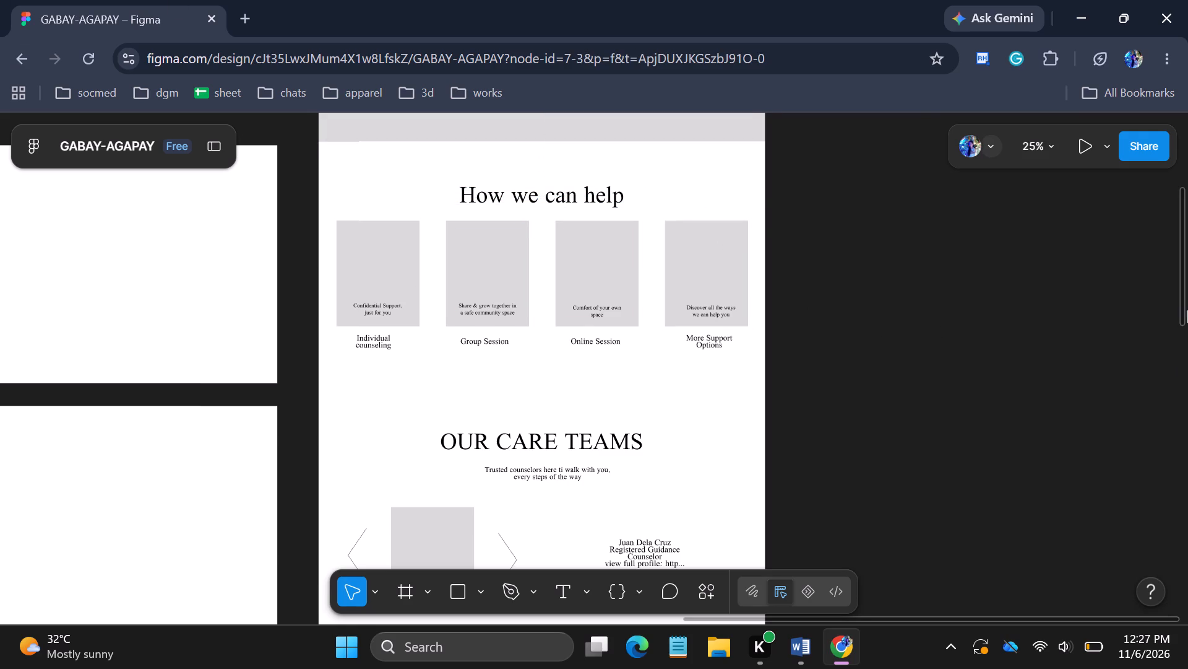
Move the "Your partner in well-being" line under the GABAY-AGAPAY title down to about Y 4239, keeping it horizontally centred.
drag(1179, 299, 1187, 213)
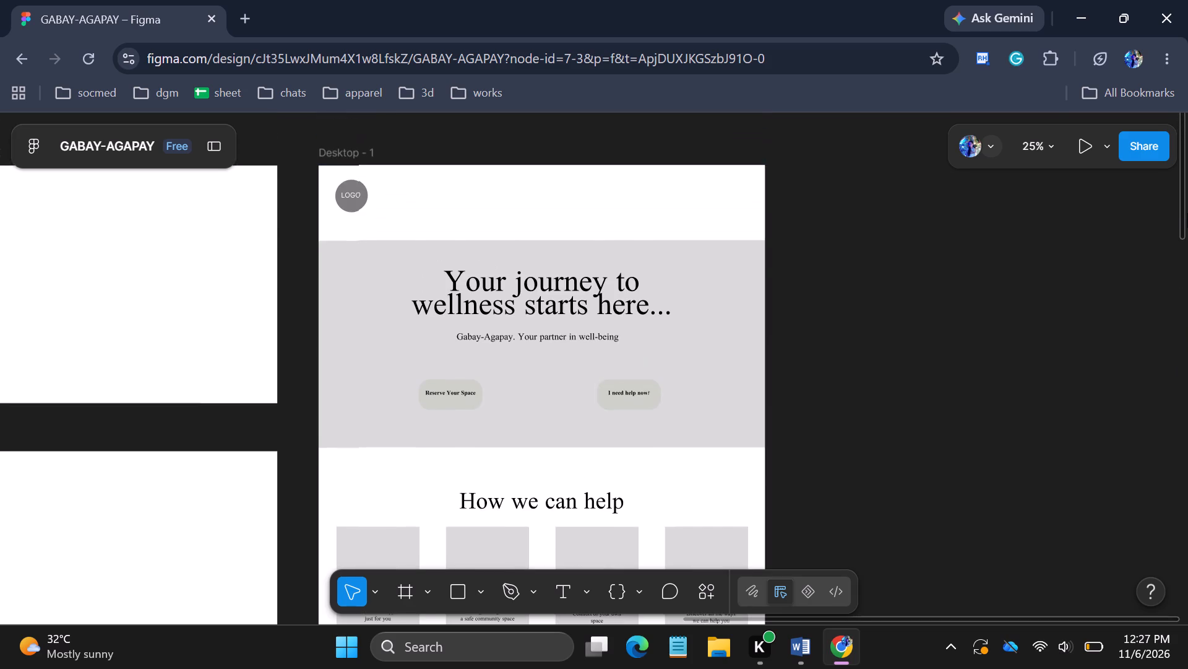
drag(1187, 213, 1162, 469)
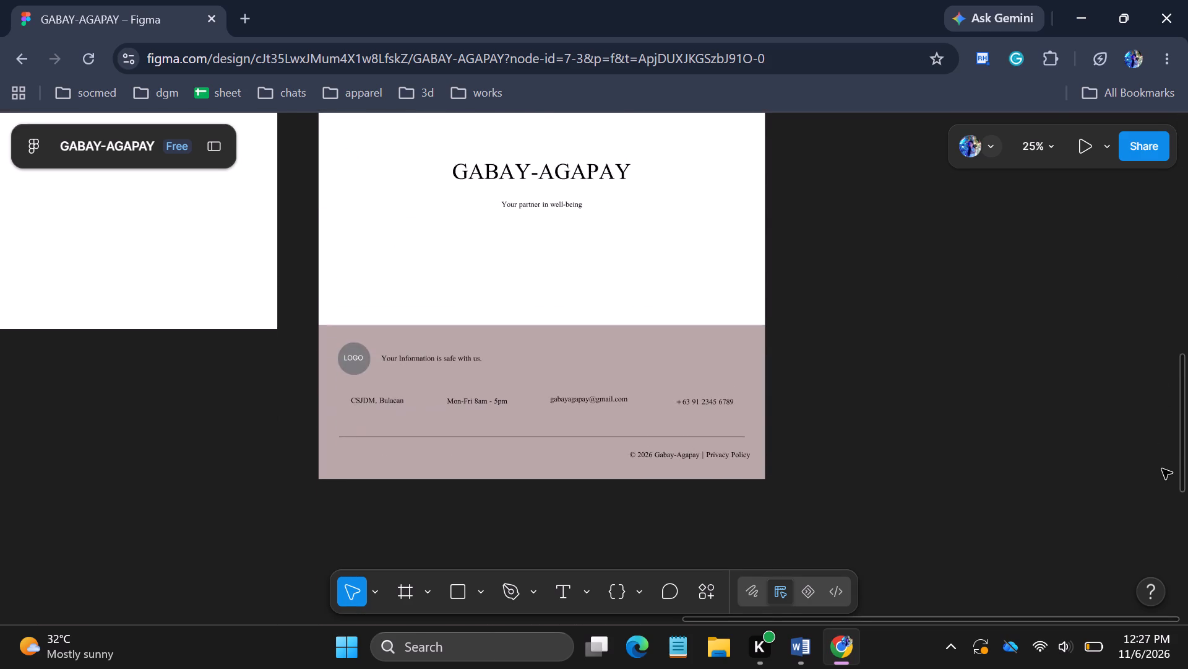
drag(1162, 469, 1172, 441)
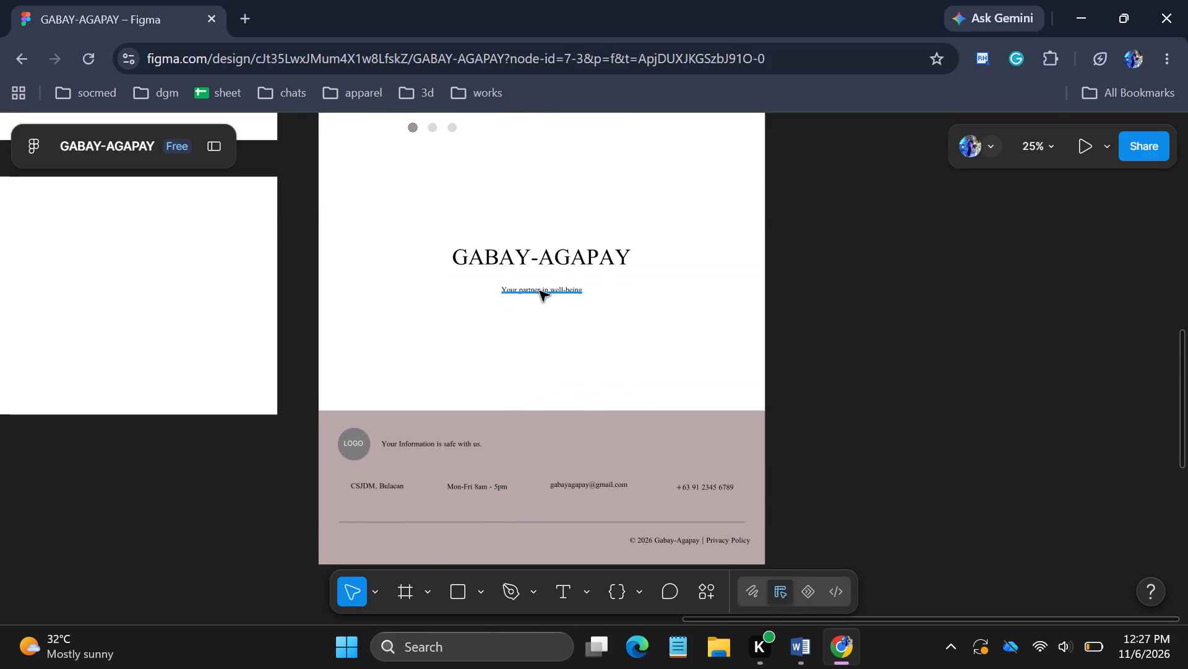
click(540, 291)
drag(540, 291, 538, 359)
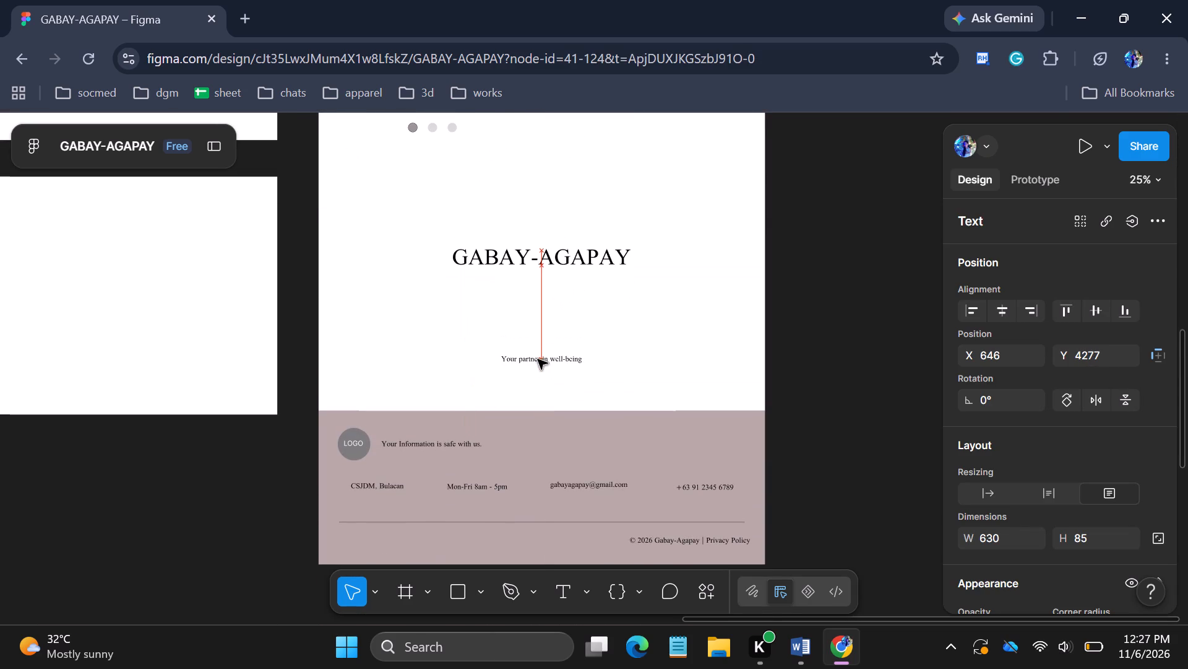
drag(538, 359, 536, 349)
Set the font size of the "Your partner in well-being" line above the footer to 40.
click(571, 483)
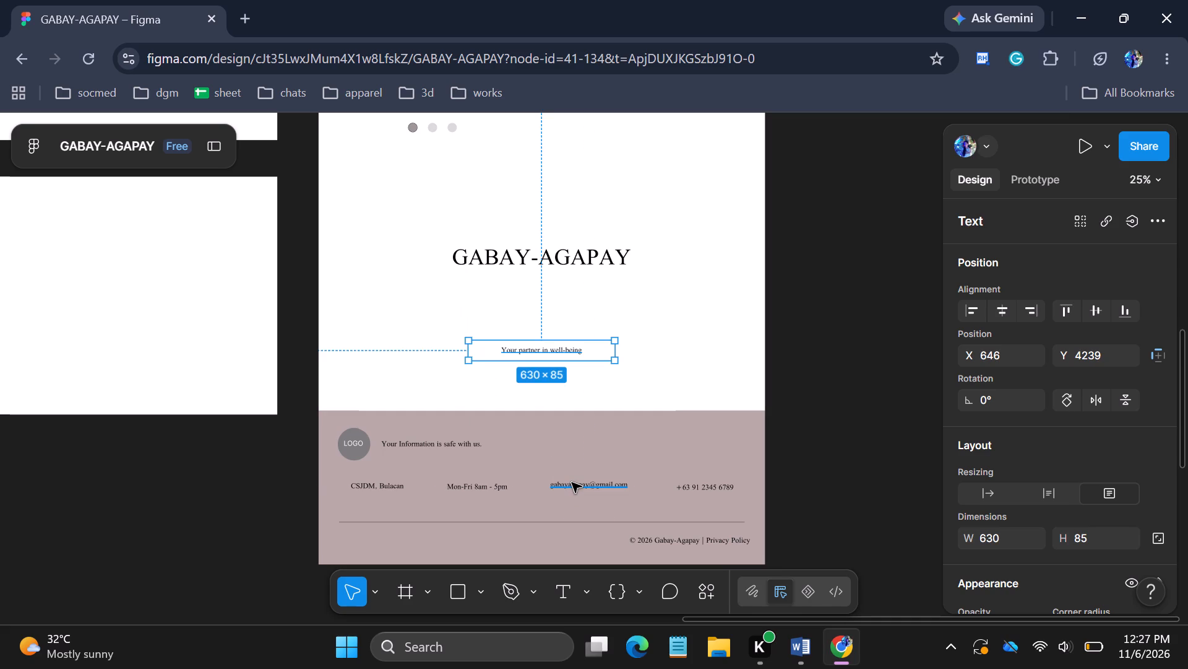
click(548, 350)
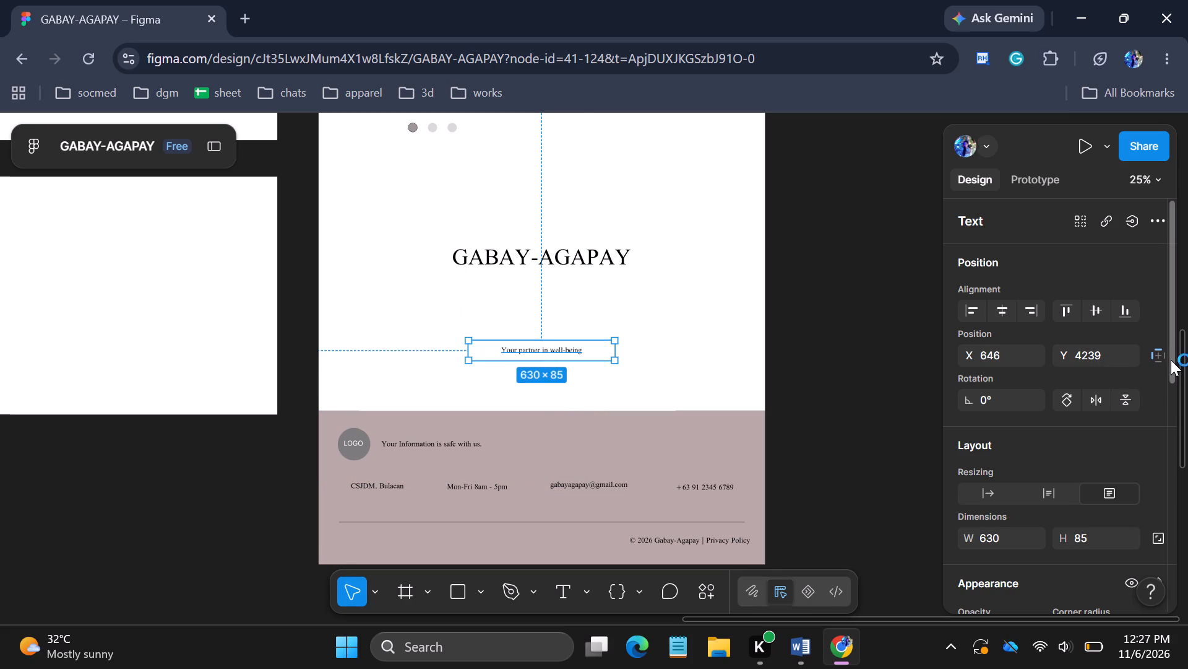
drag(1171, 358, 1172, 494)
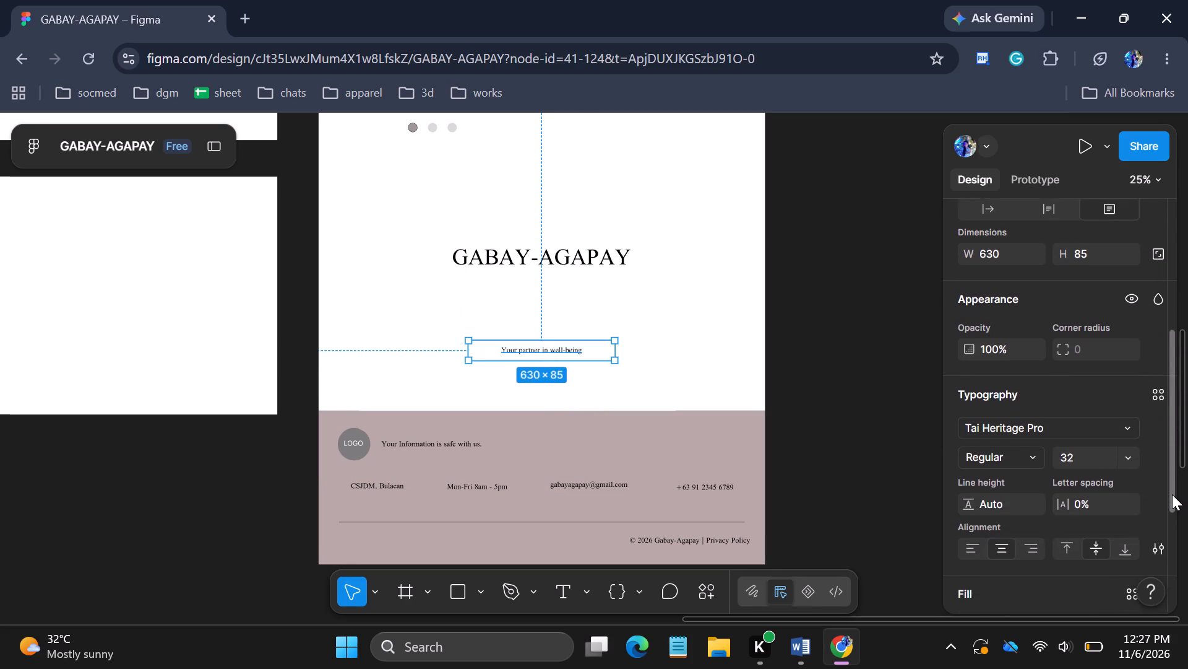
drag(1172, 494, 1158, 496)
click(1078, 447)
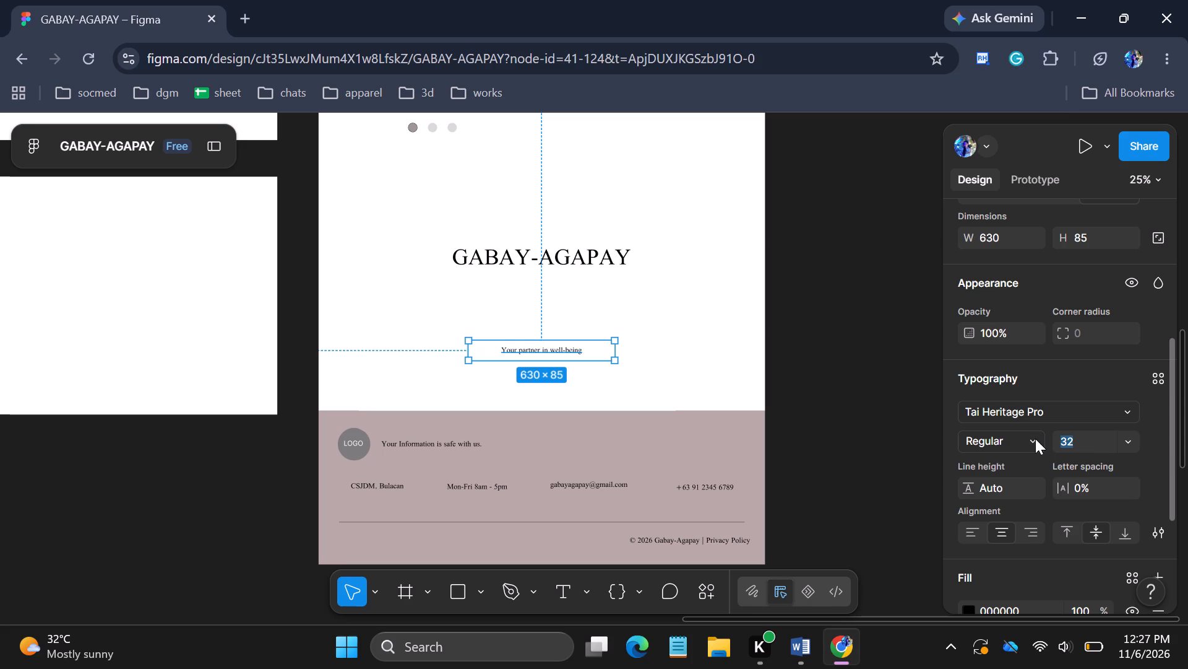
key(4)
key(0)
key(Return)
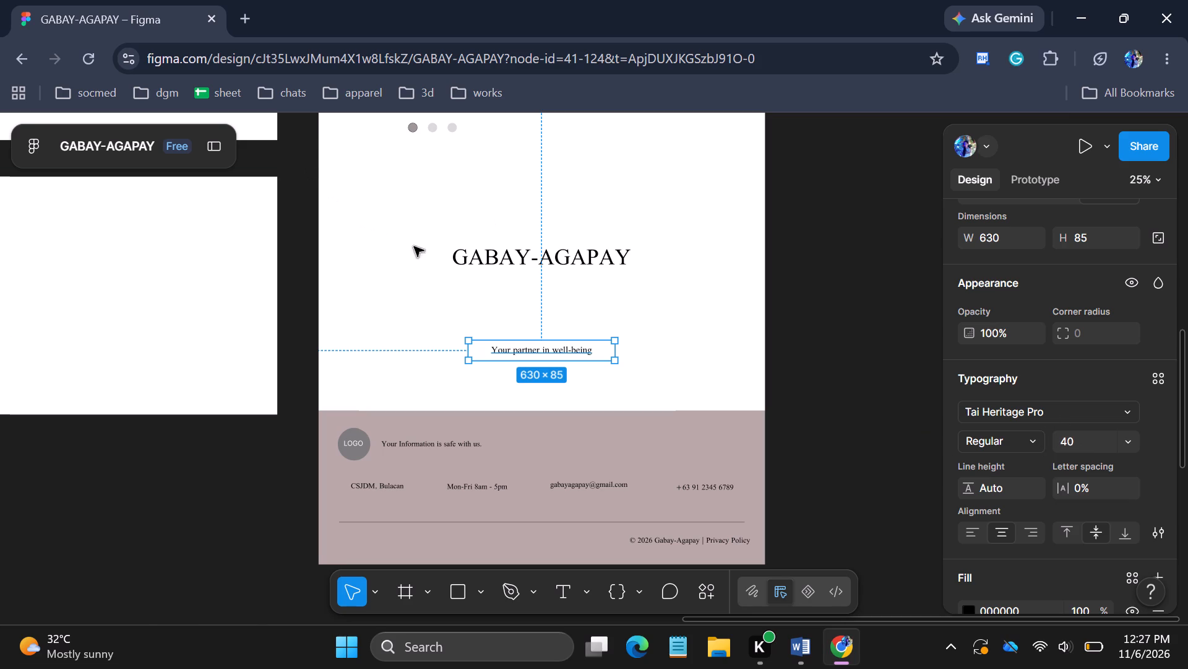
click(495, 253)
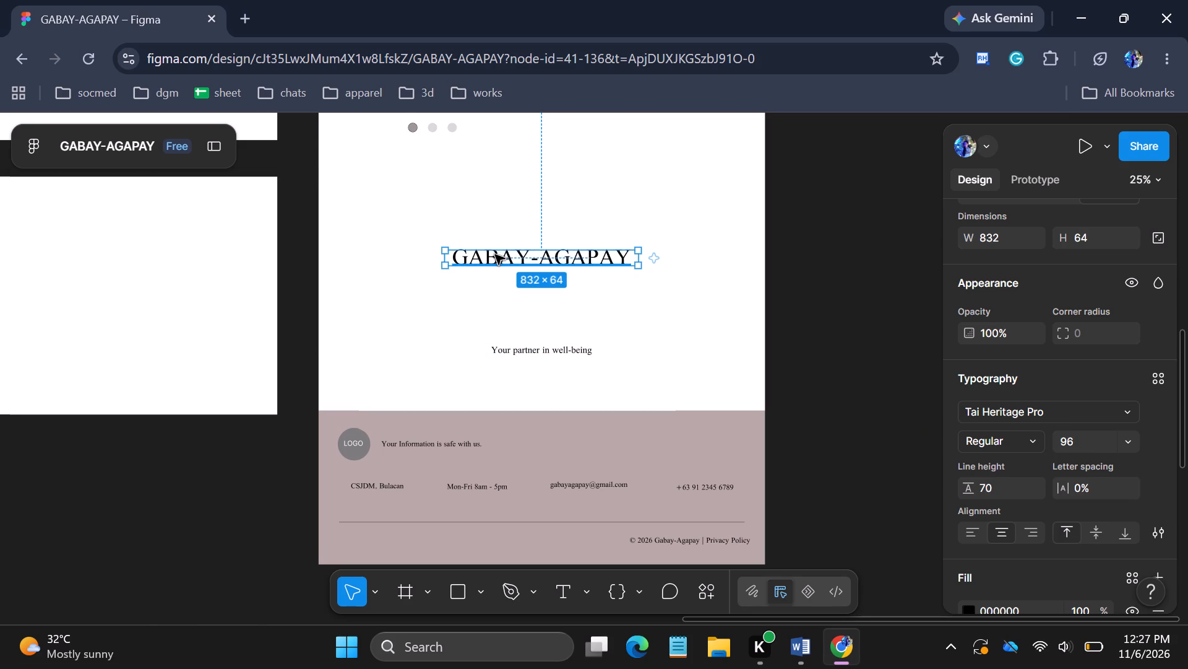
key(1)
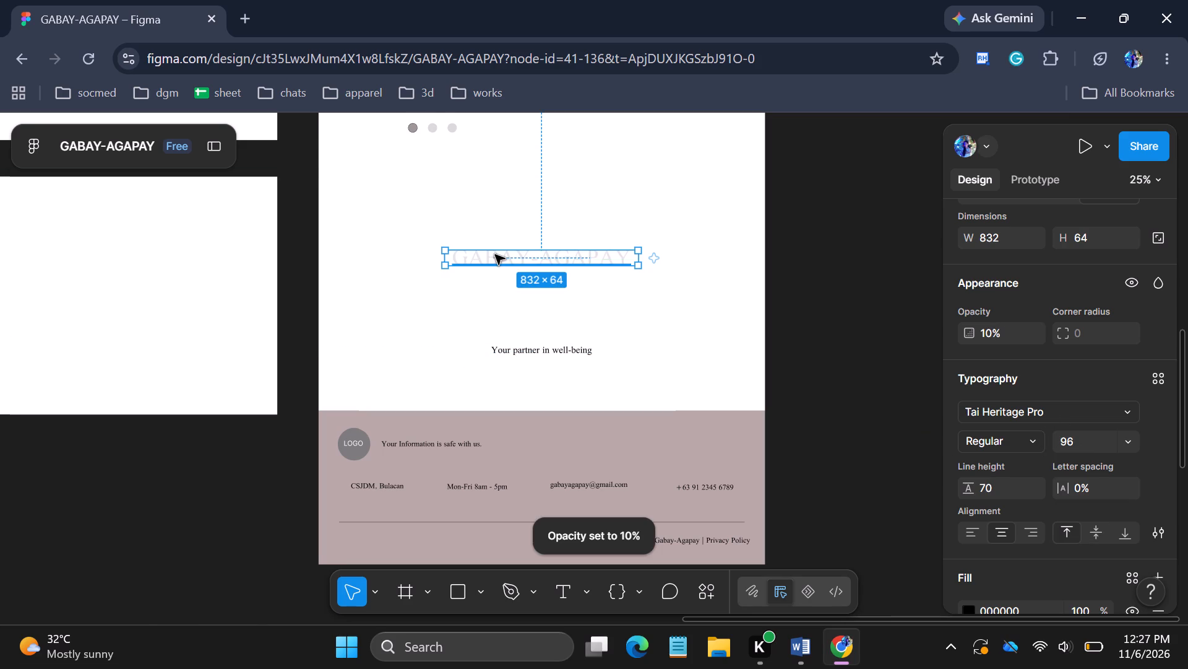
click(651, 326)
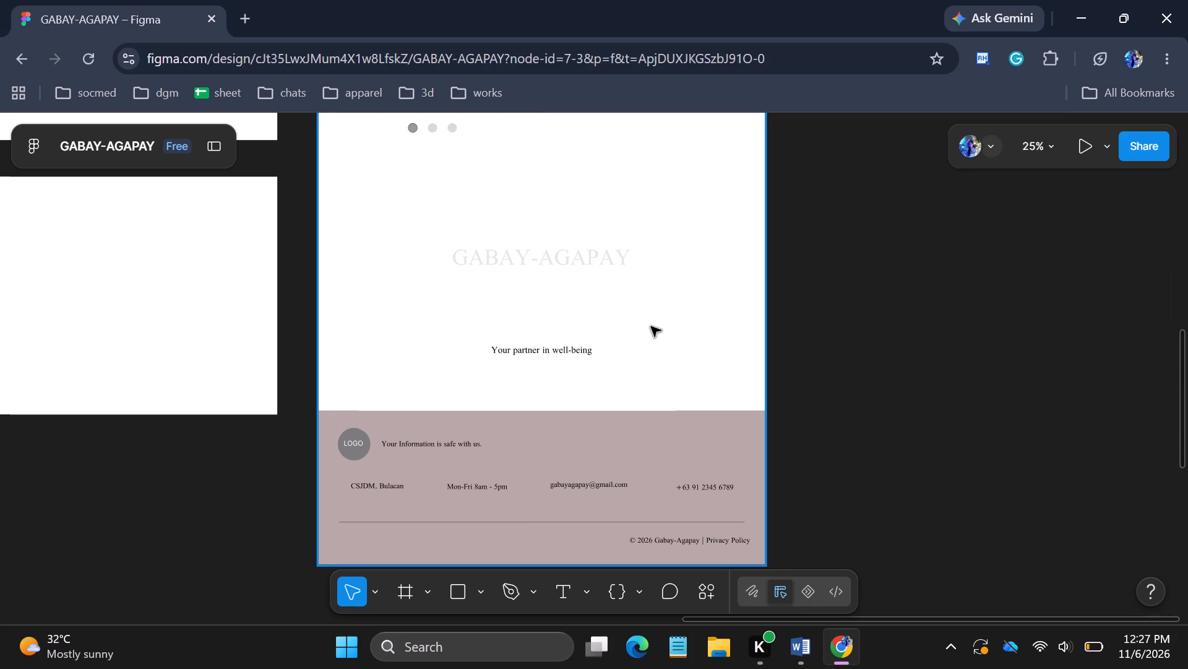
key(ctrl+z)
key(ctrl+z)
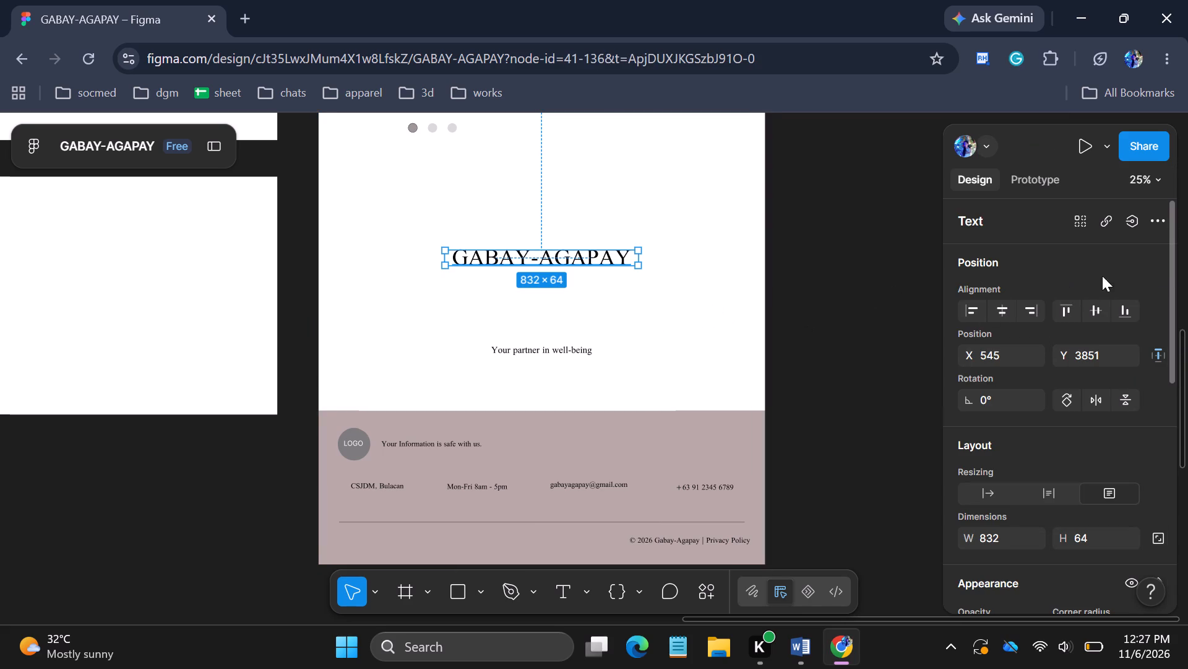
Set the font size of the GABAY-AGAPAY title above the footer to 100.
drag(1165, 276, 1177, 318)
drag(1168, 288, 1152, 427)
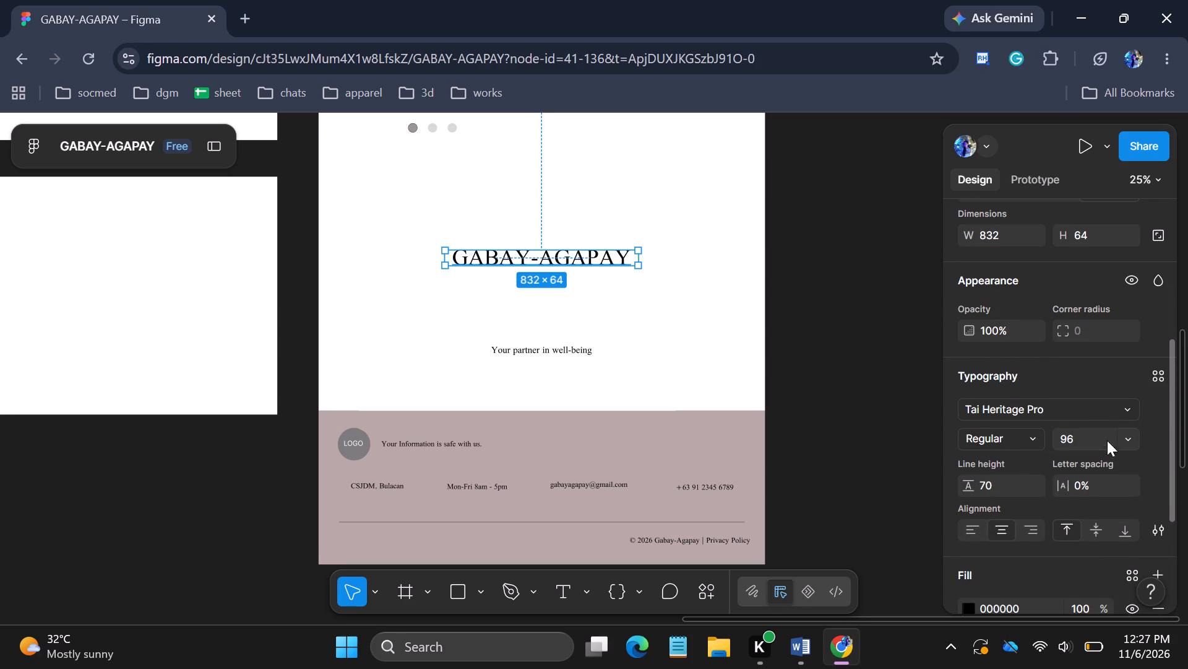
click(1078, 437)
text(100)
key(Return)
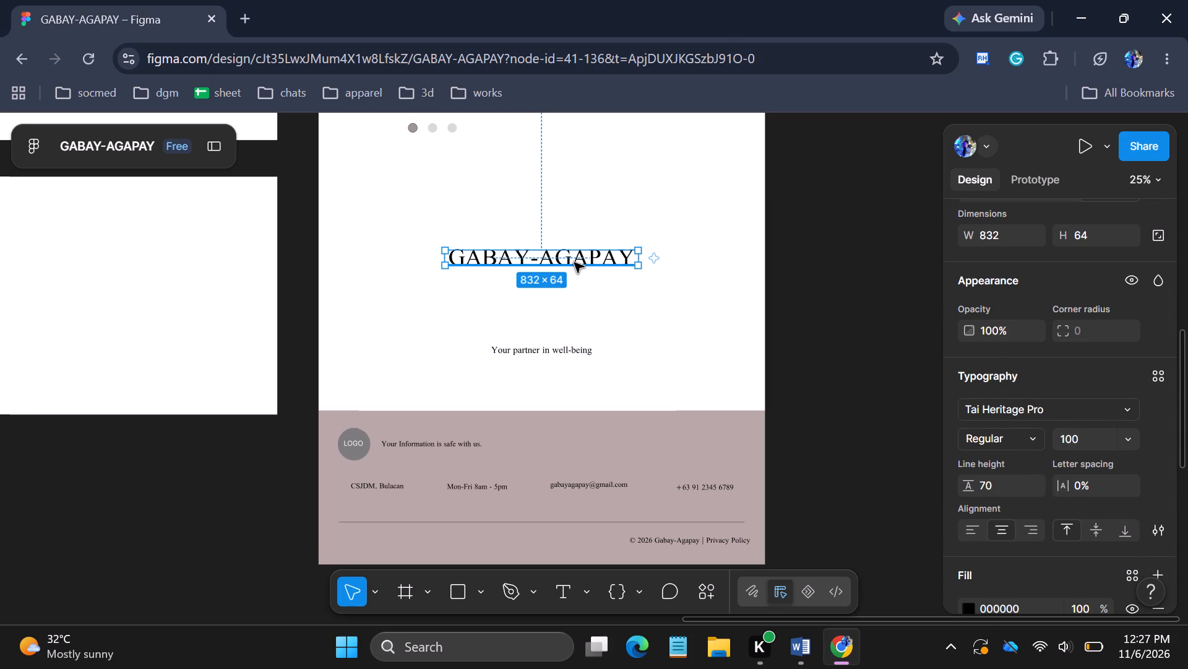
Move the GABAY-AGAPAY title down towards the footer and place the "Your partner in well-being" line closely beneath it.
drag(575, 262, 575, 323)
click(568, 353)
drag(568, 353, 570, 344)
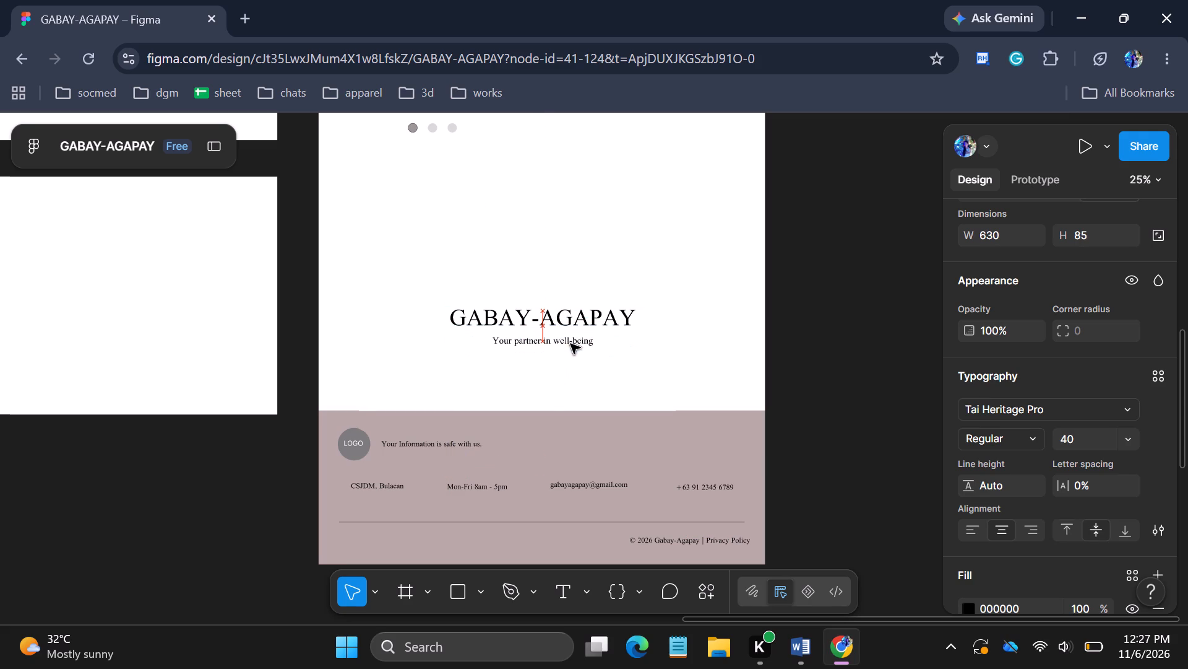
drag(570, 344, 570, 346)
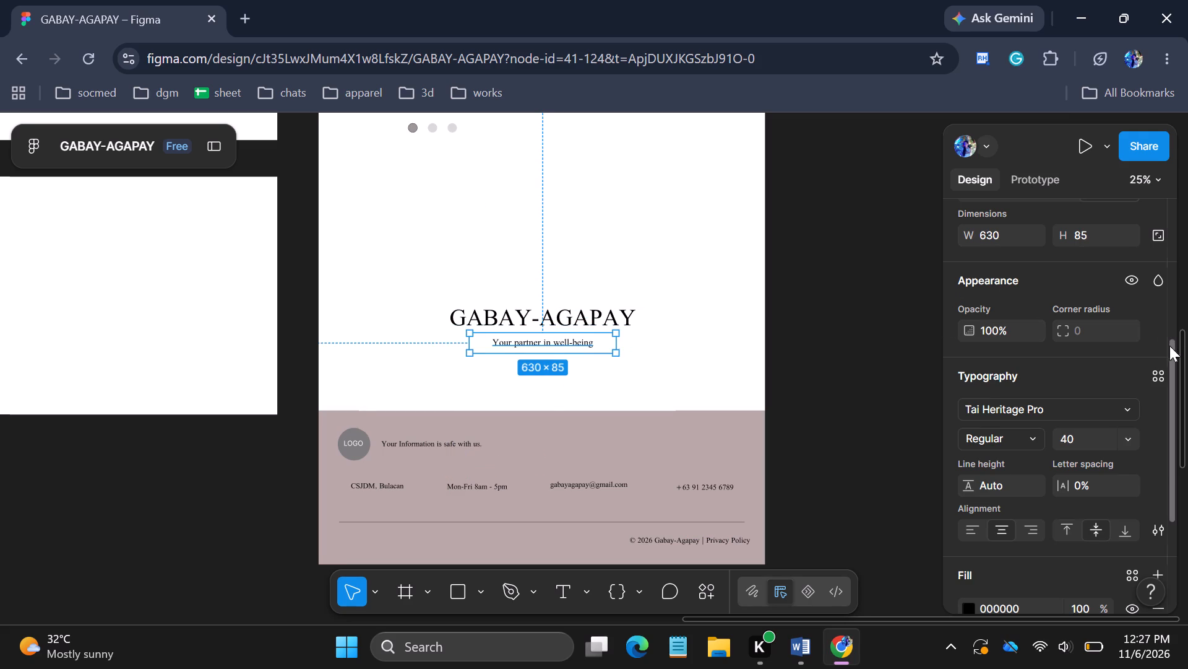
Review the headings, taglines and spacing across the whole Desktop - 1 page, from the footer up to the hero section.
drag(1181, 349, 1178, 370)
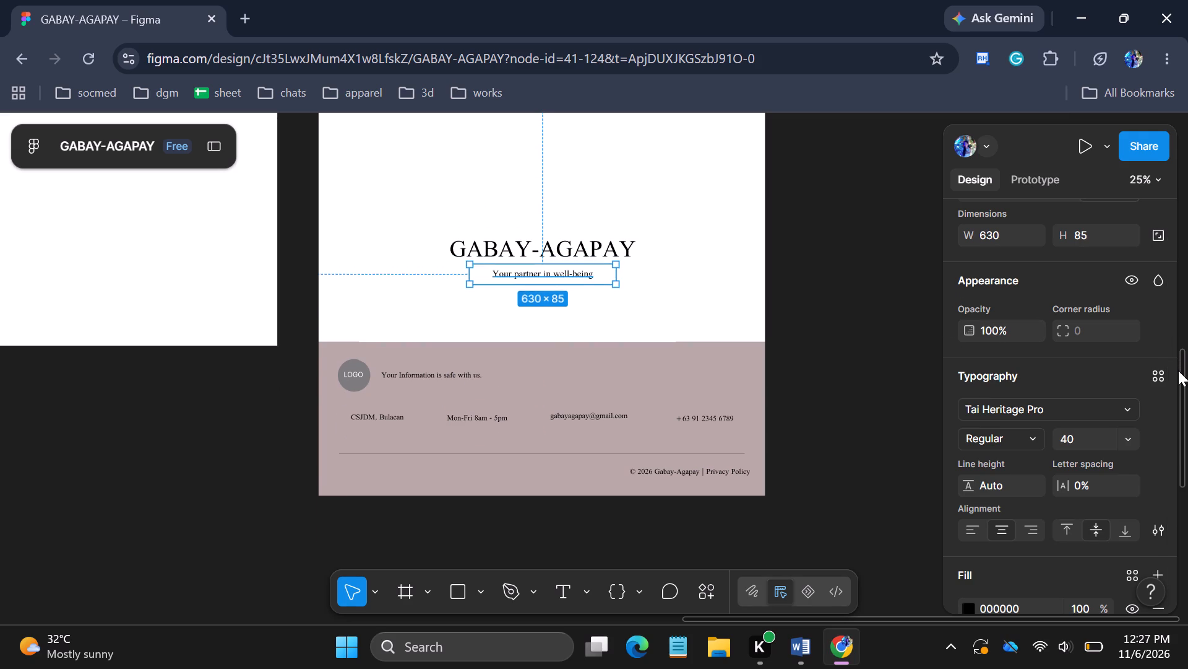
drag(1178, 370, 1174, 369)
click(847, 281)
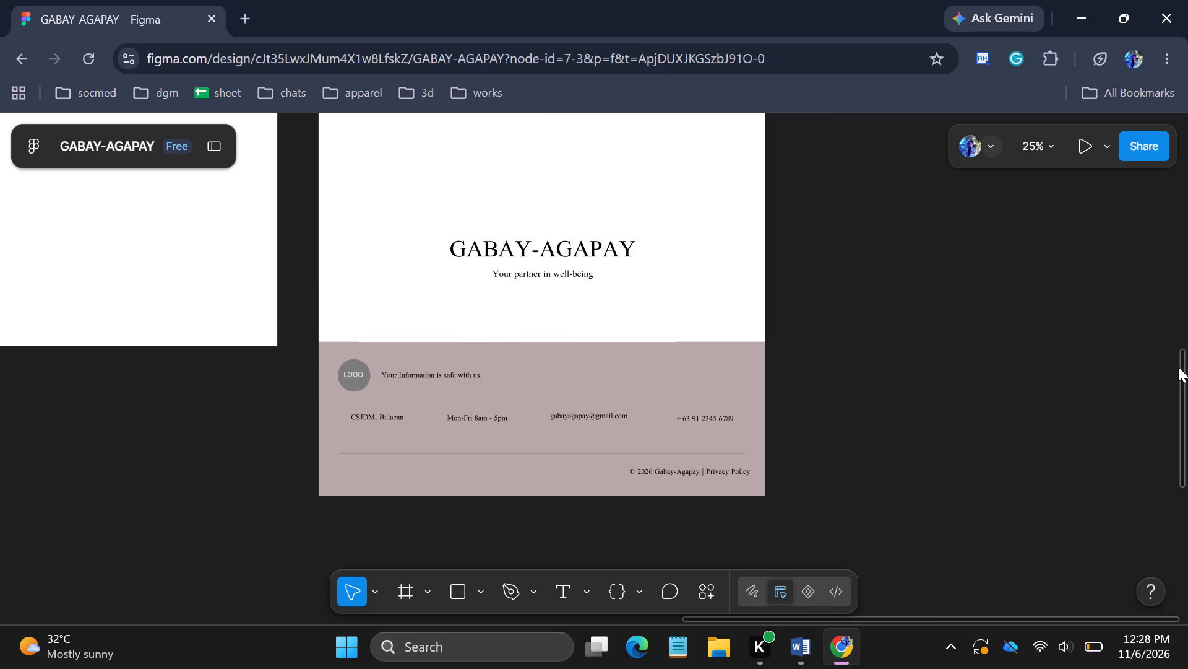
drag(1181, 370, 1179, 347)
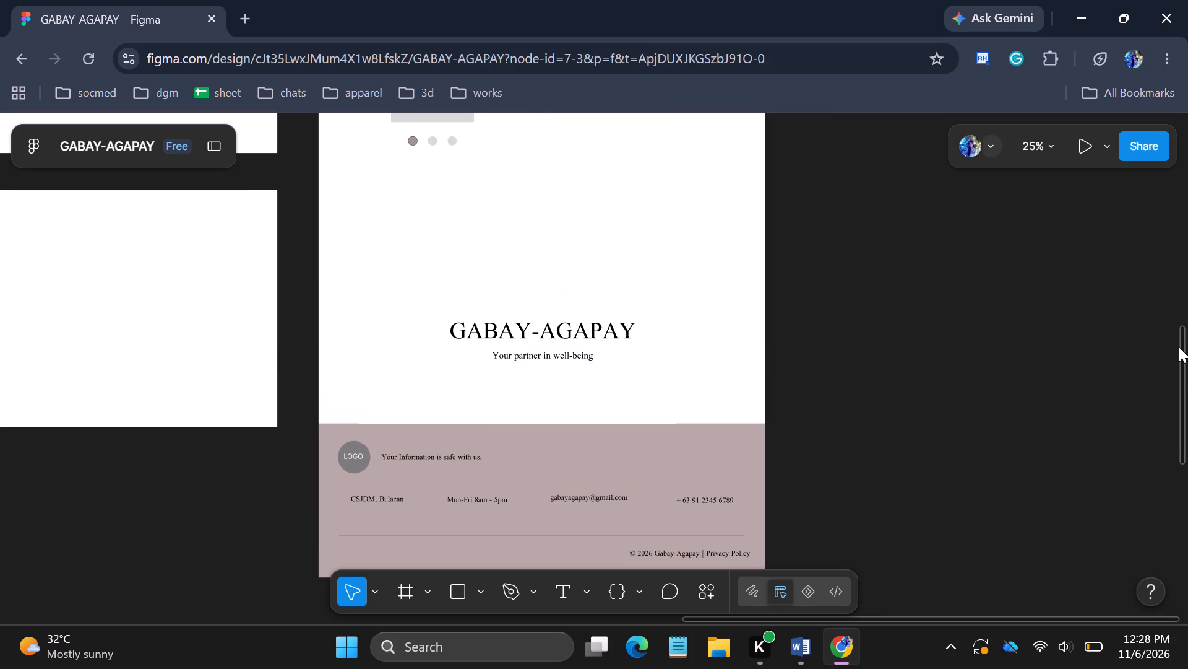
drag(1179, 347, 1166, 271)
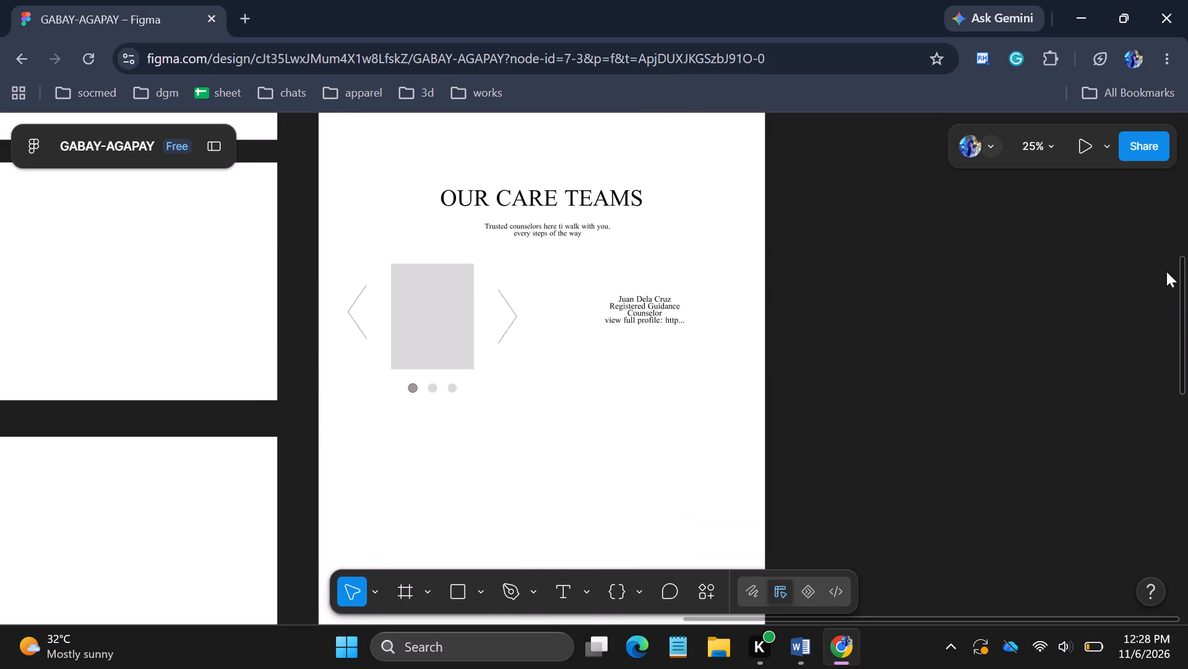
drag(1166, 271, 1126, 148)
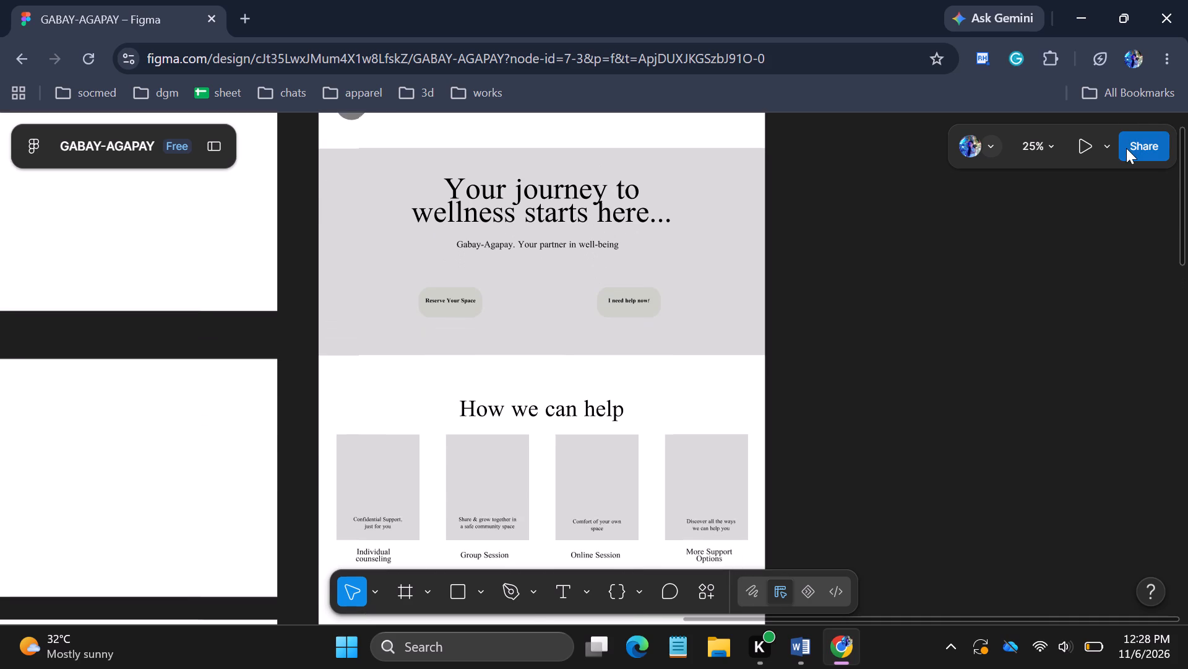
drag(1126, 148, 1126, 151)
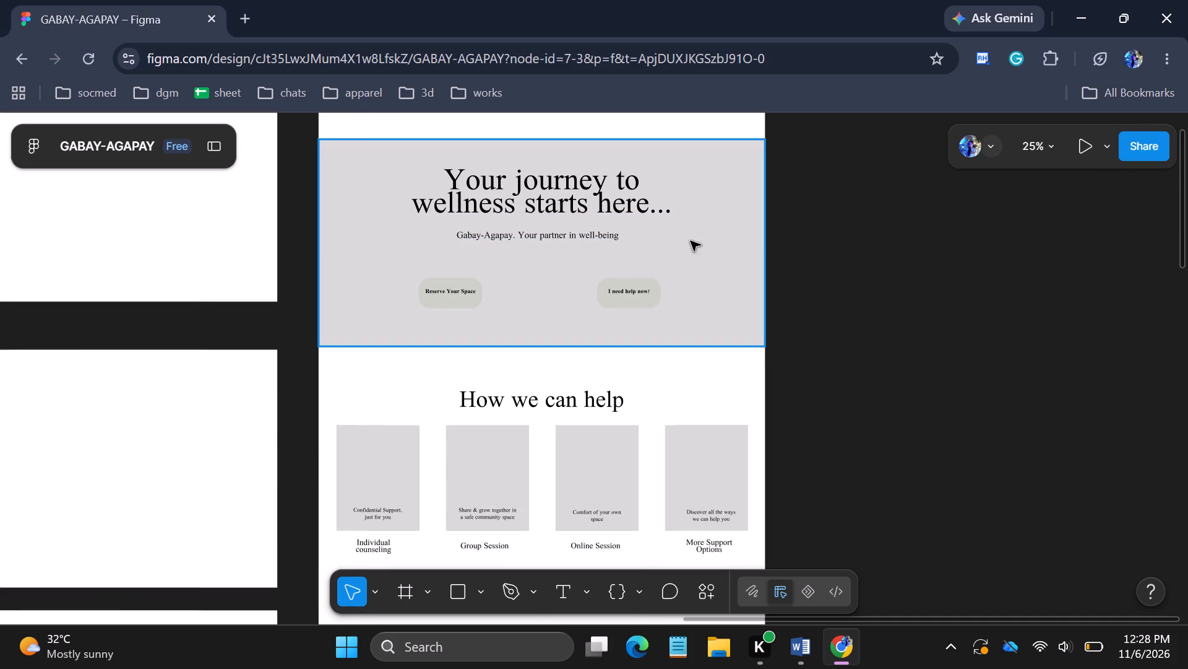
drag(1184, 234, 1181, 219)
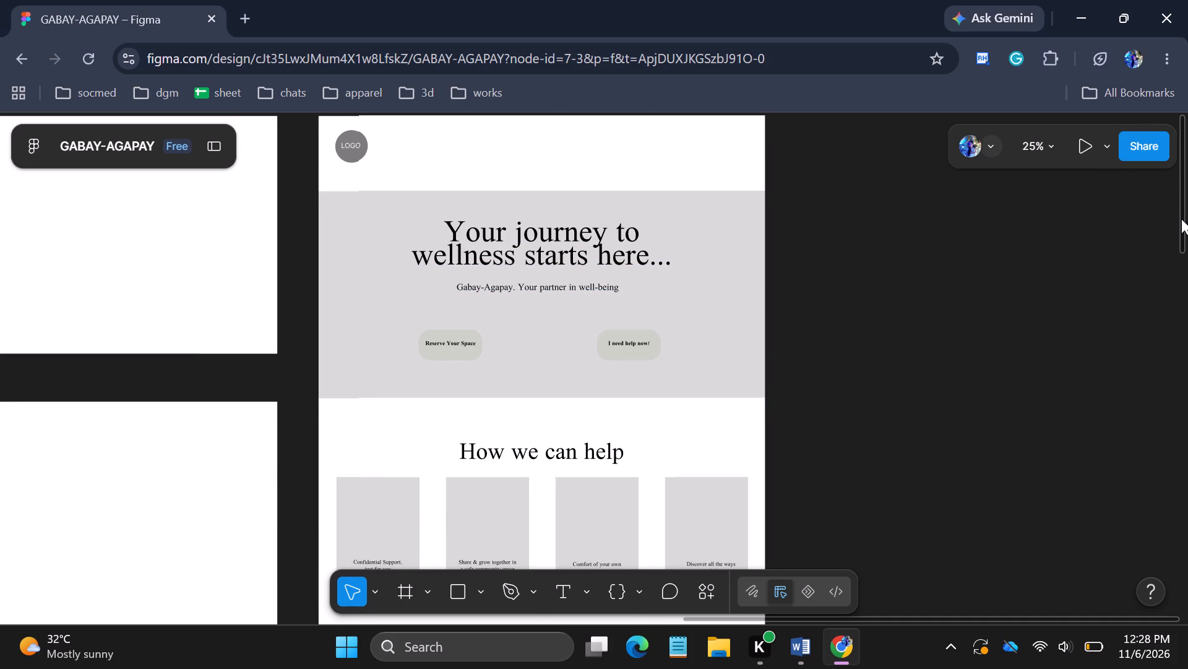
drag(1181, 219, 1181, 224)
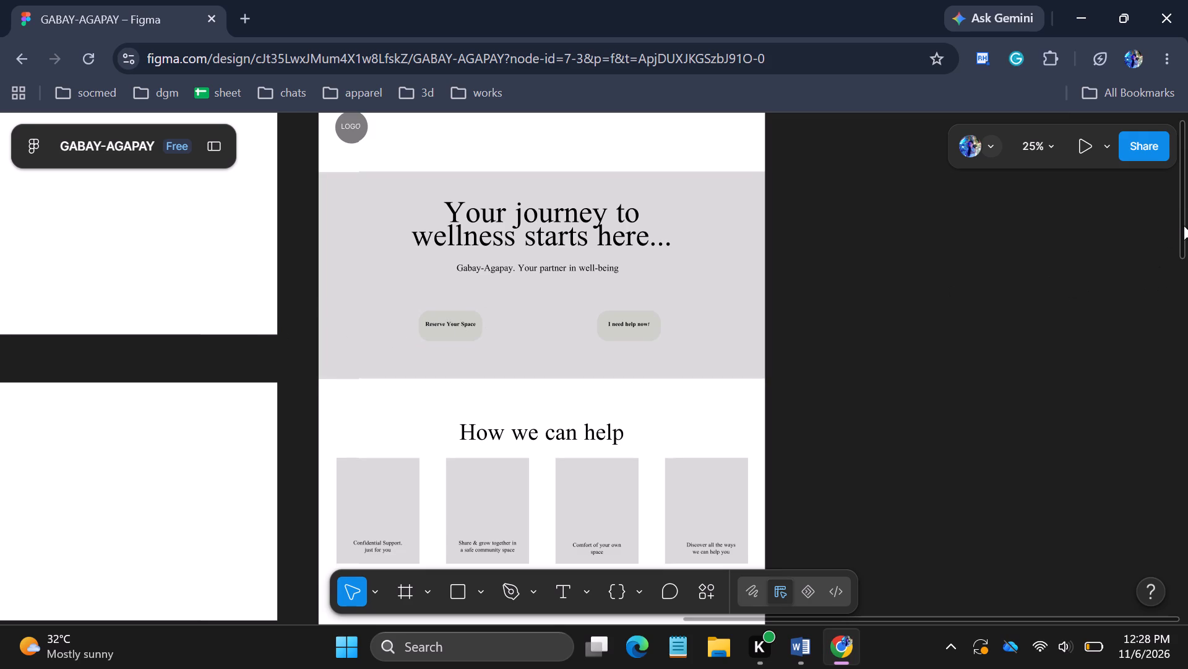
drag(1181, 224, 1182, 209)
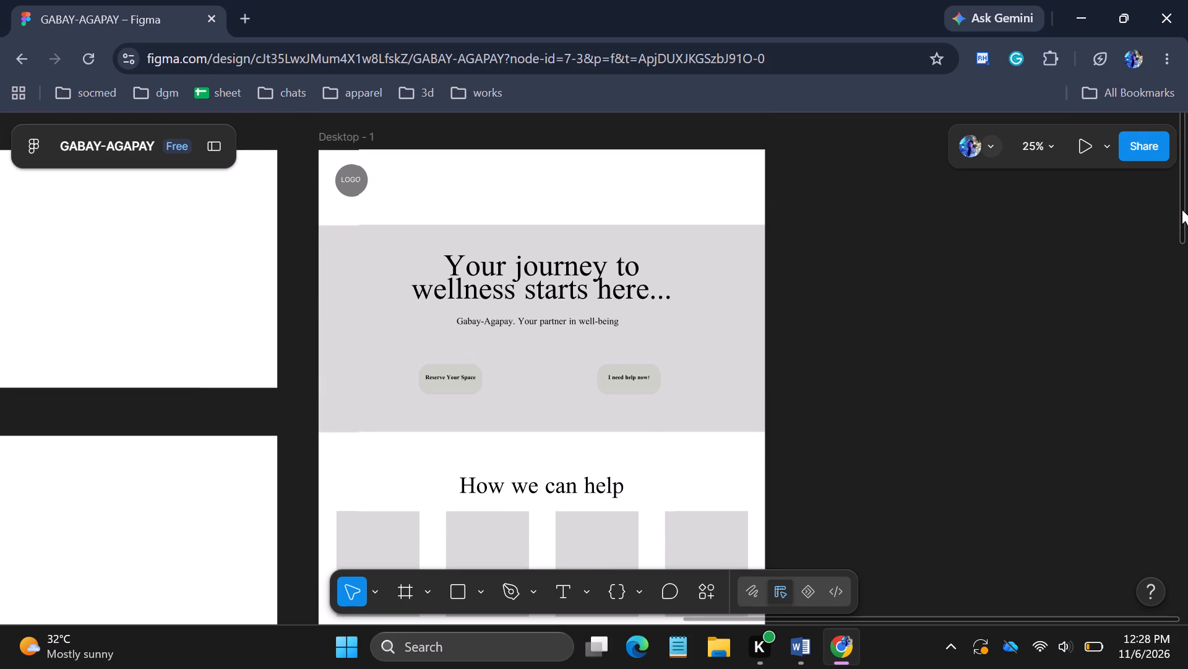
drag(1182, 209, 1184, 211)
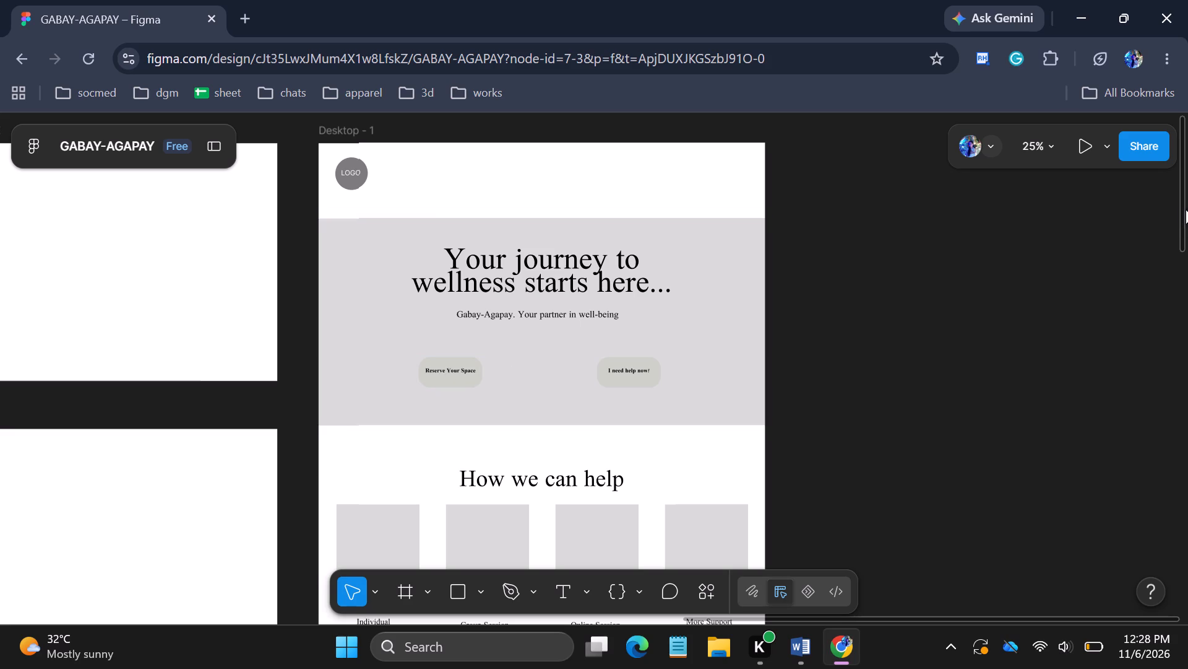
Set the font size of the "Discover all the ways we can help you" caption in the fourth help card to 32.
drag(1182, 208, 1183, 219)
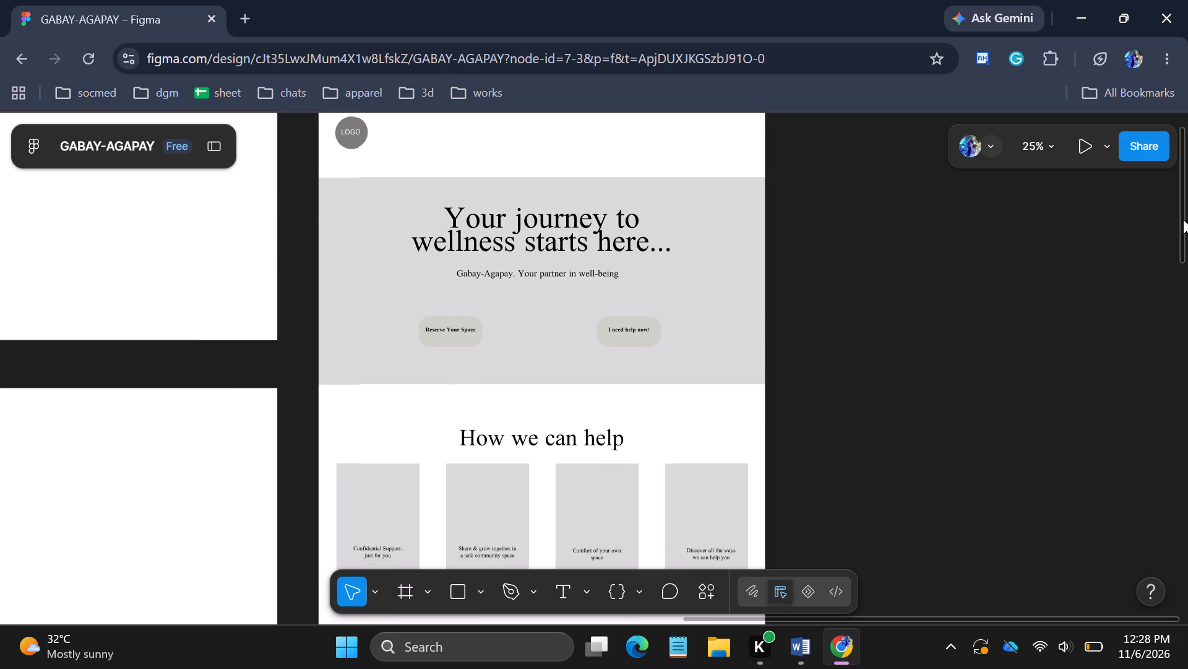
drag(1183, 219, 1179, 253)
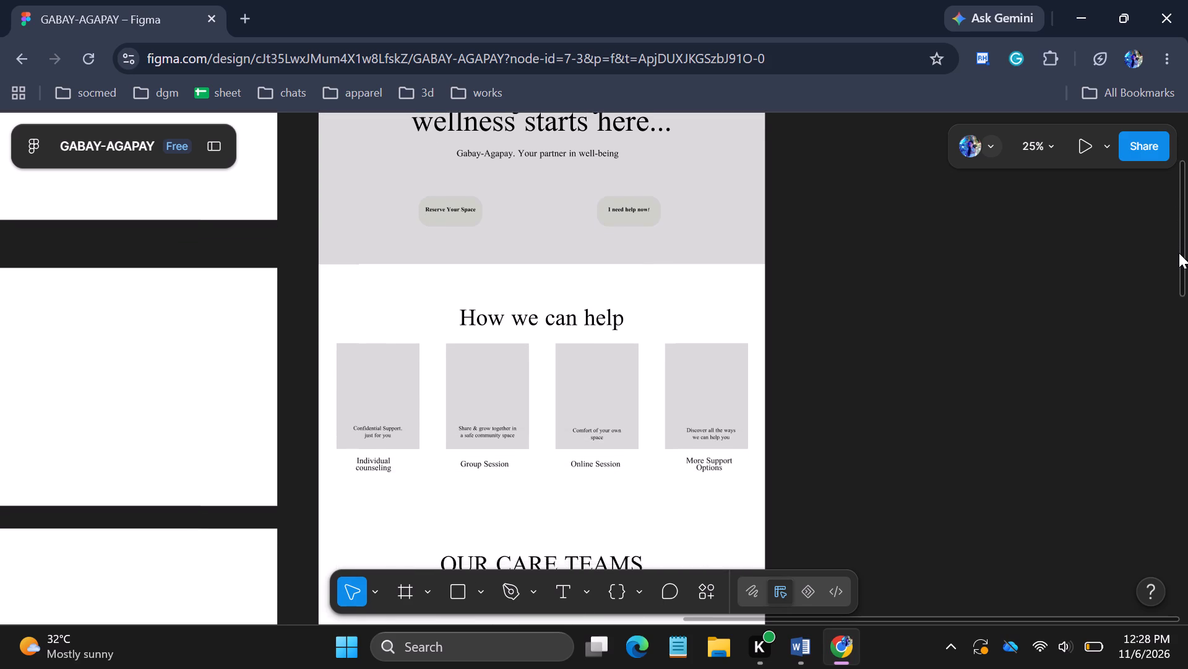
drag(1179, 253, 1168, 302)
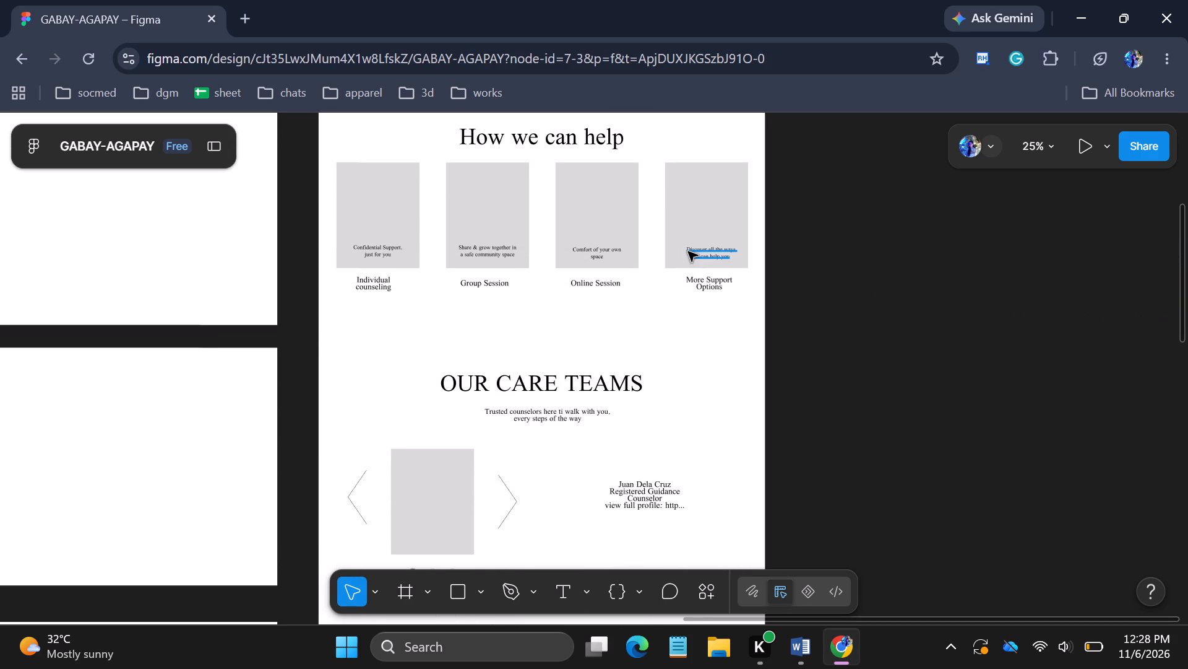
click(703, 255)
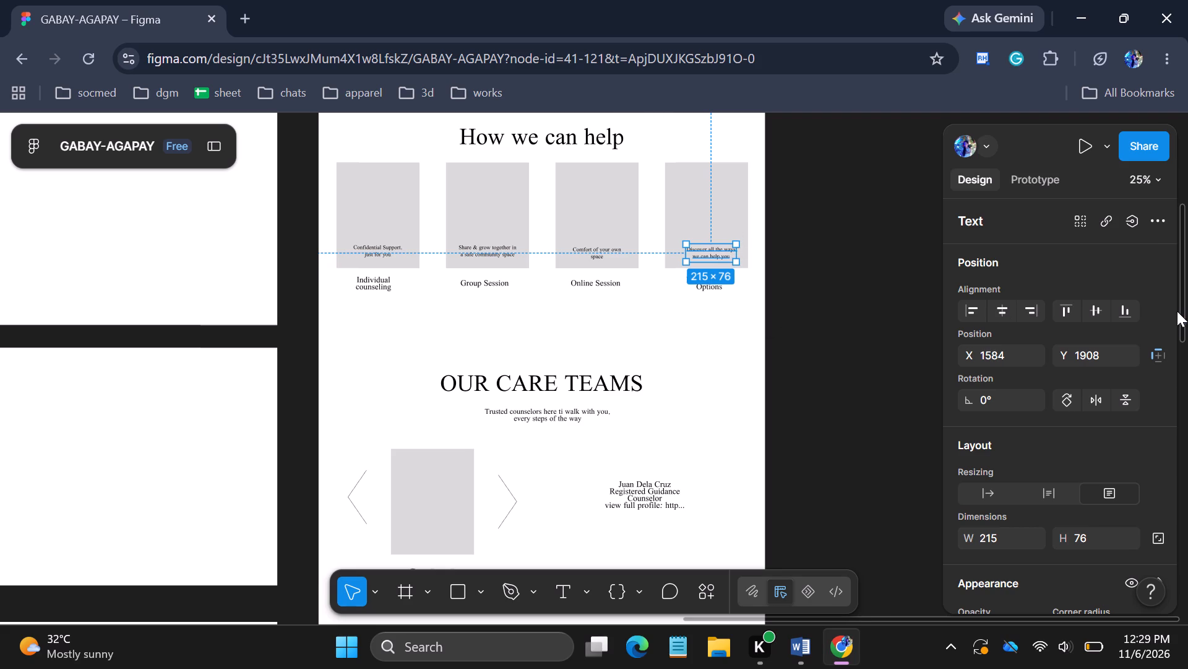
drag(1170, 311, 1170, 429)
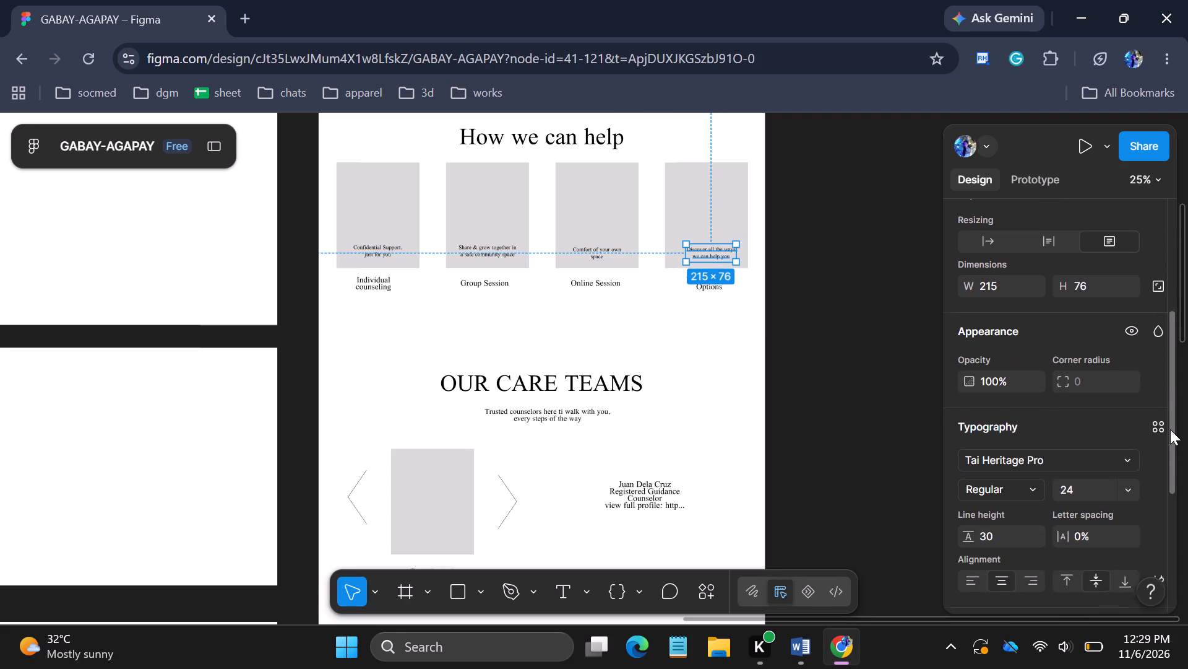
drag(1170, 429, 1171, 465)
click(1133, 401)
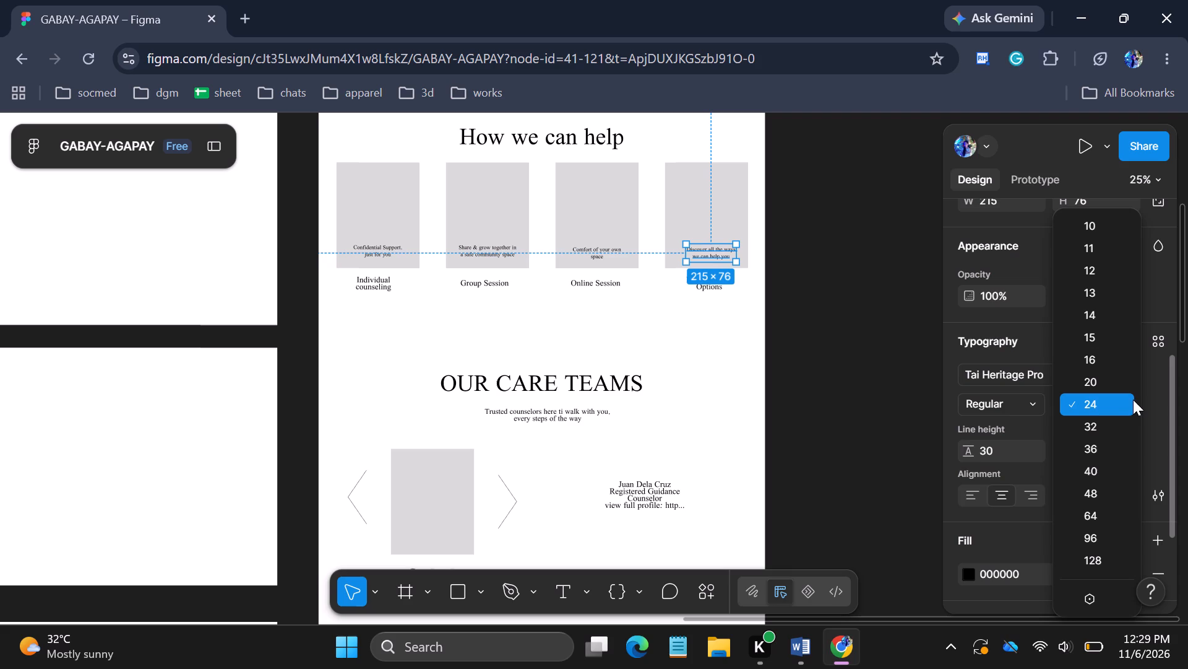
click(1112, 424)
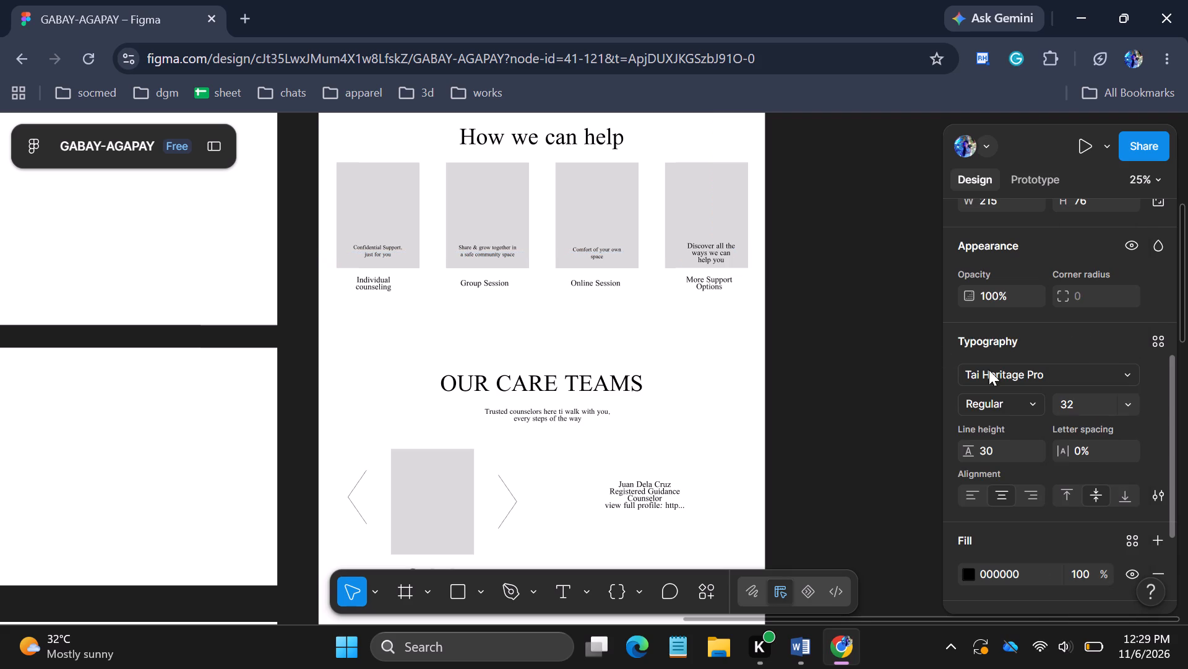
Widen the fourth help card's caption to about 267 and reposition it near the card's lower edge.
drag(738, 256, 744, 258)
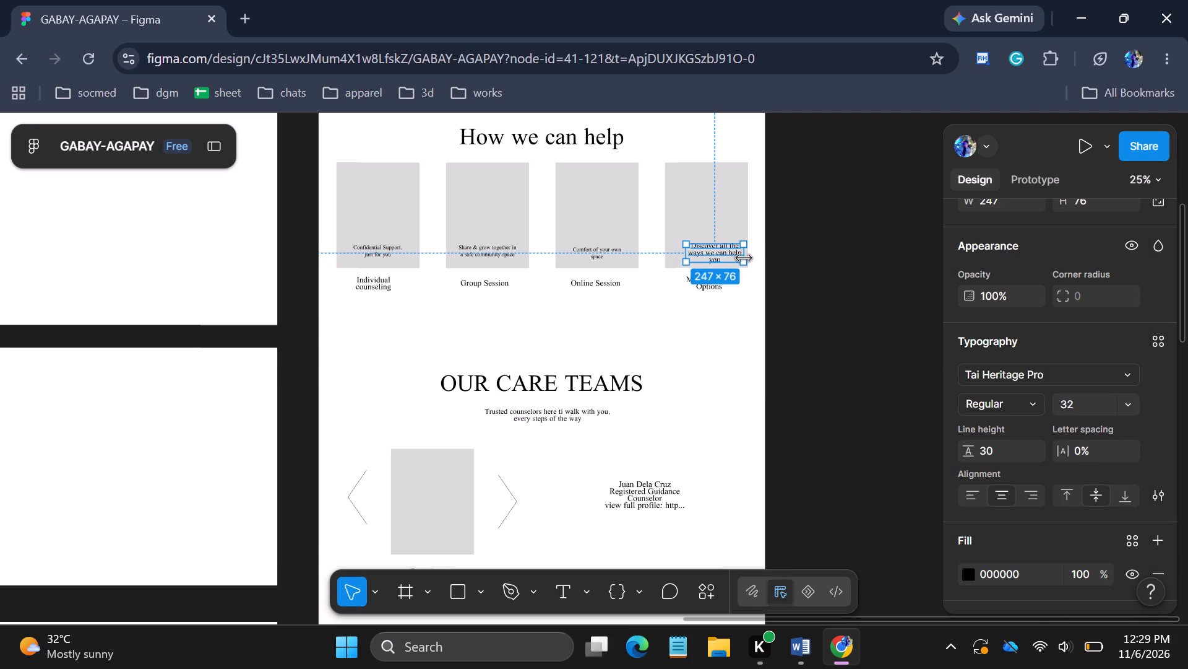
drag(744, 258, 744, 258)
drag(723, 256, 717, 258)
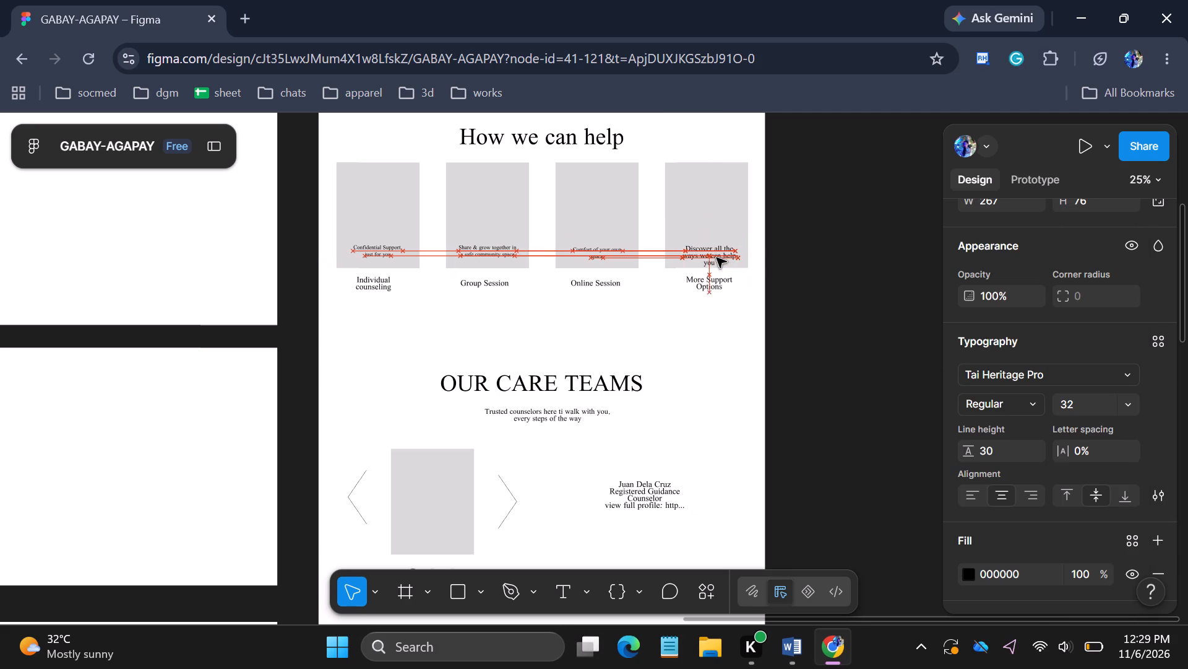
drag(717, 258, 715, 258)
click(716, 257)
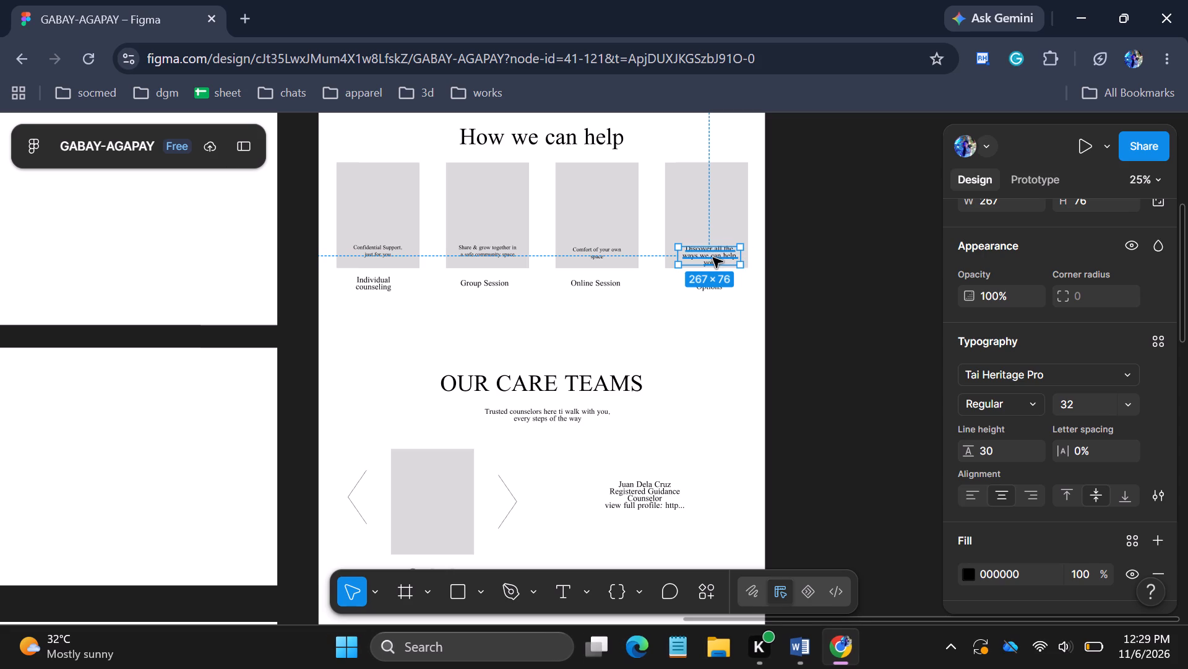
click(717, 256)
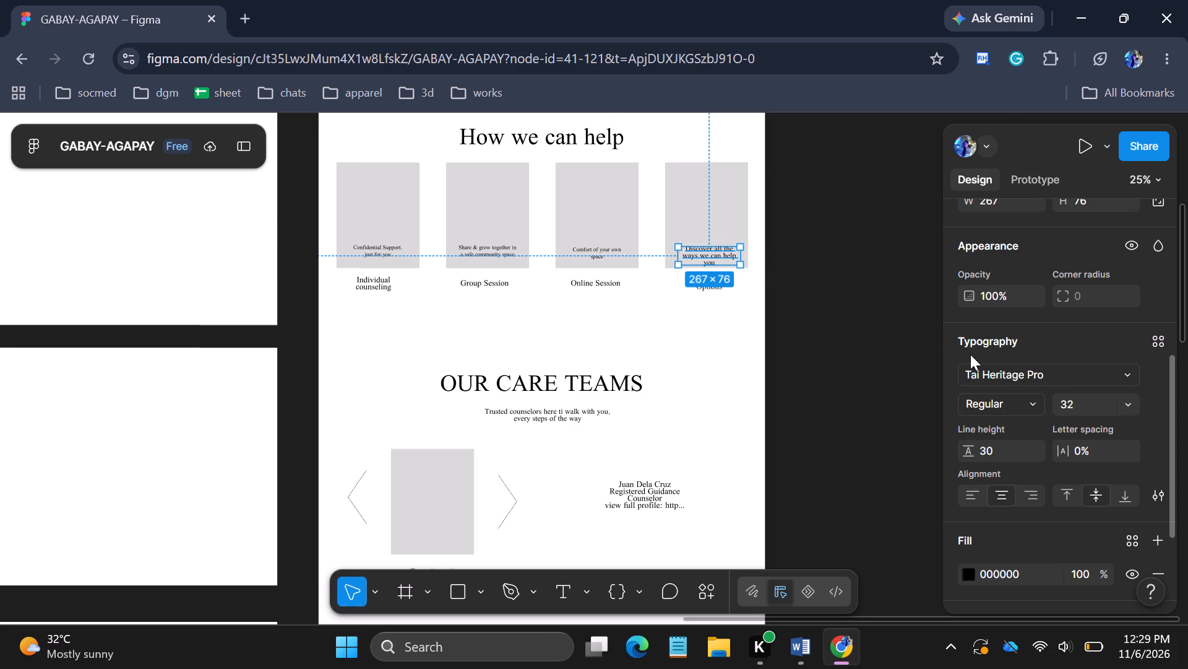
Set the font size of the captions in the first three help cards to 32.
click(600, 250)
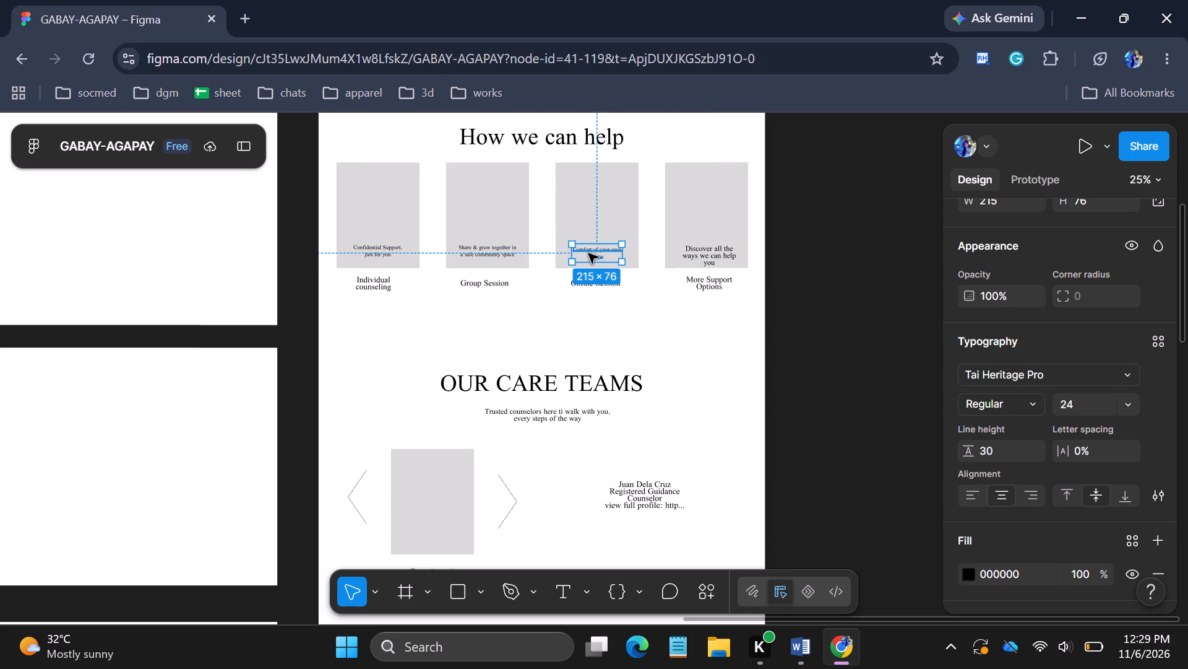
shift+click(489, 253)
shift+click(384, 252)
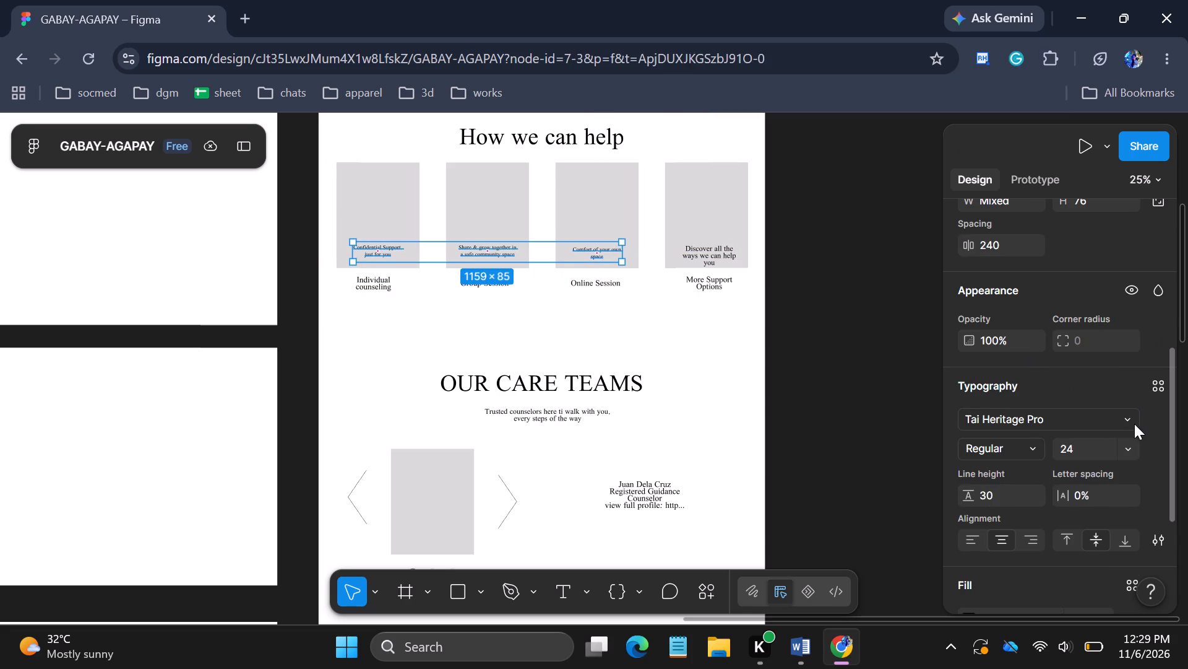
click(1126, 447)
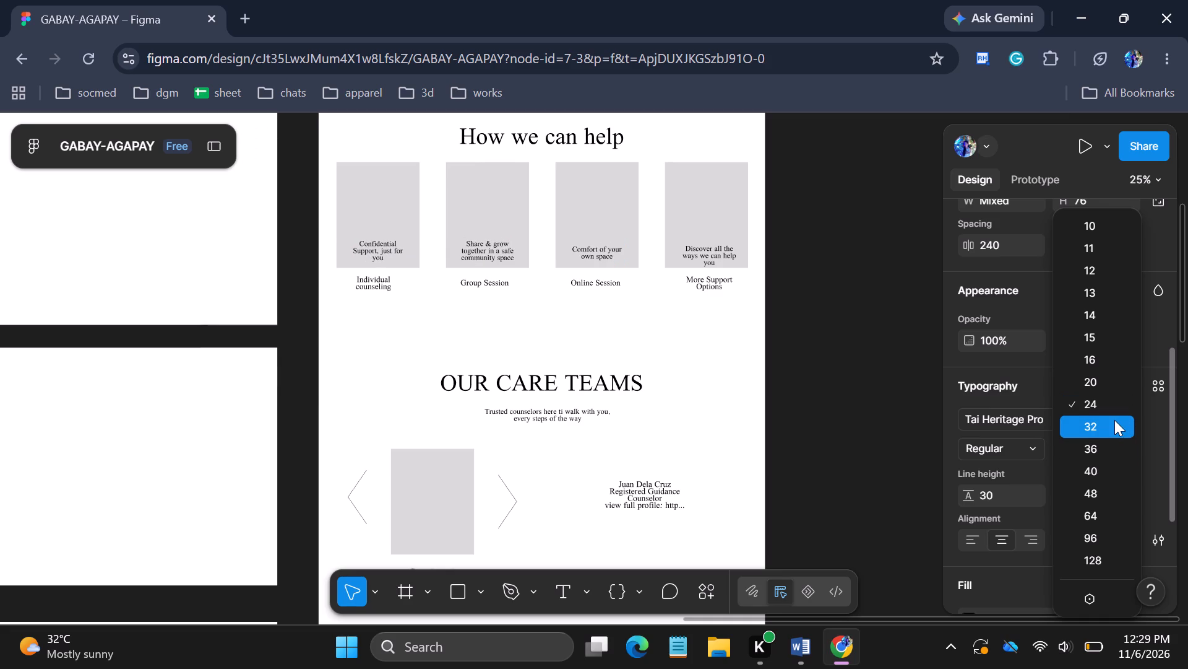
click(1114, 420)
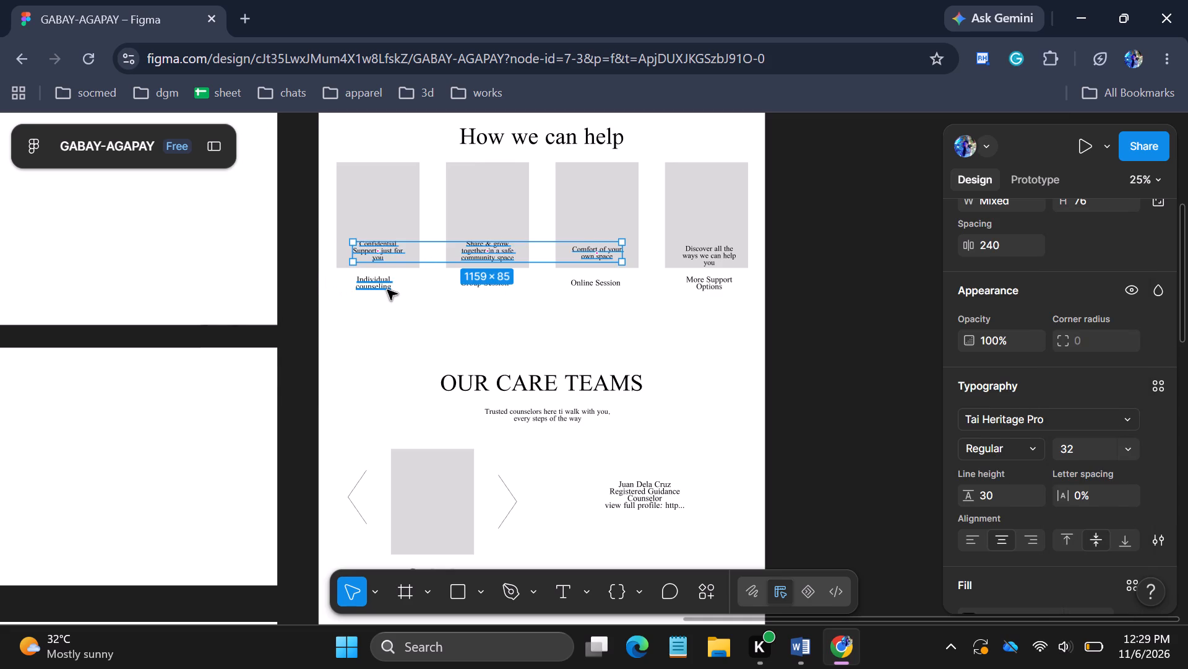
Widen the first help card's "Confidential Support, just for you" caption to about 278 and recentre it low in the card.
click(385, 290)
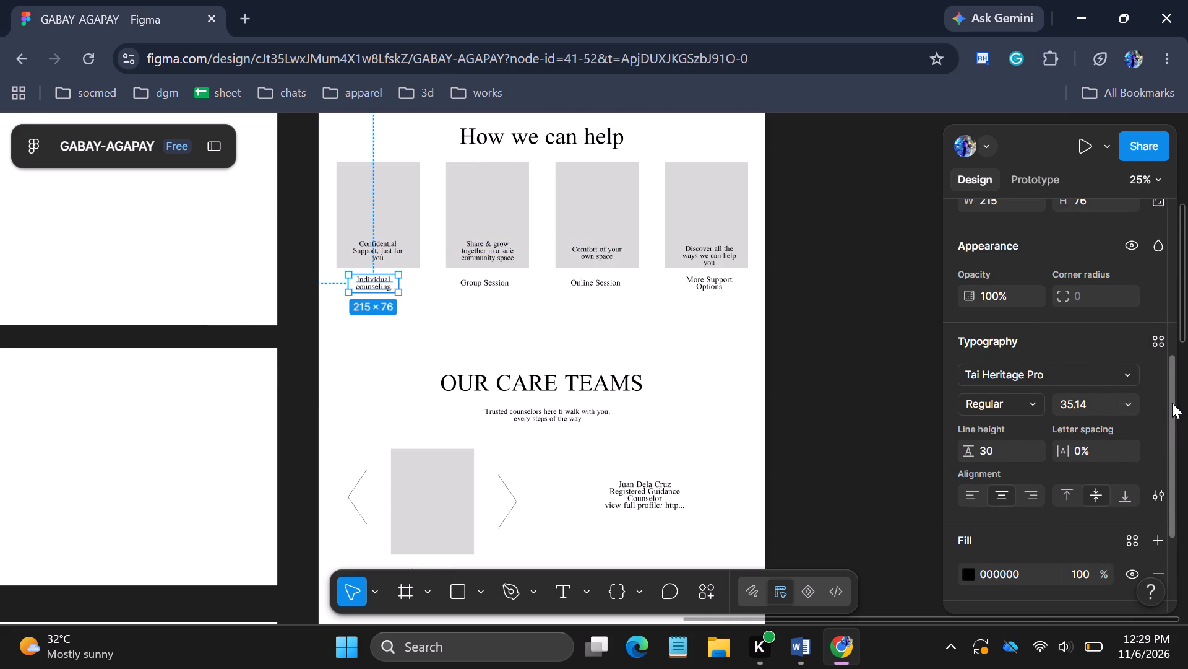
drag(1172, 403, 1179, 431)
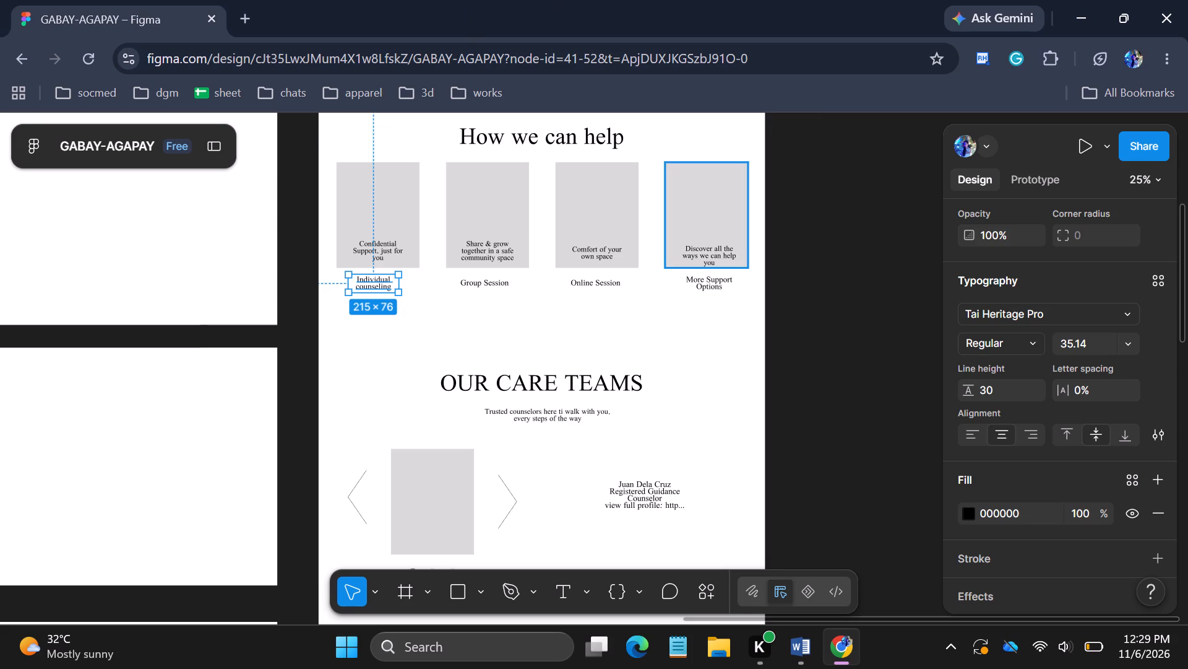
click(391, 253)
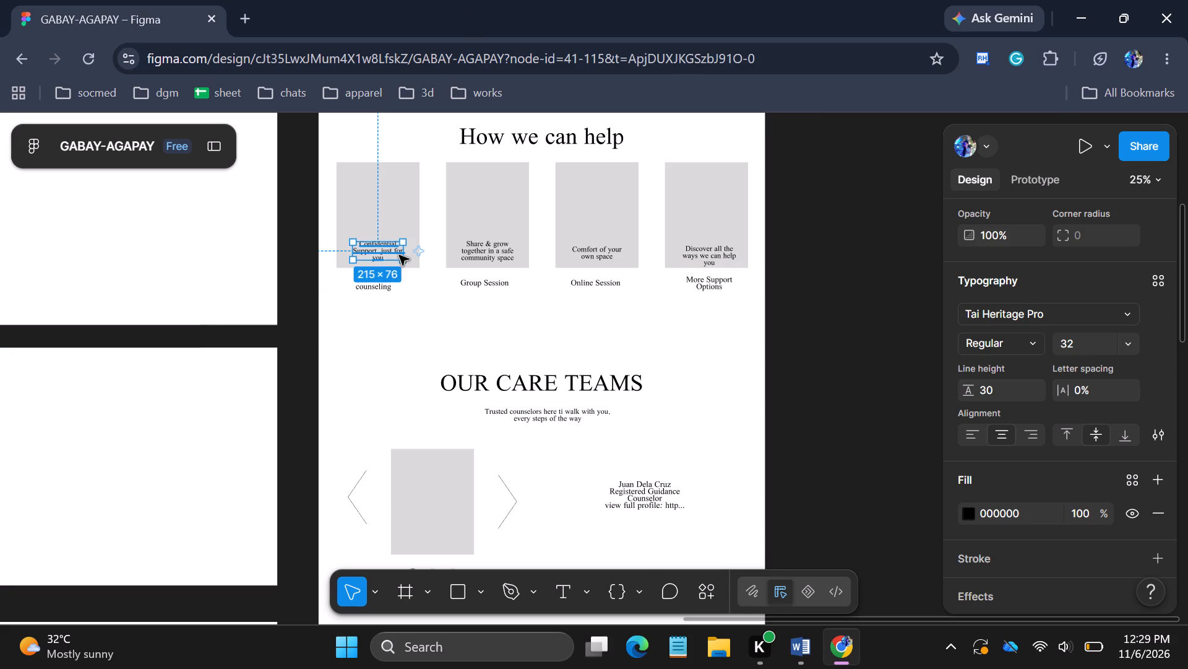
drag(403, 248, 413, 251)
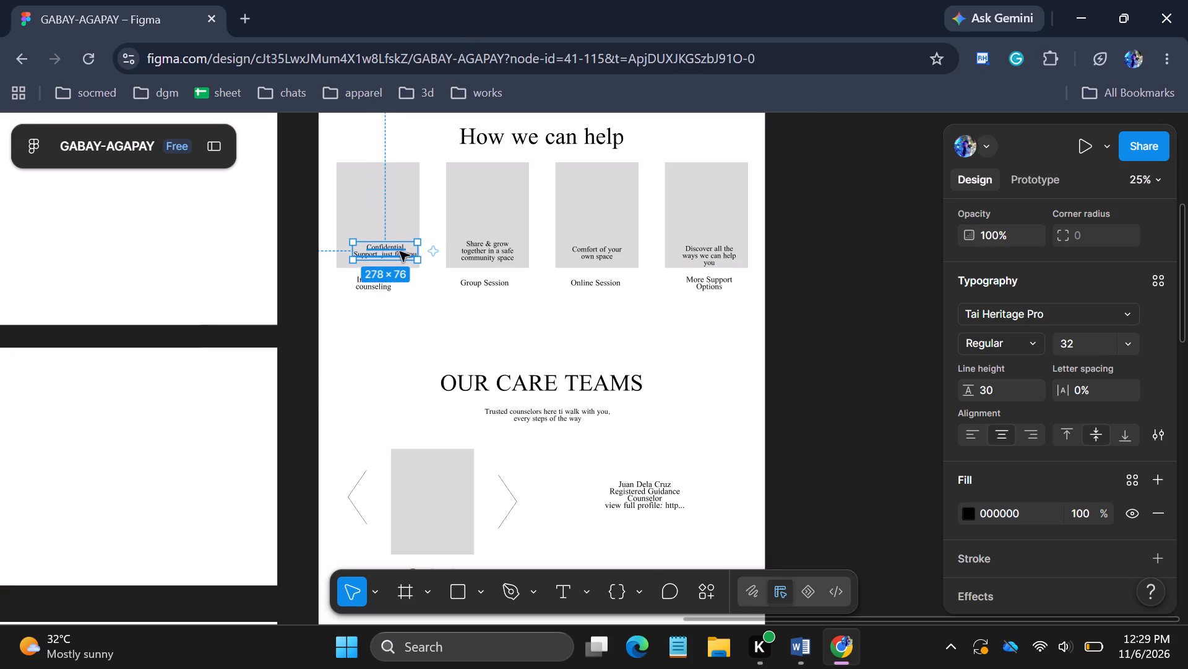
drag(397, 244, 387, 248)
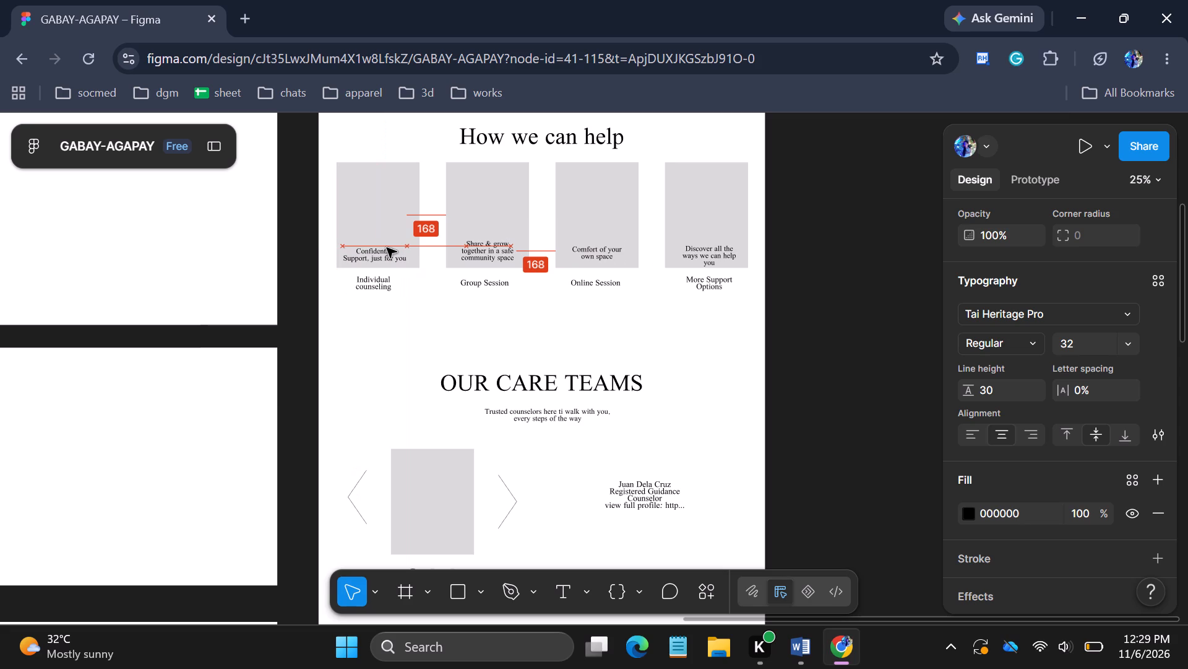
drag(387, 248, 390, 248)
Widen the second help card's "Share & grow together" caption and recentre it low in the card.
click(501, 256)
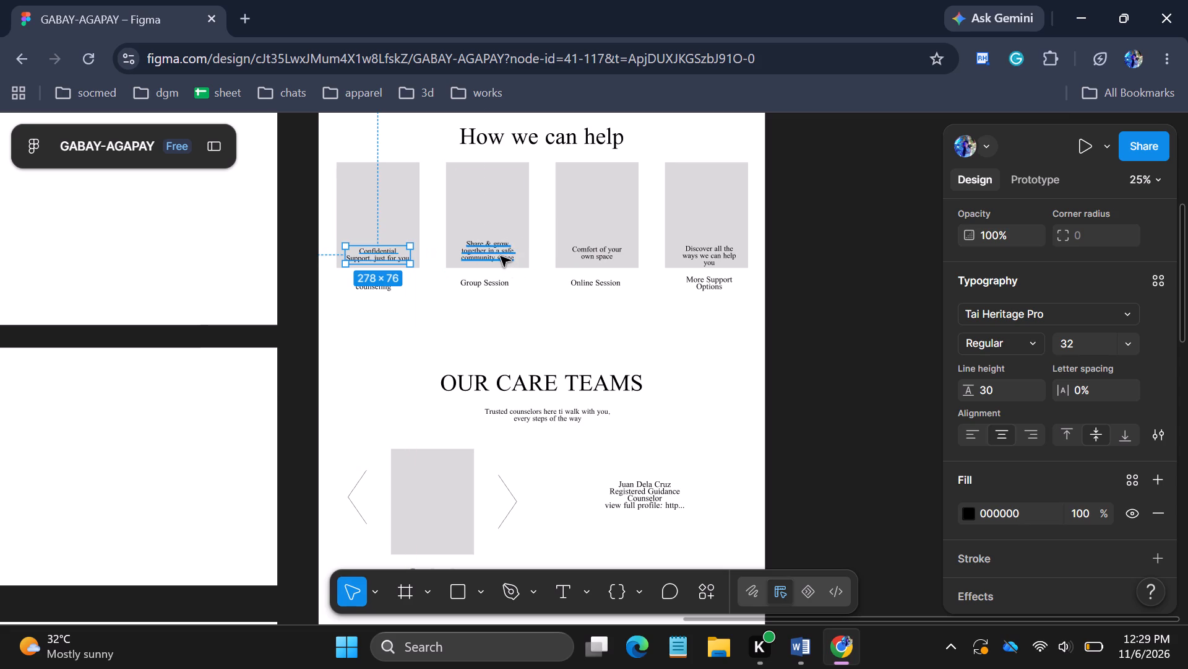
drag(517, 251, 523, 251)
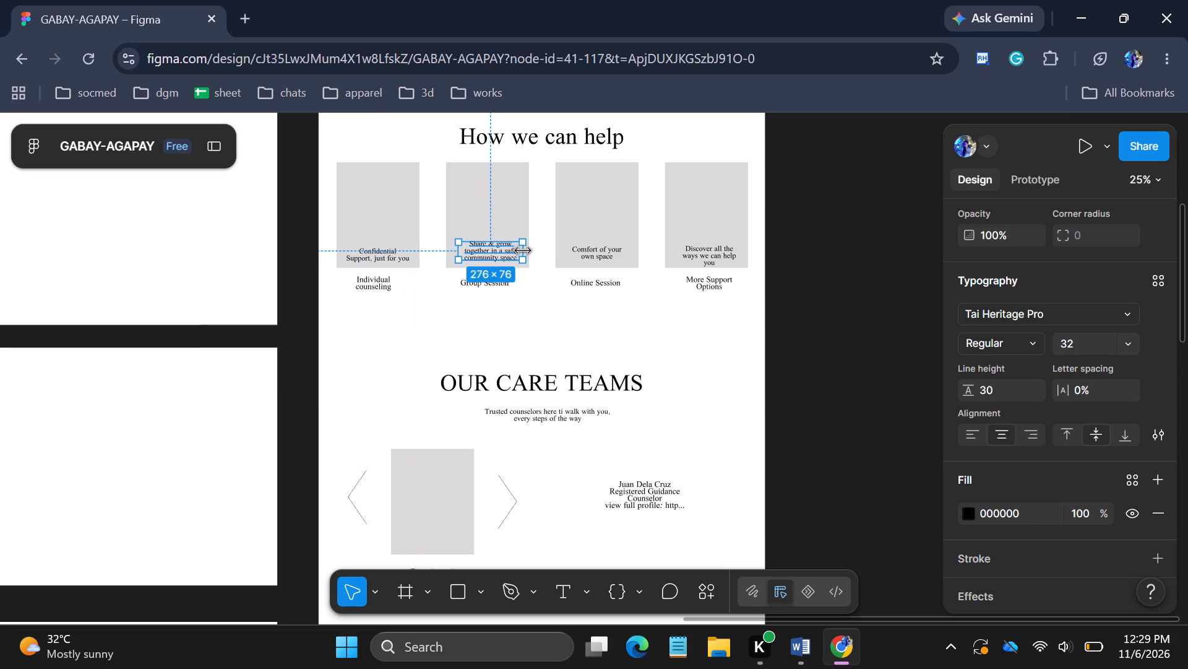
drag(523, 251, 526, 251)
click(489, 251)
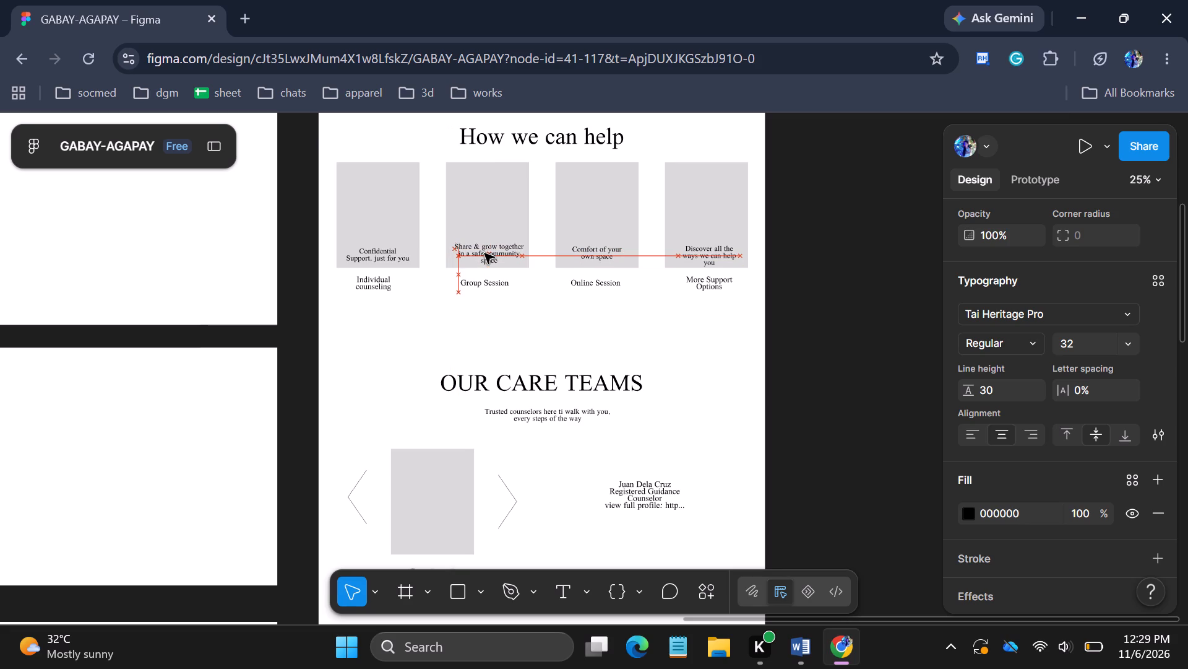
Shift the fourth help card's caption slightly left and up to line it up with the third card's caption.
click(598, 256)
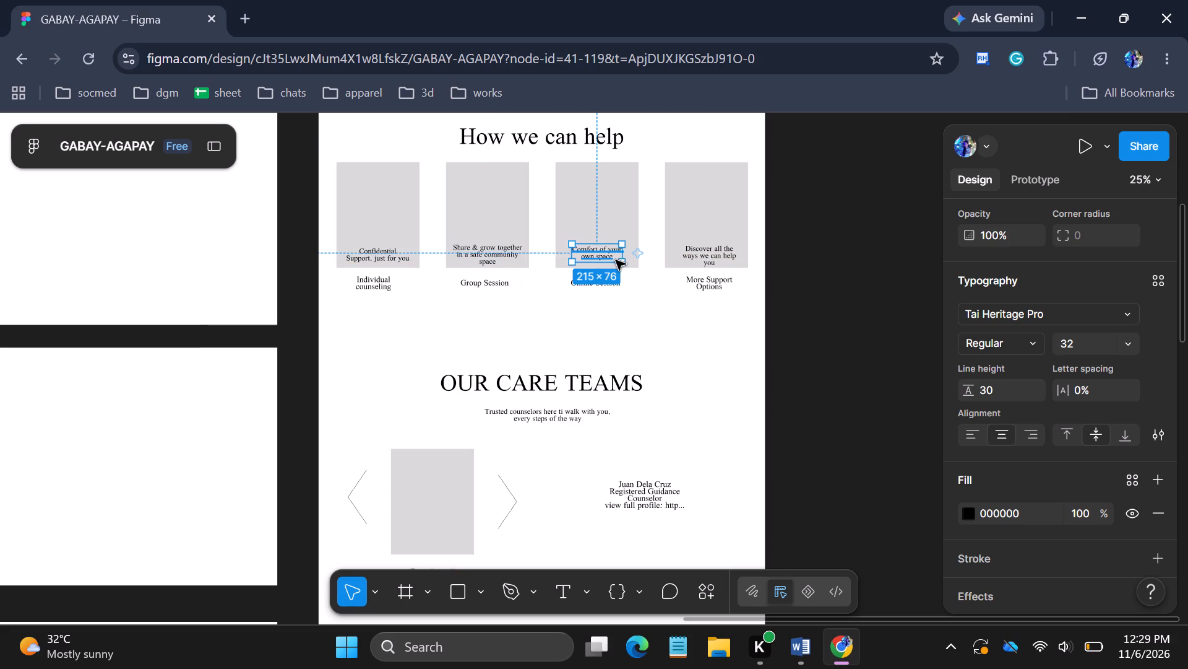
click(697, 251)
click(699, 251)
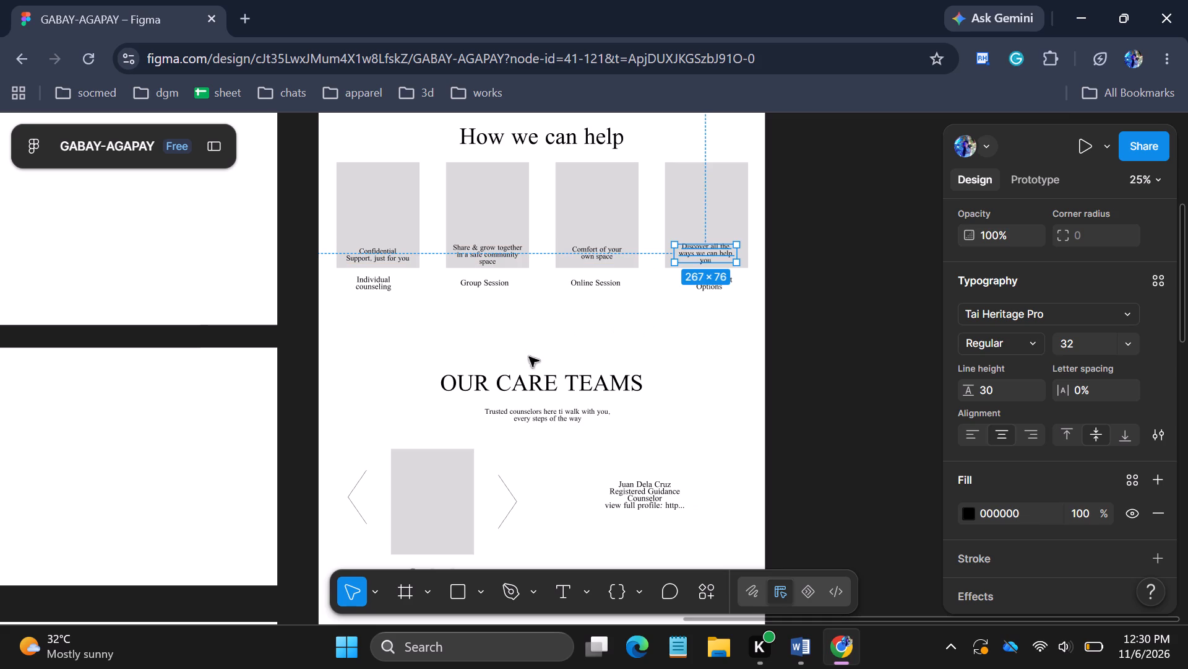
click(642, 359)
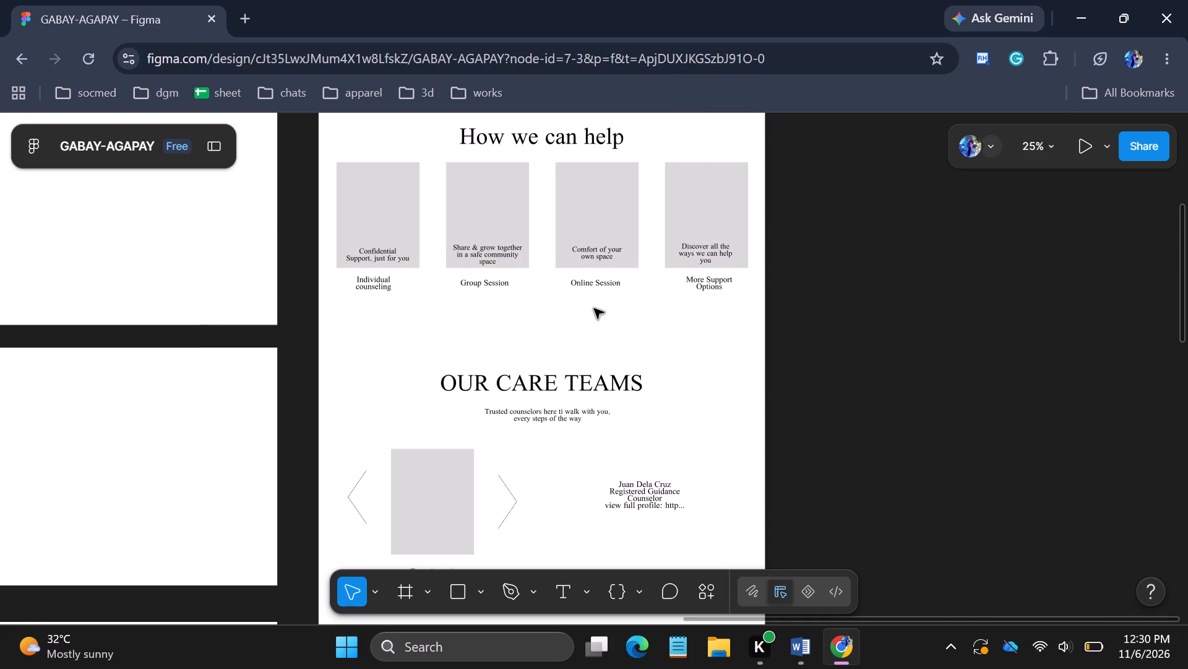
Review the layout and spacing from the hero section through the help cards to the OUR CARE TEAMS section.
drag(1184, 292, 1184, 304)
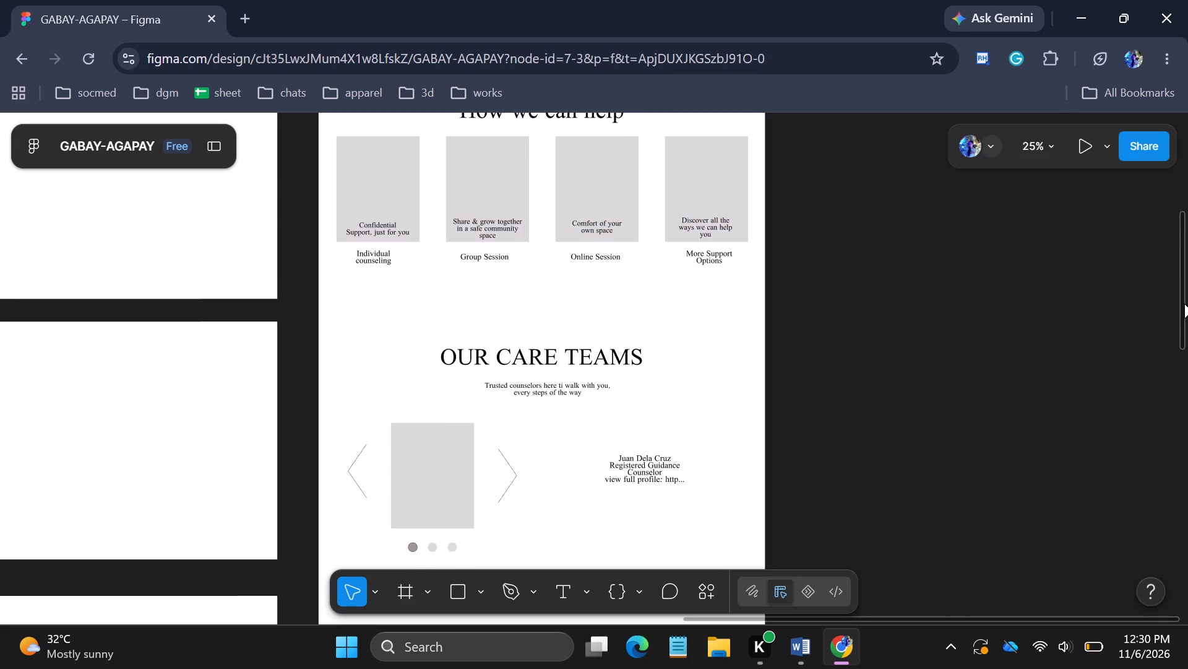
drag(1184, 304, 1187, 208)
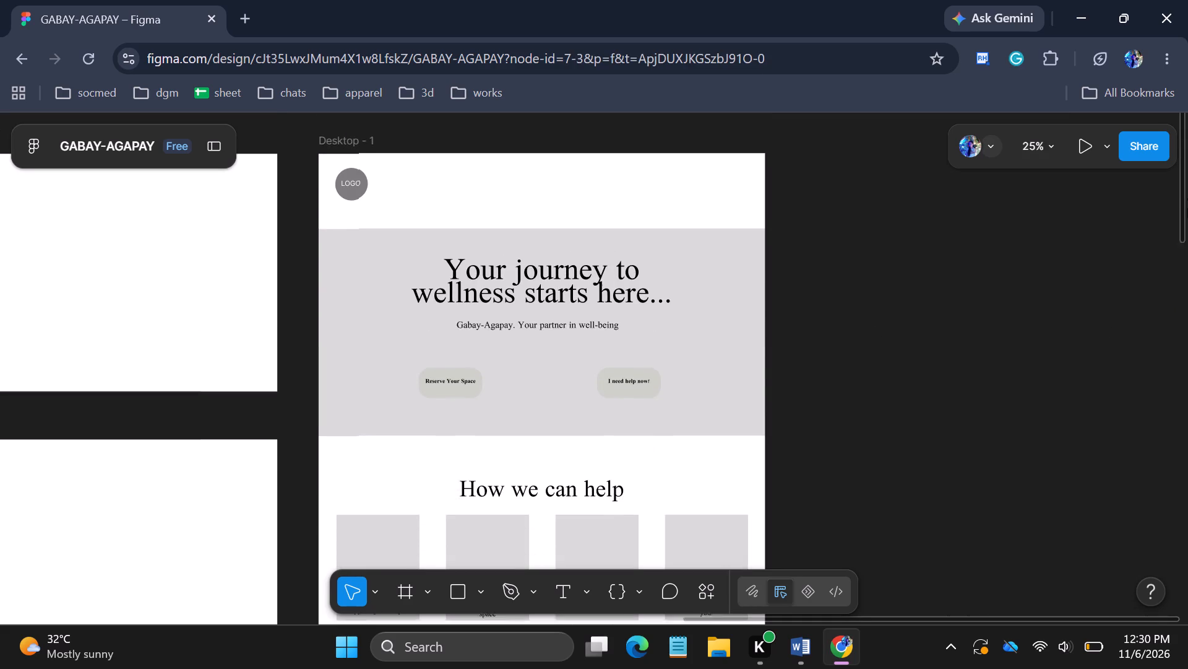
drag(1187, 208, 1187, 247)
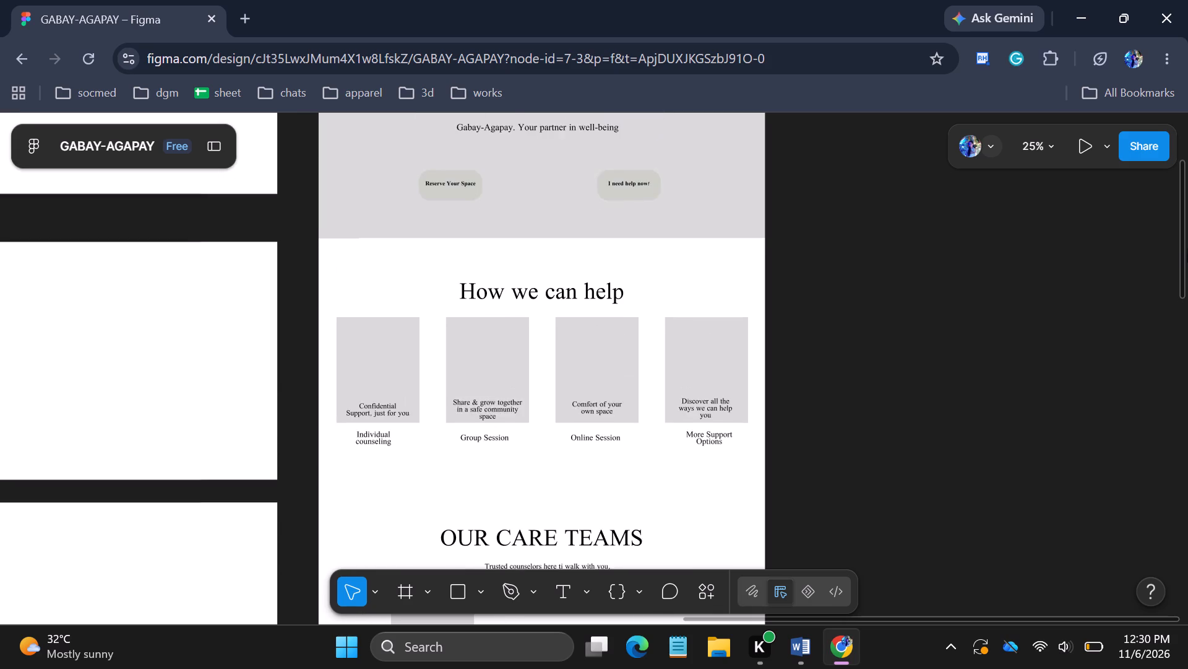
drag(1187, 247, 1187, 196)
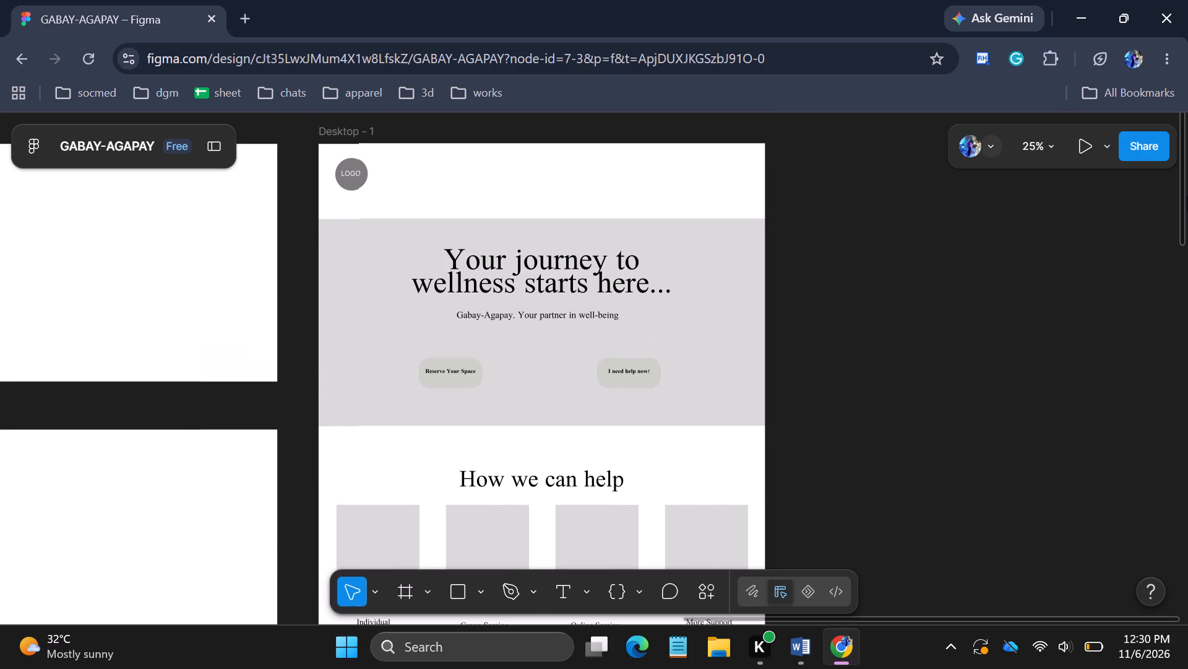
drag(1187, 196, 1187, 211)
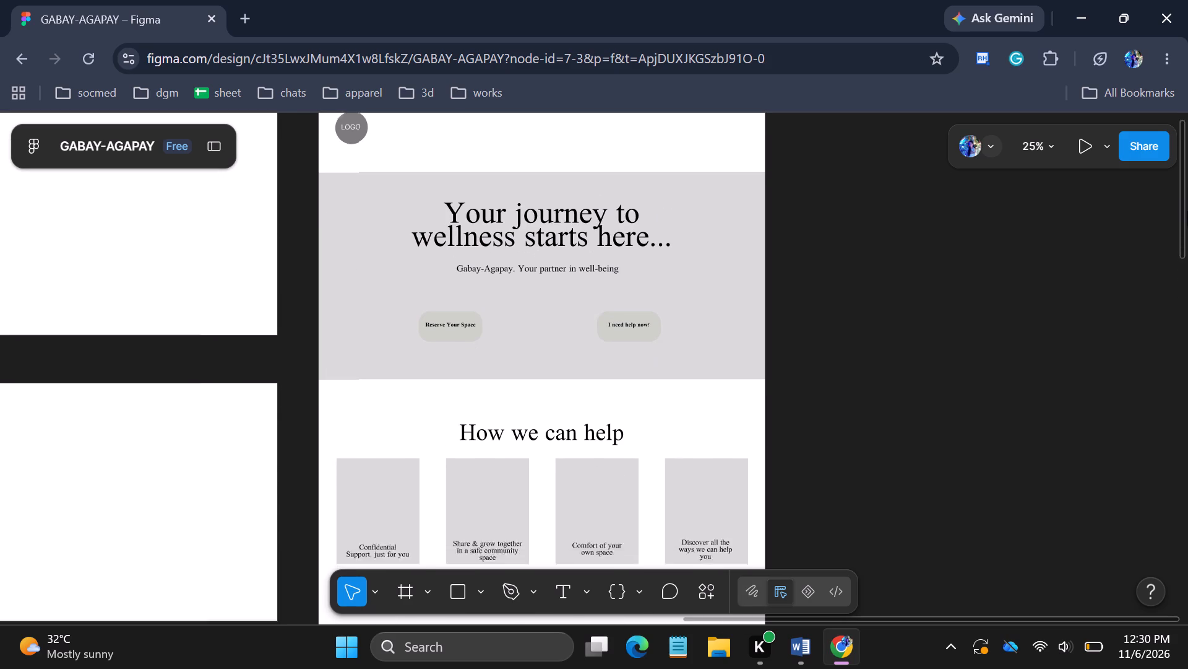
drag(1187, 211, 1187, 261)
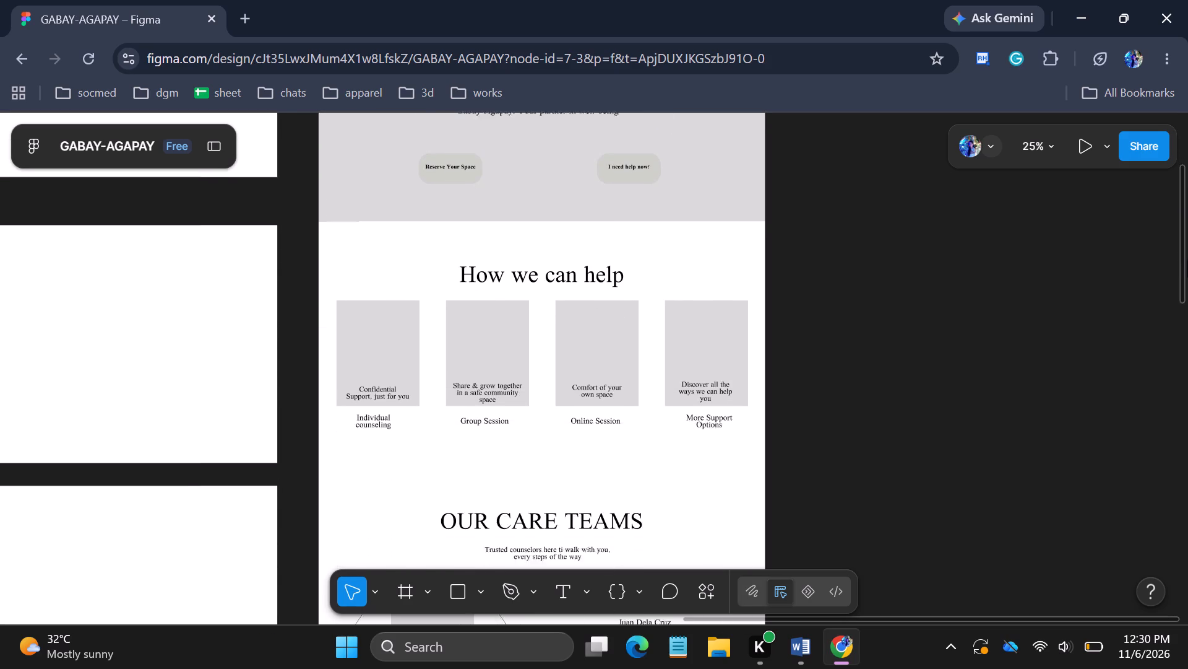
drag(1187, 261, 1187, 297)
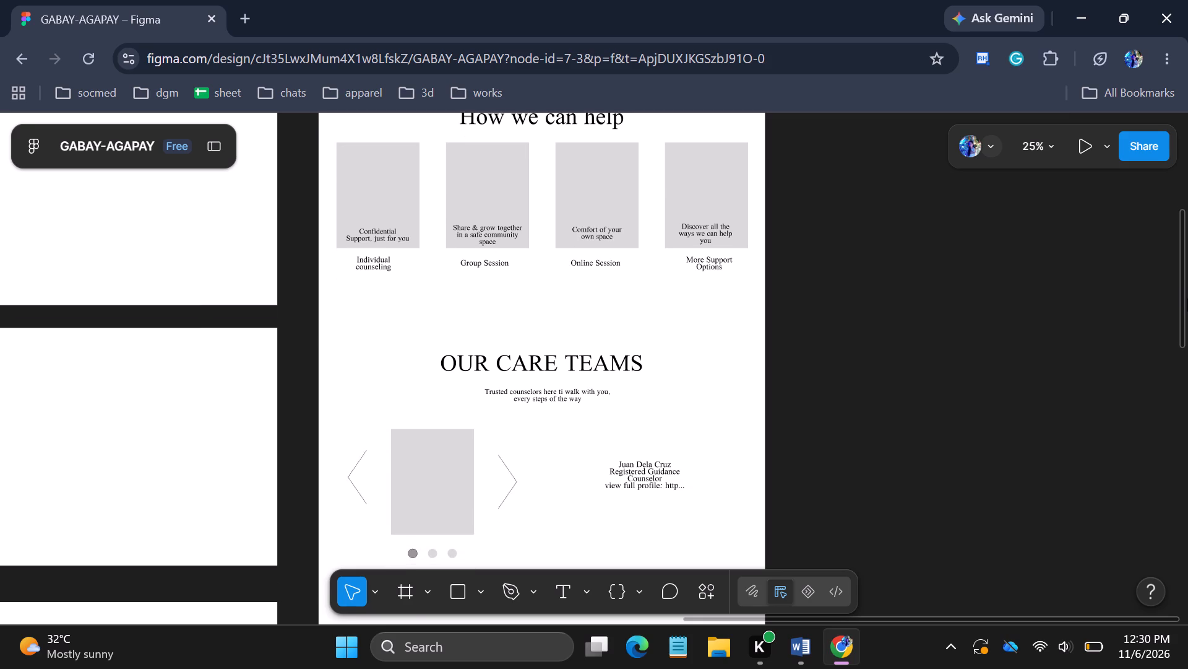
drag(1187, 297, 1187, 278)
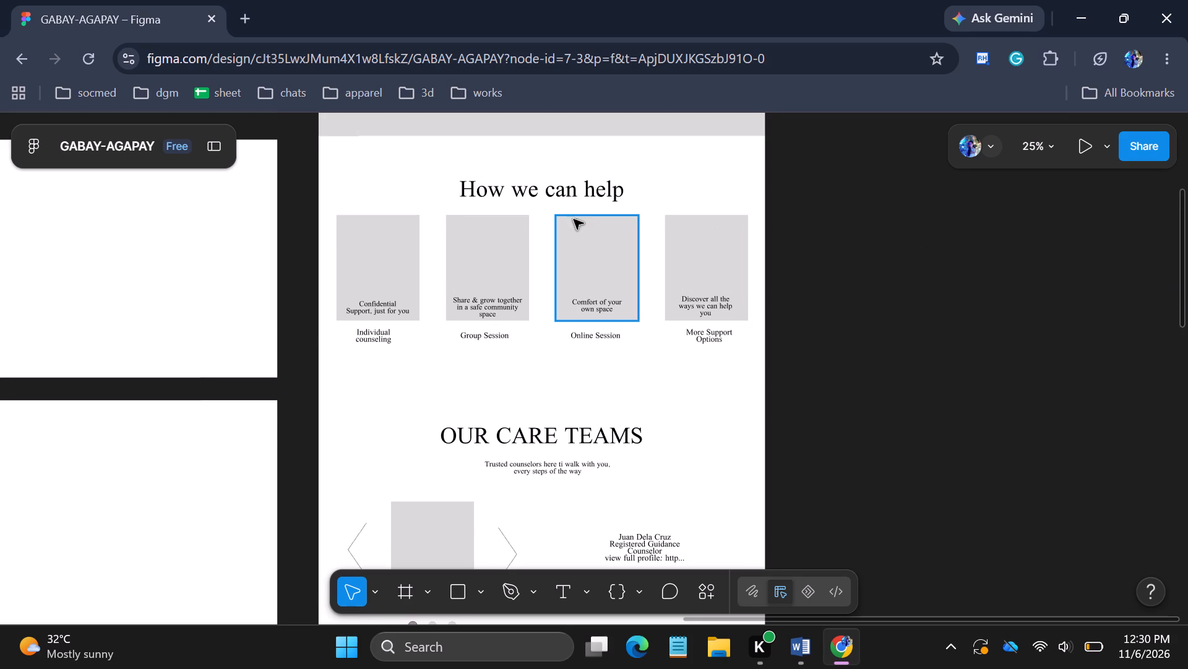
Move the fourth help card's grey rectangle down over the More Support Options label, to about X 1520, Y 1946.
drag(715, 274, 721, 333)
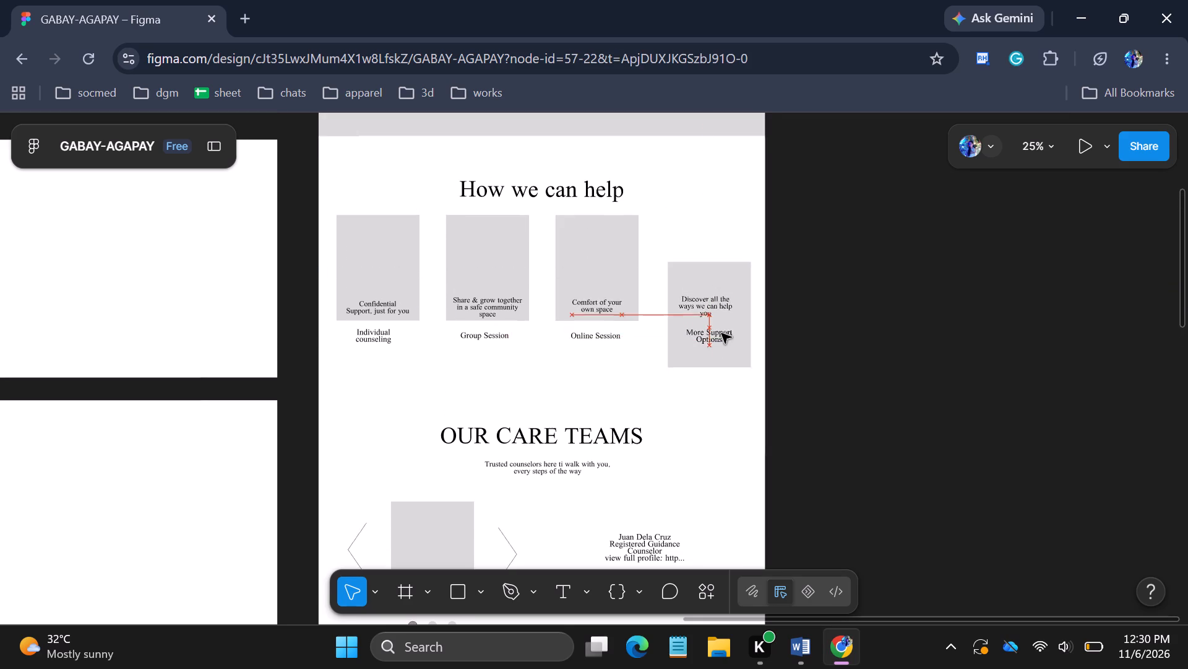
drag(721, 333, 721, 365)
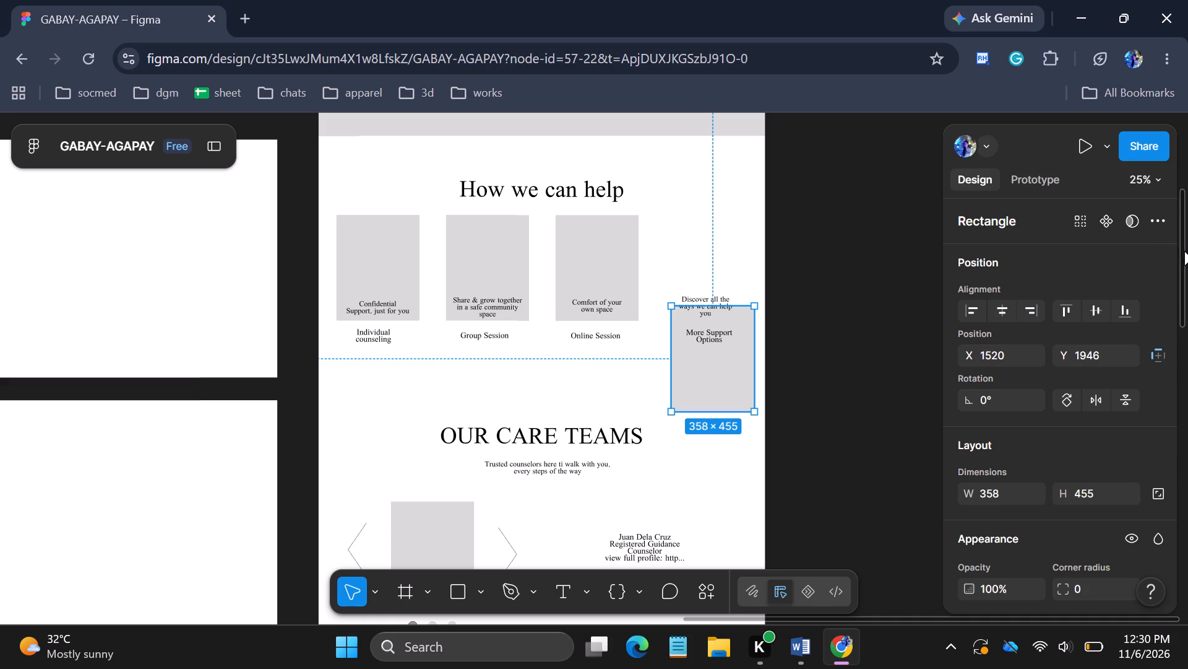
Move the care-team carousel down: its three dots, the grey photo rectangle, and both arrows level with each other at about Y 3245.
drag(1184, 251, 1178, 377)
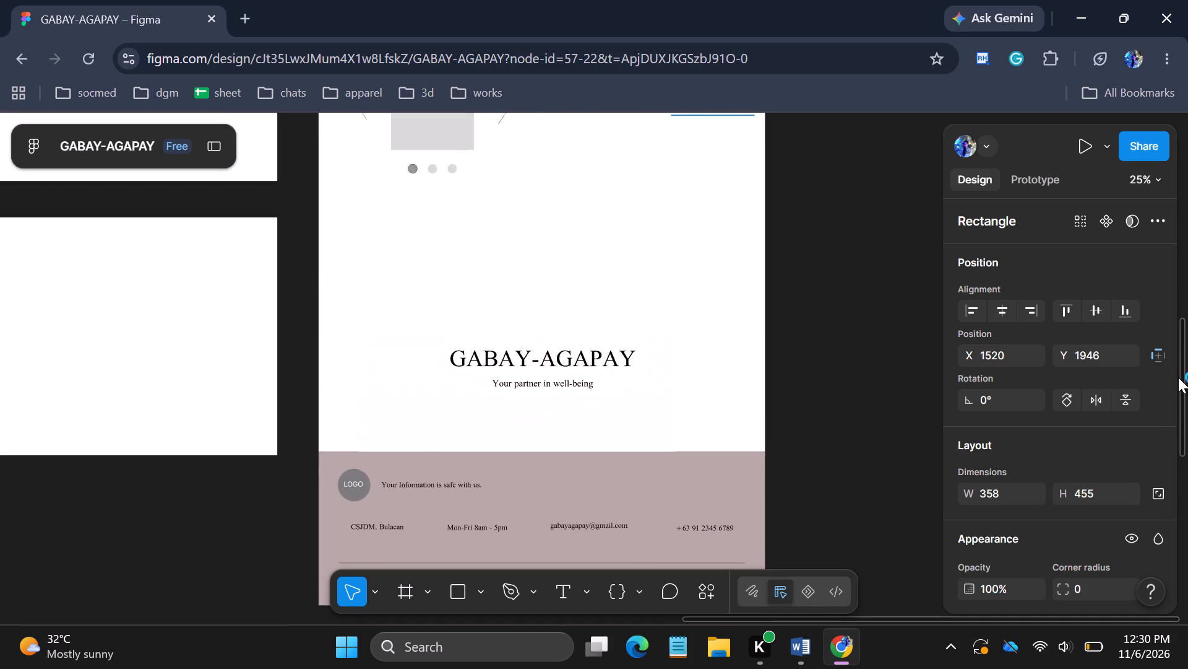
drag(1178, 377, 1178, 339)
drag(428, 313, 426, 417)
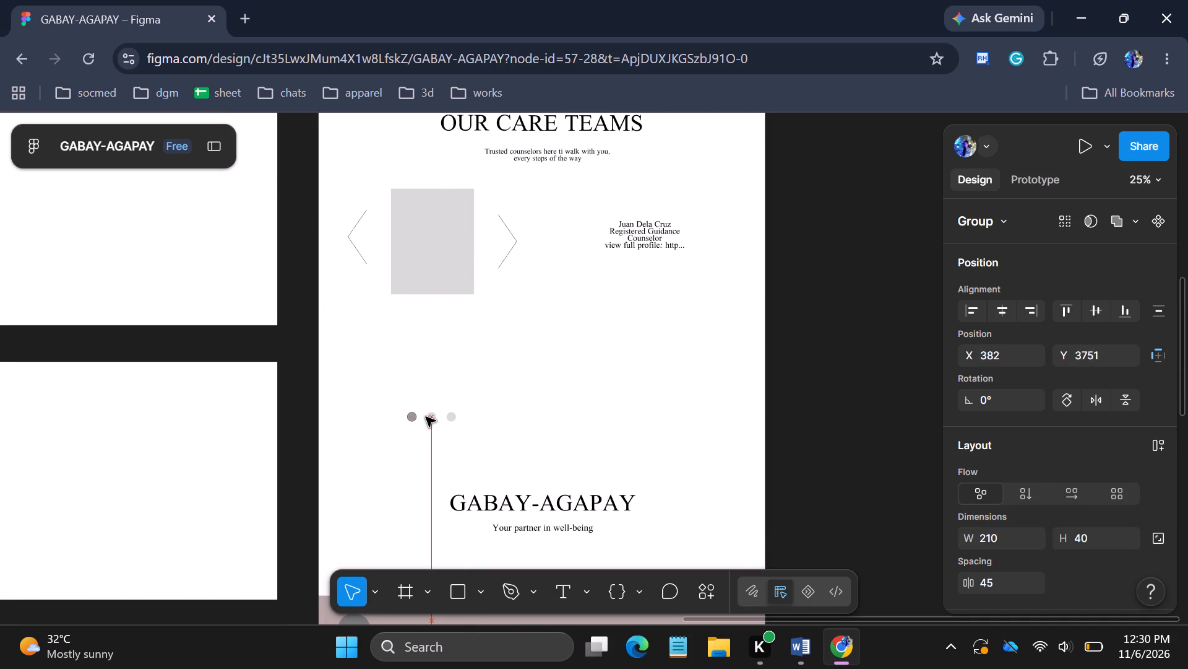
drag(426, 417, 425, 414)
drag(434, 268, 432, 344)
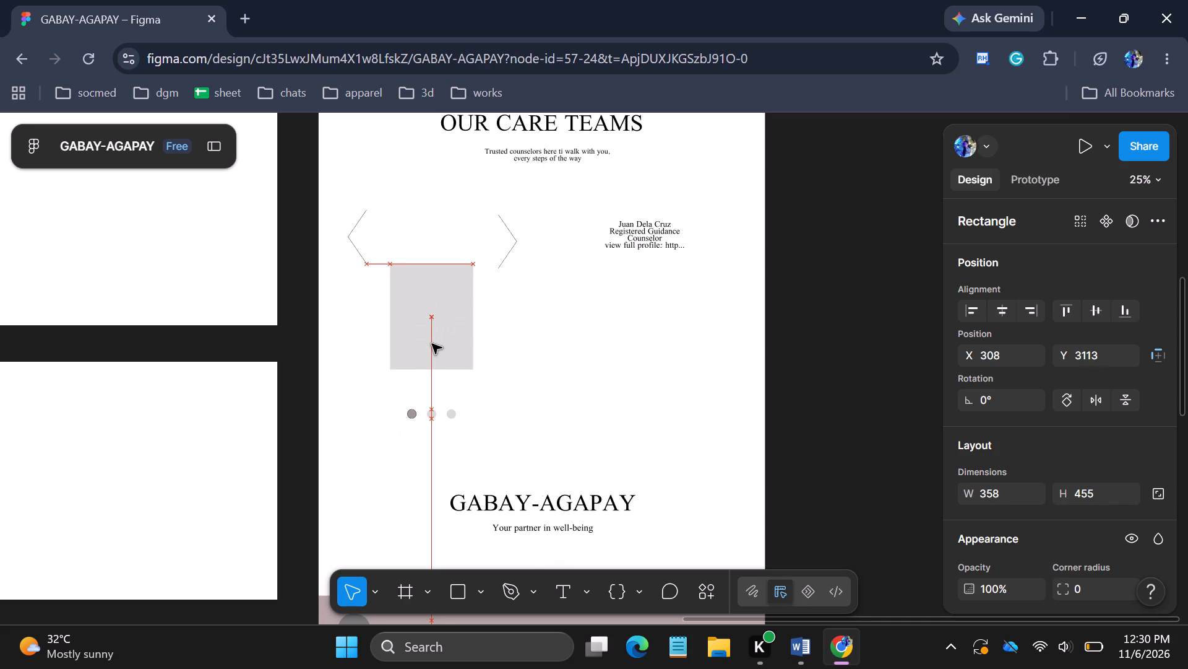
drag(432, 344, 433, 348)
drag(364, 258, 363, 336)
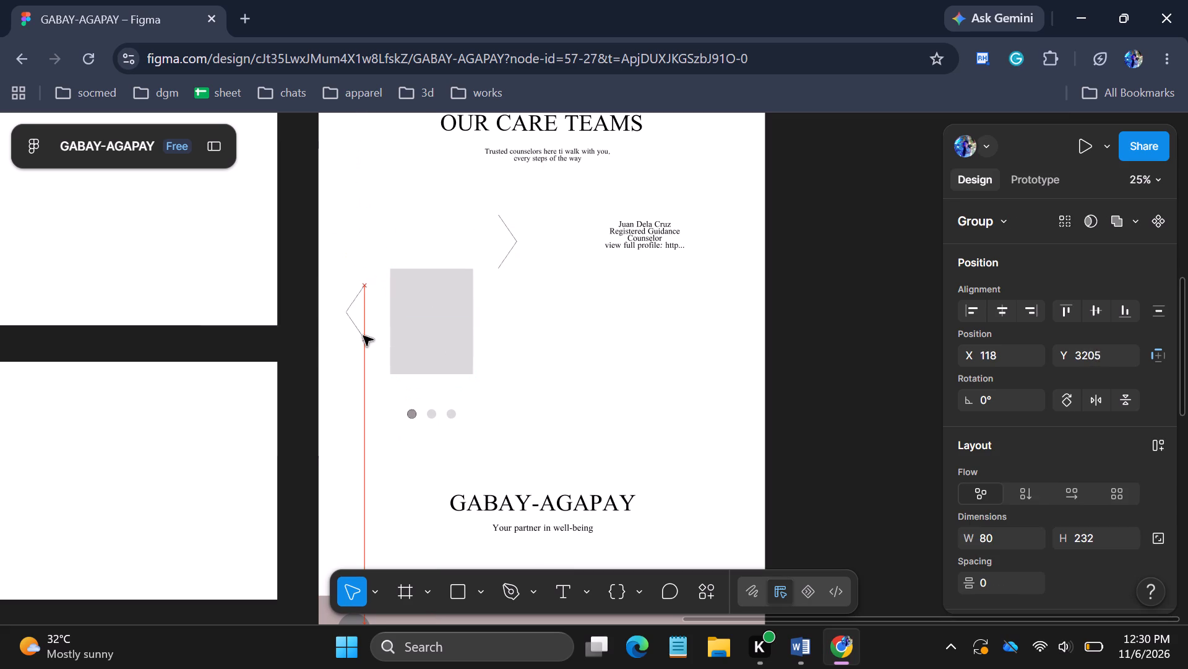
drag(363, 336, 363, 339)
drag(514, 243, 514, 269)
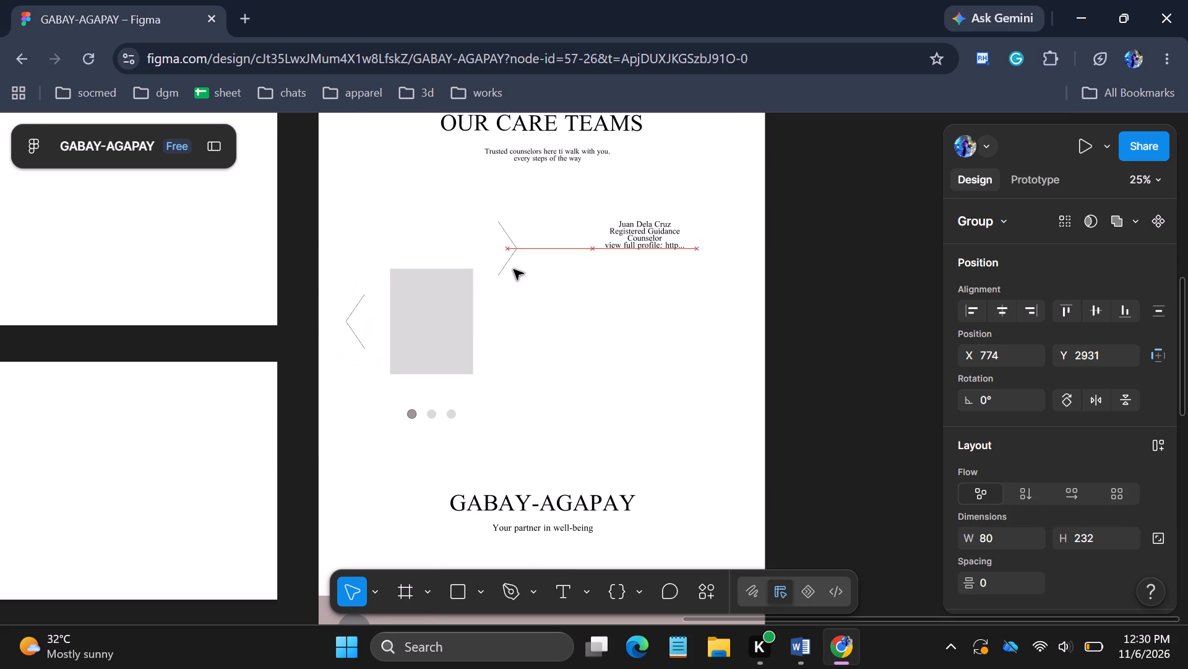
drag(514, 269, 513, 321)
Move the counselor details text down beside the carousel, level with its arrows, to about X 1131, Y 3302.
drag(637, 234, 637, 266)
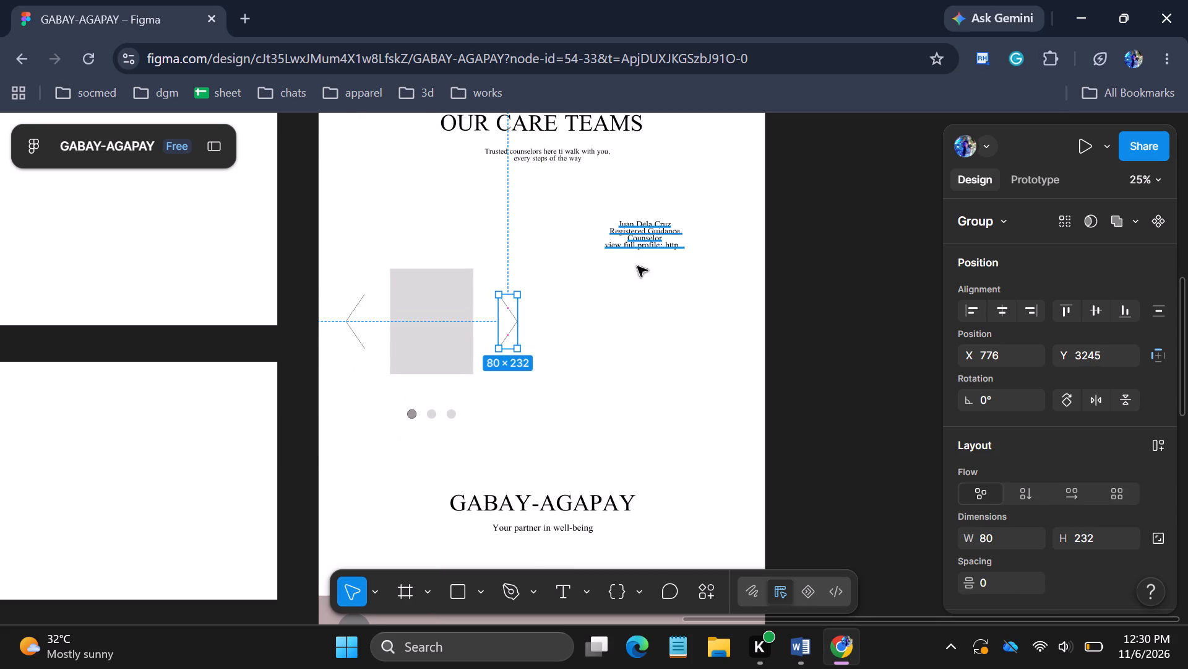
drag(637, 266, 627, 317)
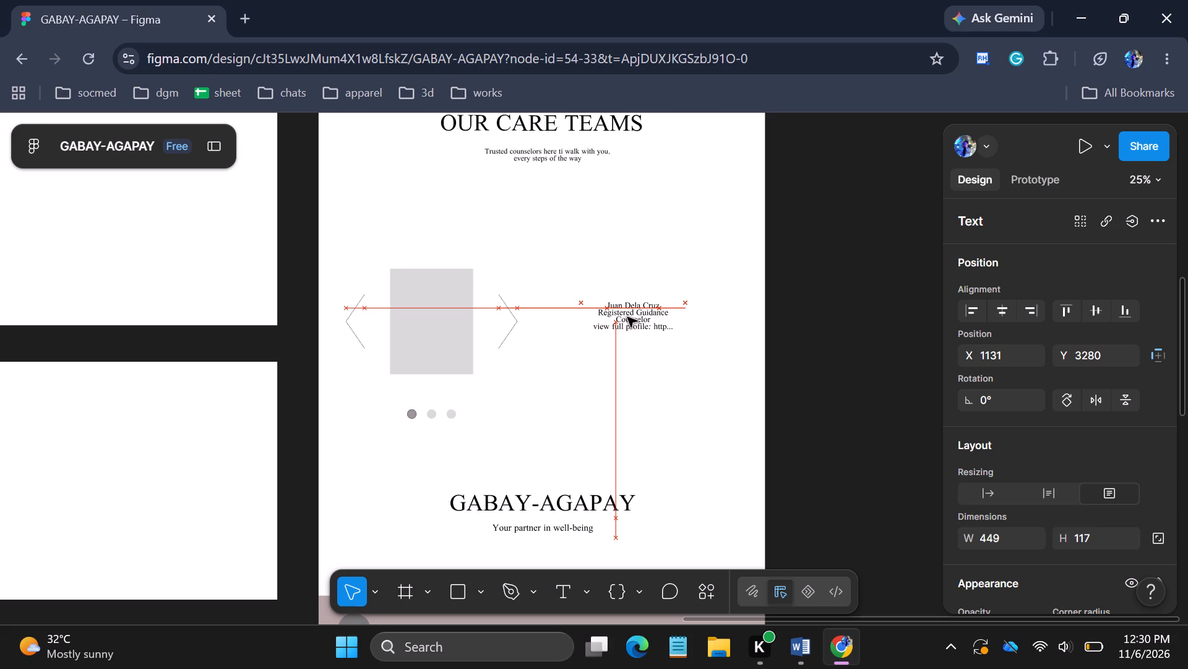
drag(627, 317, 627, 320)
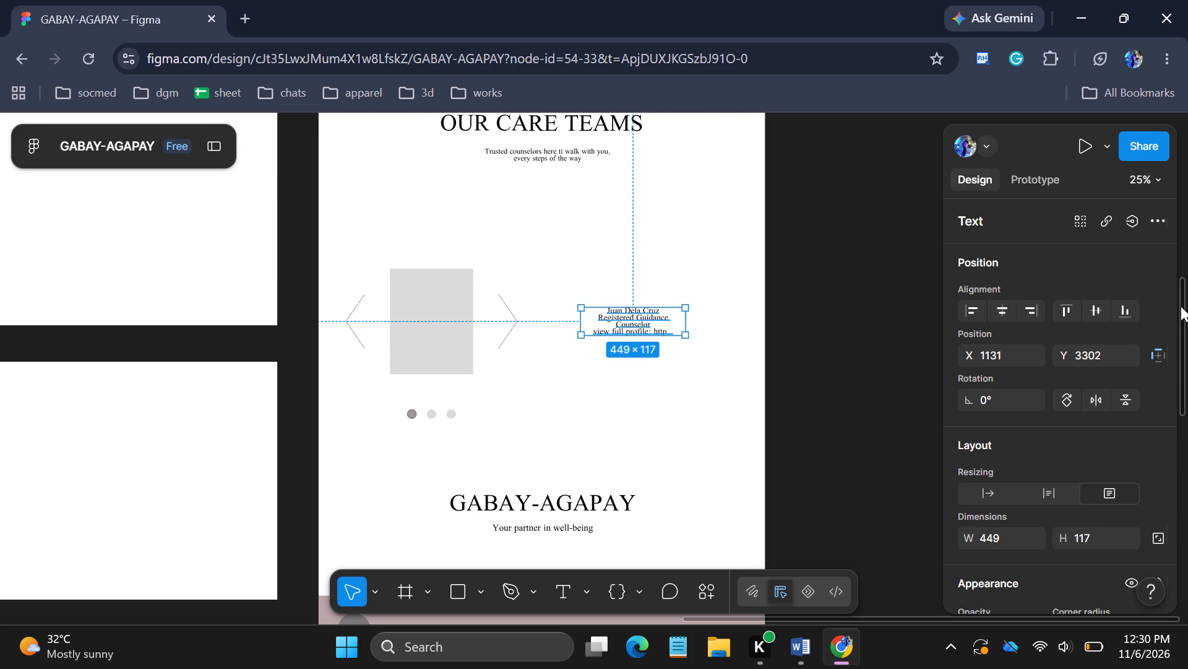
Move the care-team tagline down to just above the carousel and the OUR CARE TEAMS heading above it, to about X 530, Y 2756.
drag(1182, 306, 1184, 274)
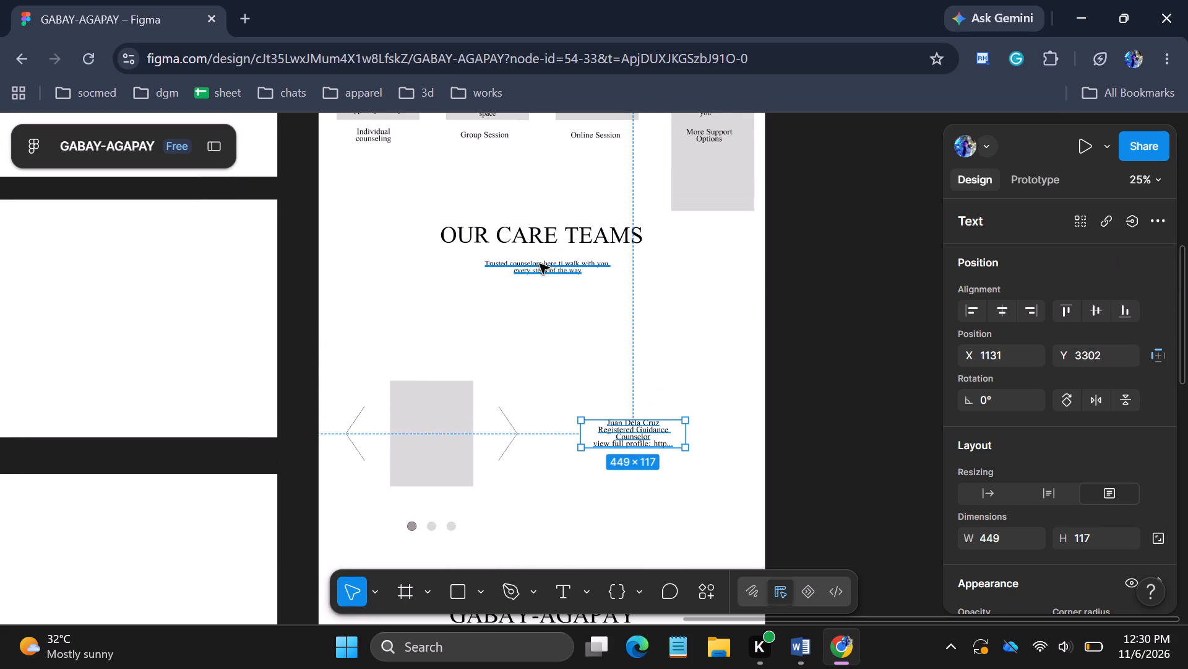
drag(539, 265, 535, 349)
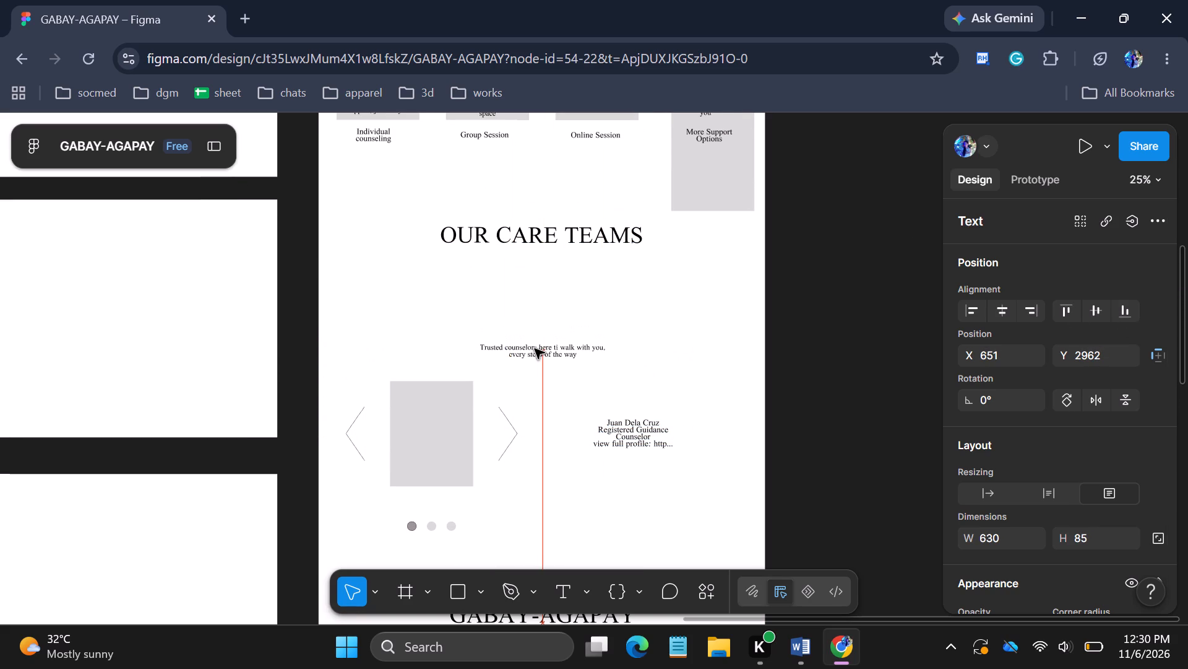
drag(535, 349, 536, 337)
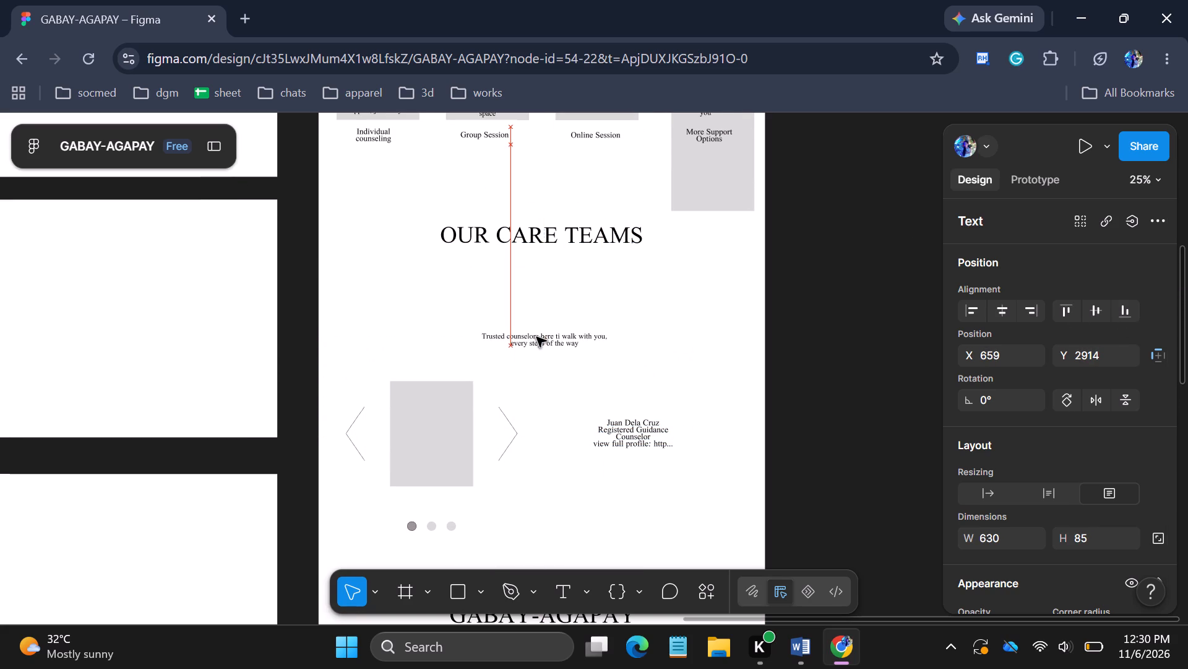
drag(534, 232, 540, 296)
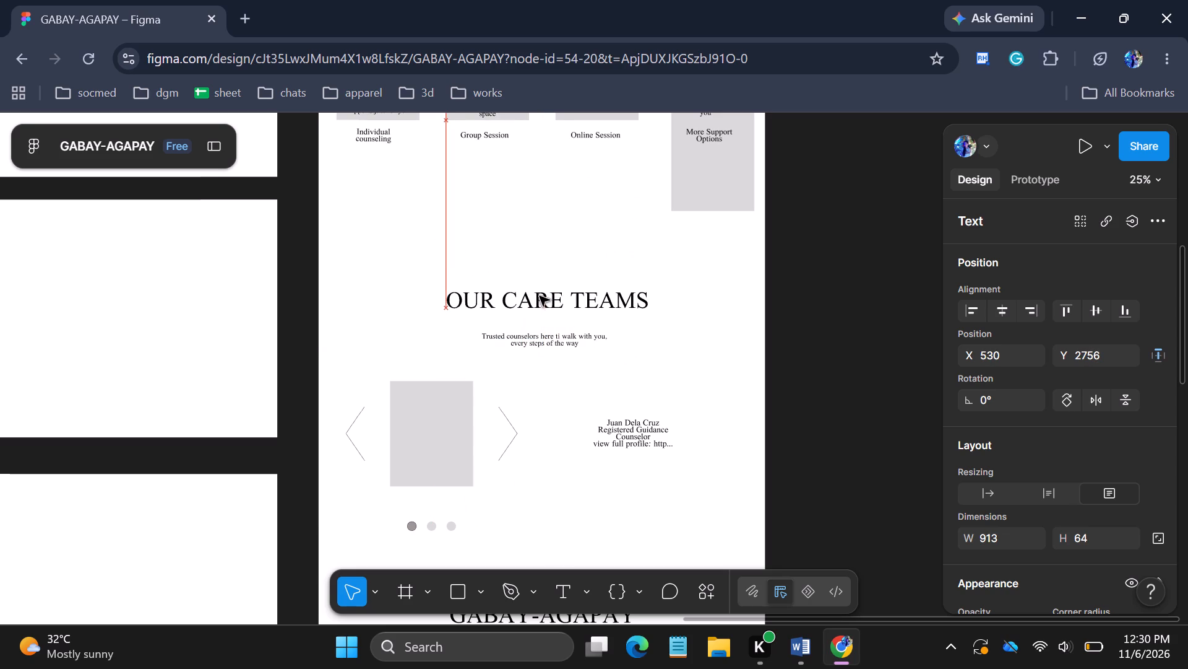
drag(540, 296, 540, 297)
Raise the carousel dots slightly and the grey photo rectangle above them to about X 308, Y 3097.
drag(1180, 276, 1181, 333)
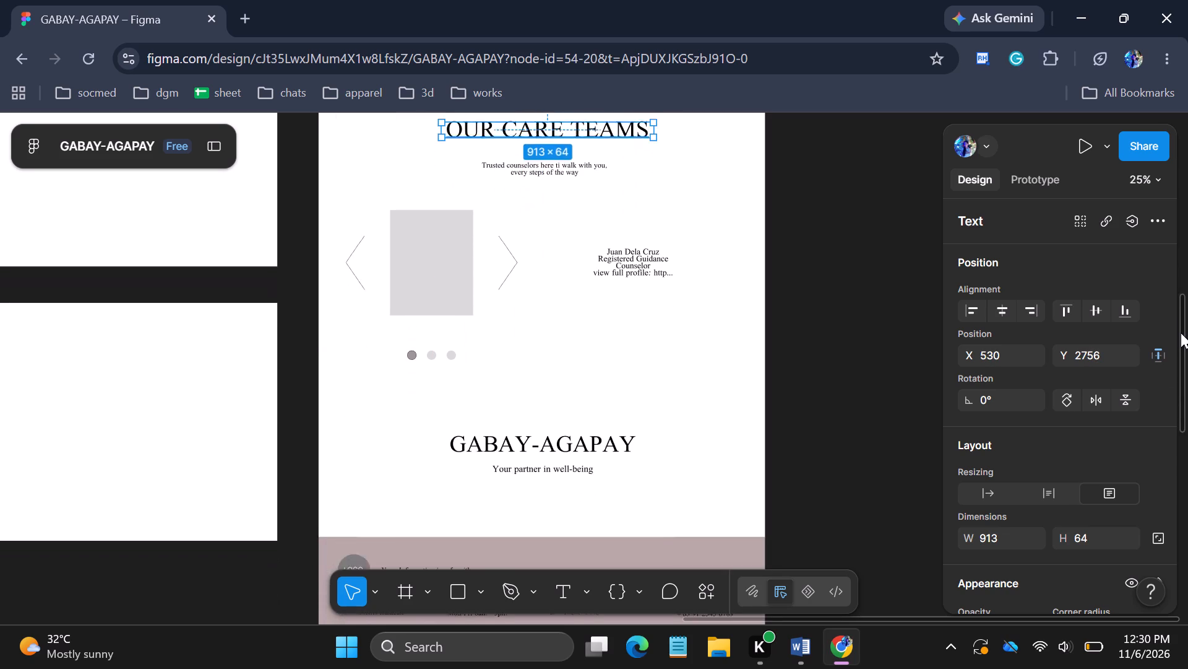
drag(1181, 333, 1176, 364)
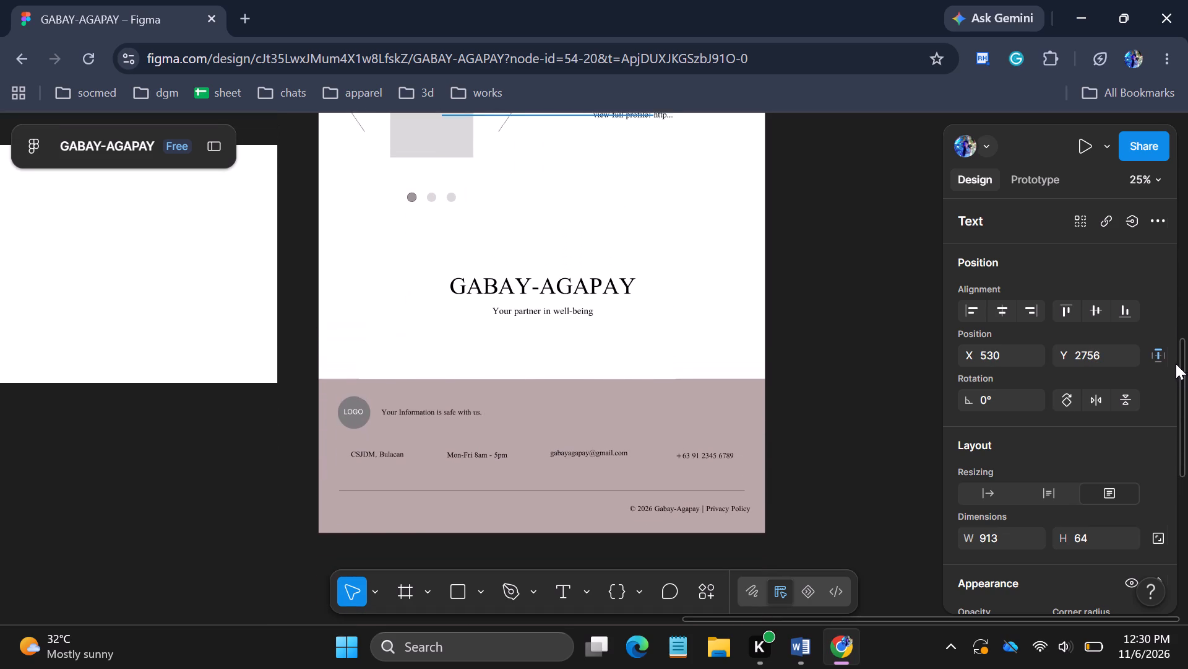
drag(1176, 364, 1171, 331)
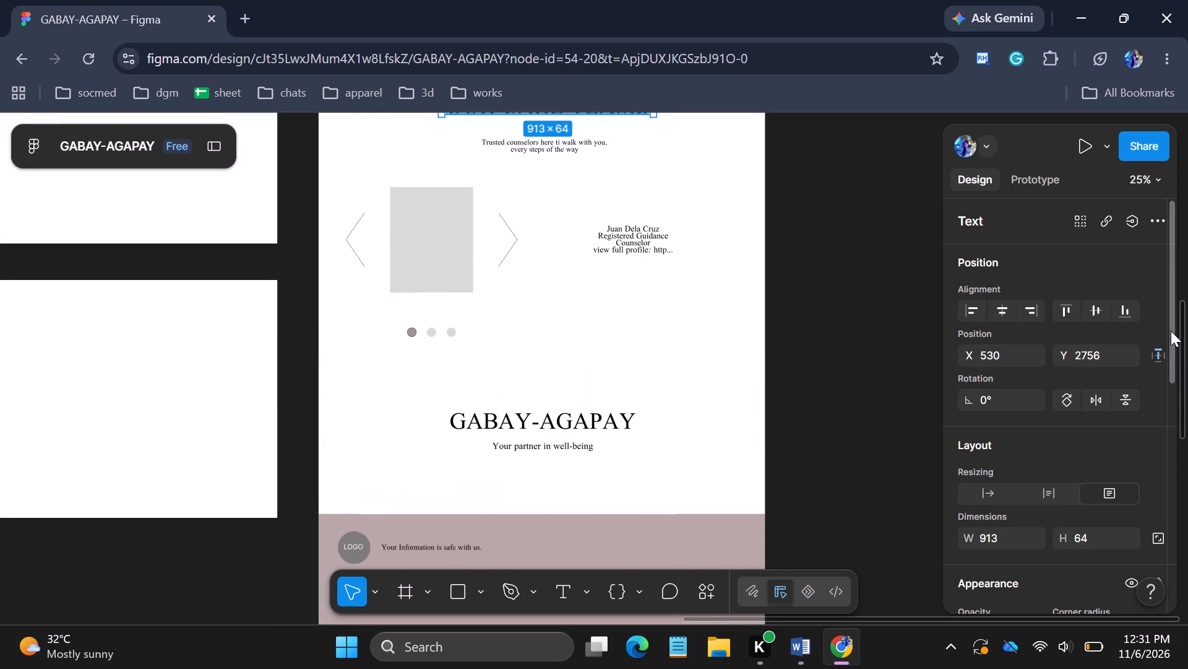
drag(1171, 331, 1165, 337)
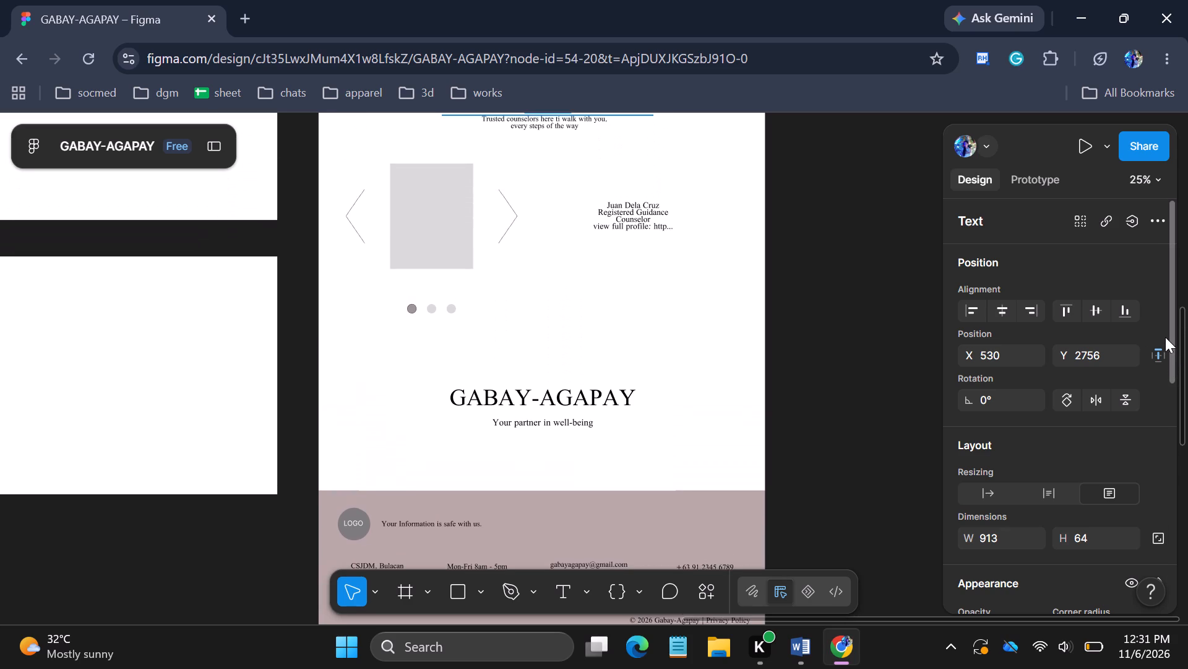
drag(1165, 337, 1166, 346)
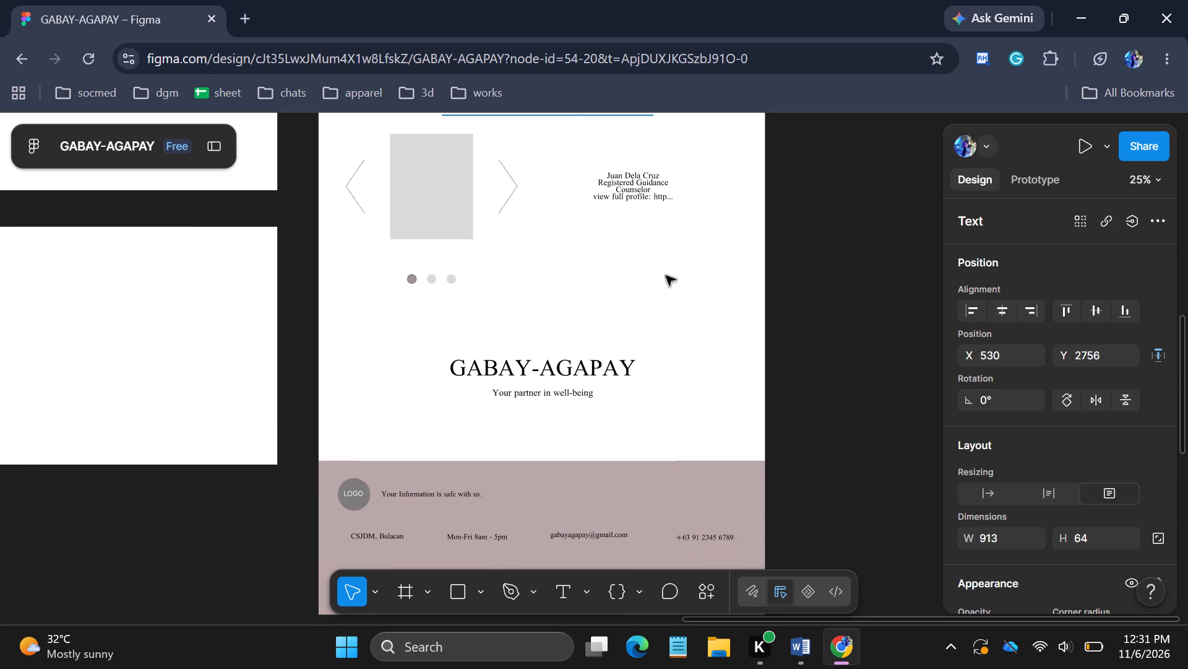
drag(432, 279, 434, 268)
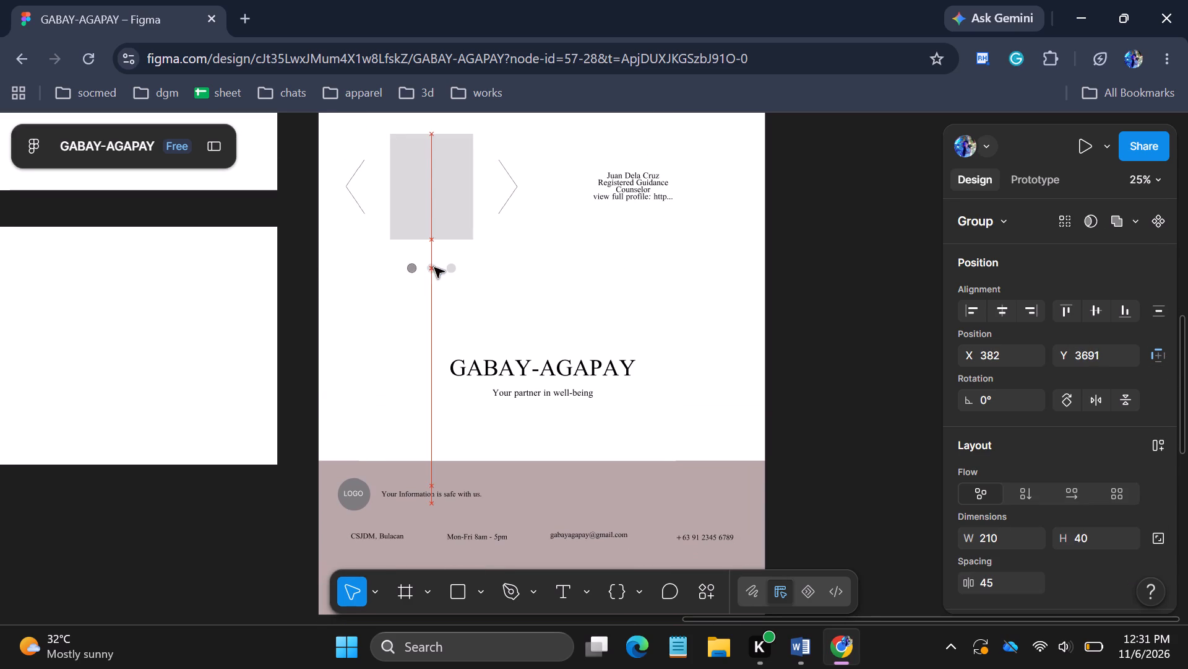
drag(434, 268, 434, 266)
drag(444, 216, 444, 207)
Raise both carousel arrows to about Y 3209, centring them vertically on the photo rectangle.
drag(352, 204, 353, 201)
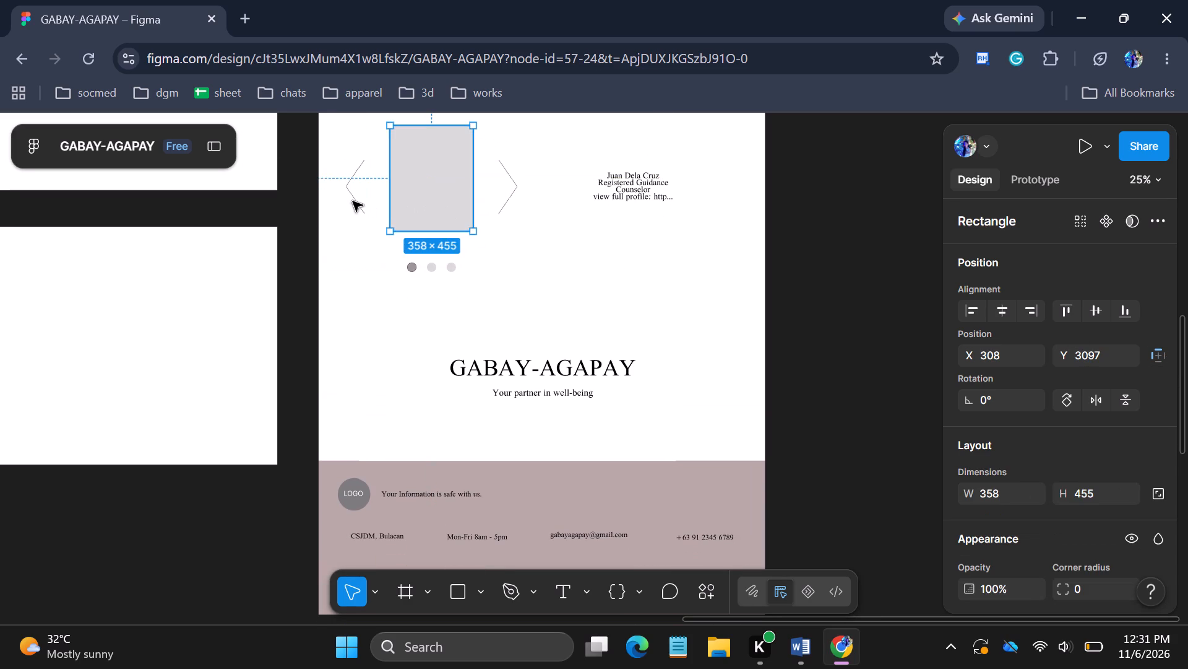
drag(353, 201, 353, 195)
click(362, 199)
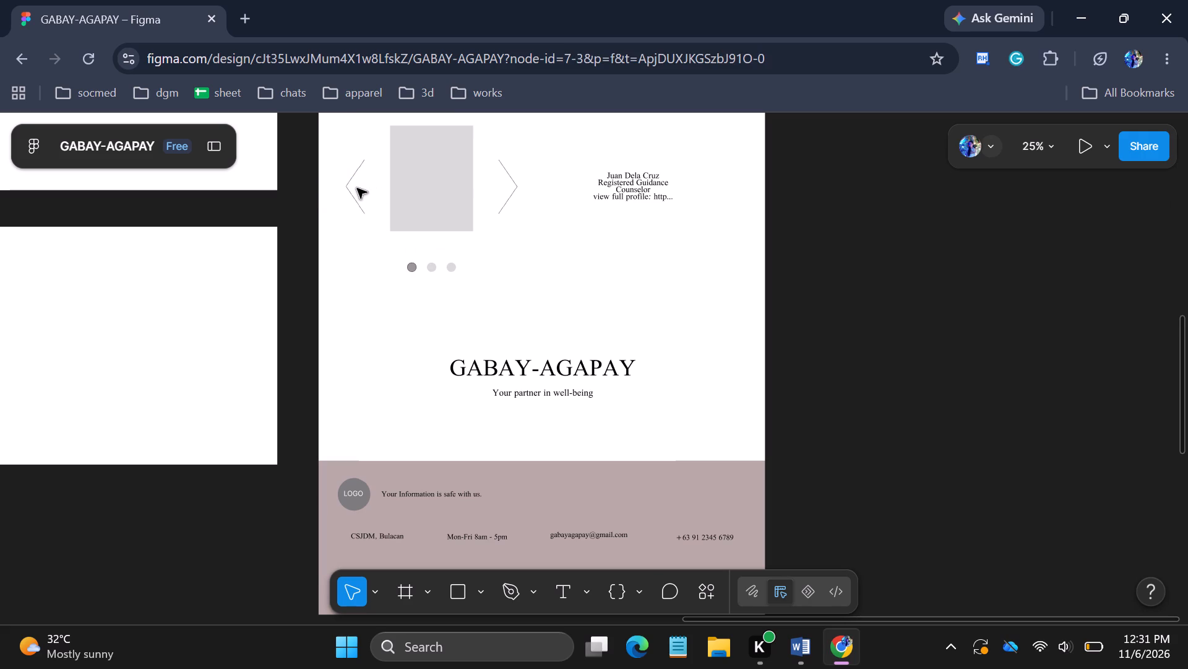
click(356, 189)
click(355, 177)
drag(358, 185, 358, 178)
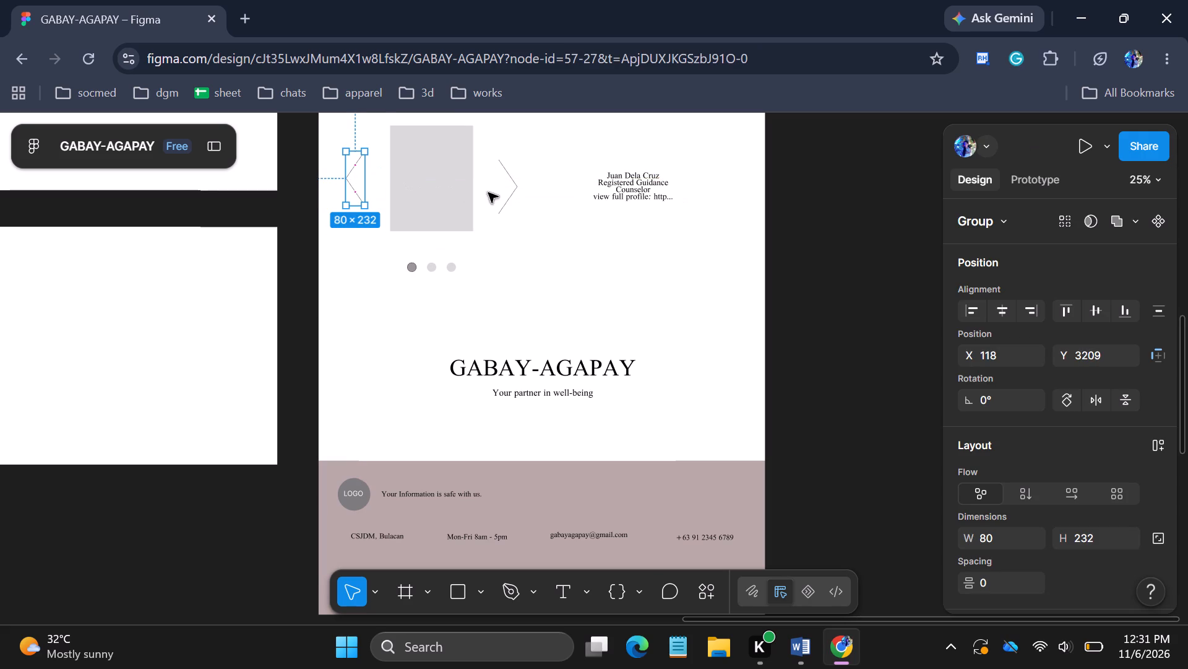
drag(514, 191, 513, 184)
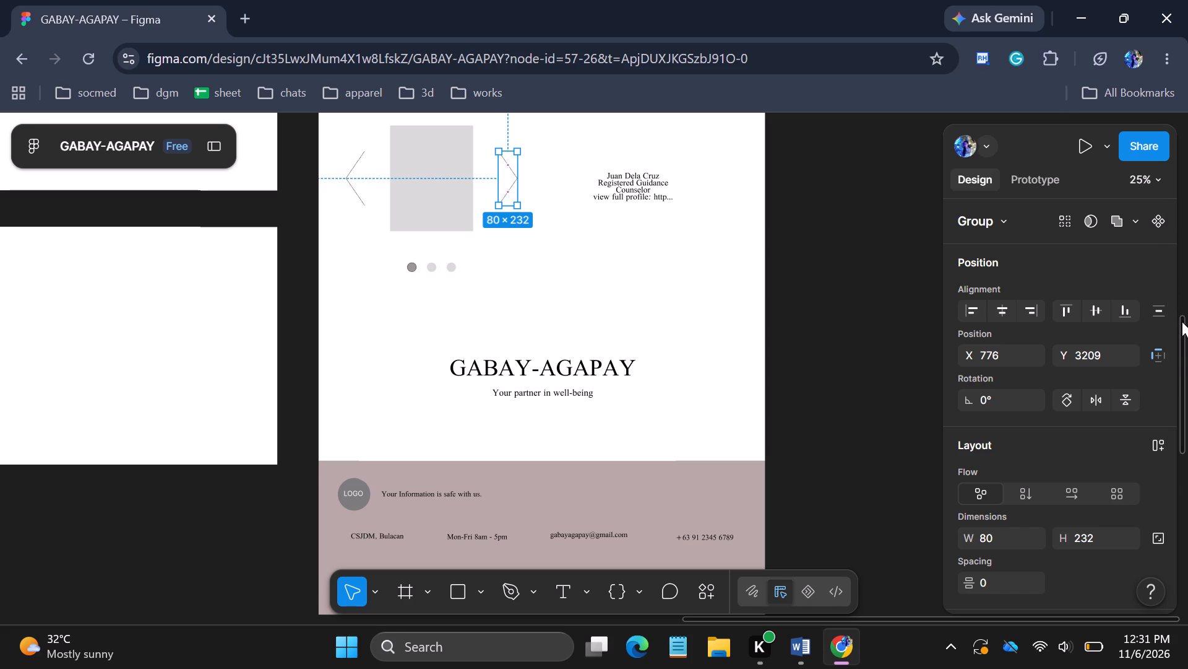
Shift the counselor details text slightly up and left, closer to the carousel's right arrow.
drag(1182, 323, 1181, 360)
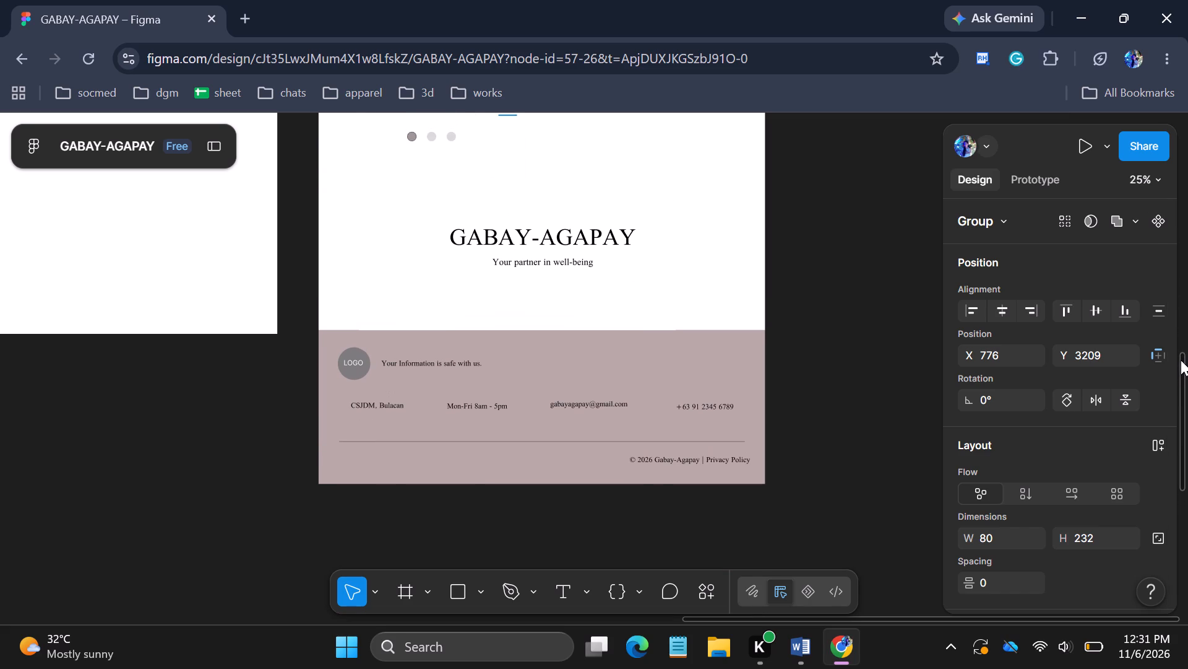
drag(1181, 360, 1181, 287)
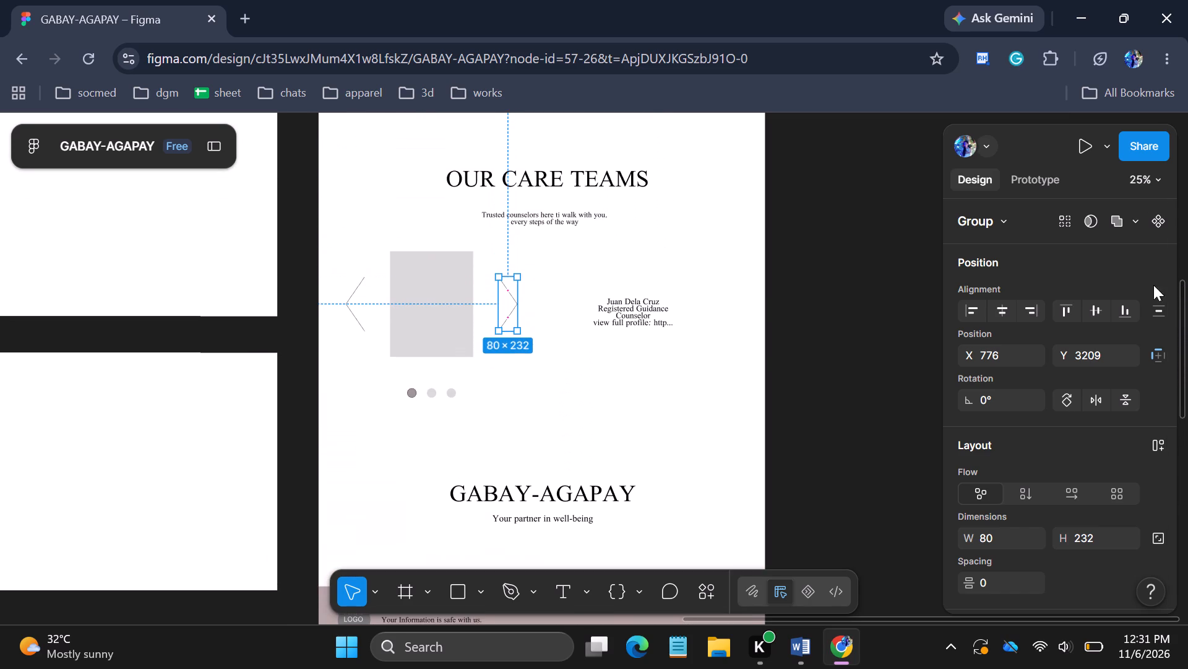
drag(642, 311, 629, 300)
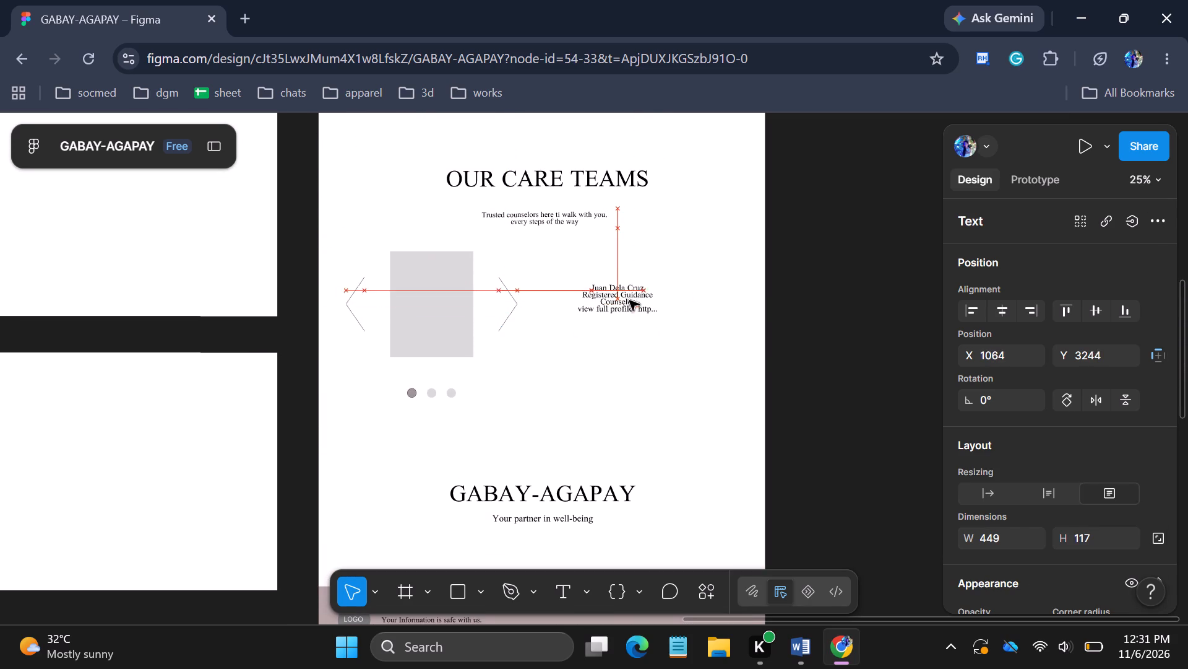
drag(629, 300, 634, 302)
Move the care-team tagline up closer beneath the OUR CARE TEAMS heading, to about X 672, Y 2874.
drag(551, 222, 551, 212)
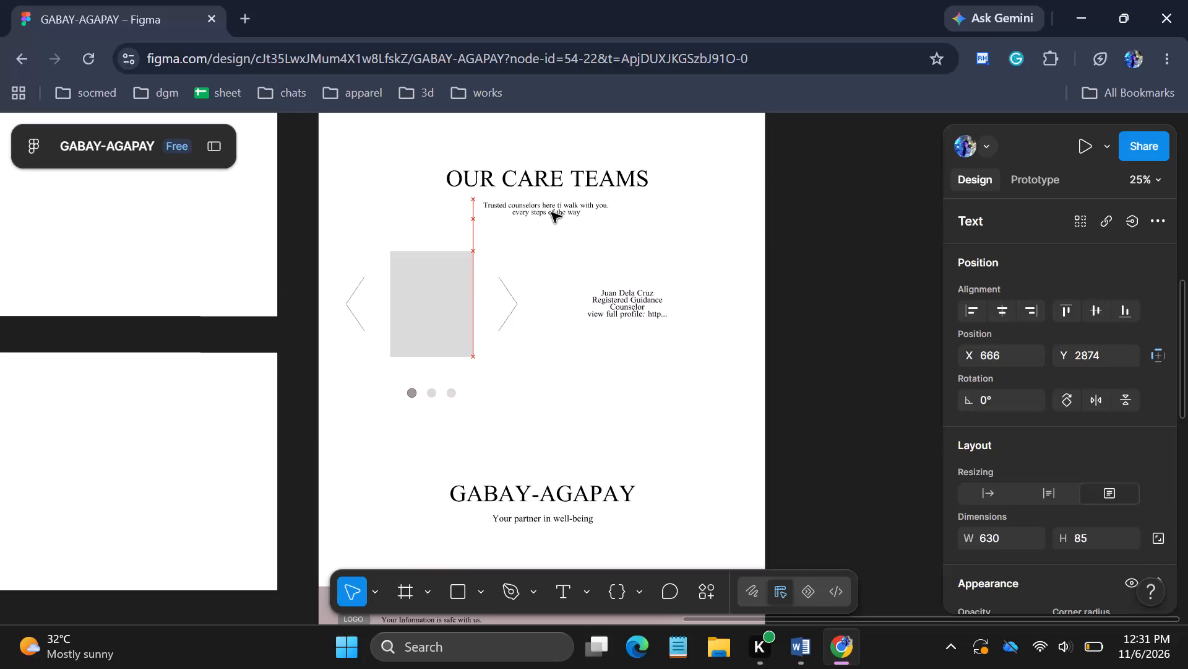
drag(551, 212, 554, 212)
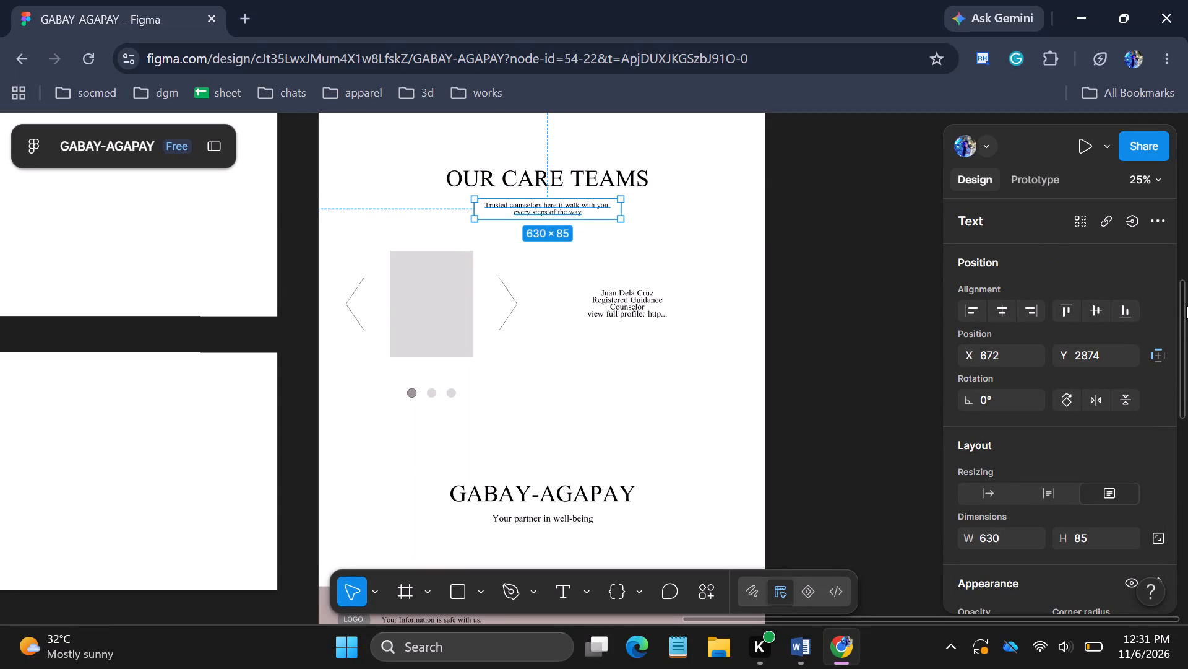
Move the More Support Options label down below the fourth help card's rectangle, to about X 1586, Y 2479.
drag(1179, 310, 1181, 230)
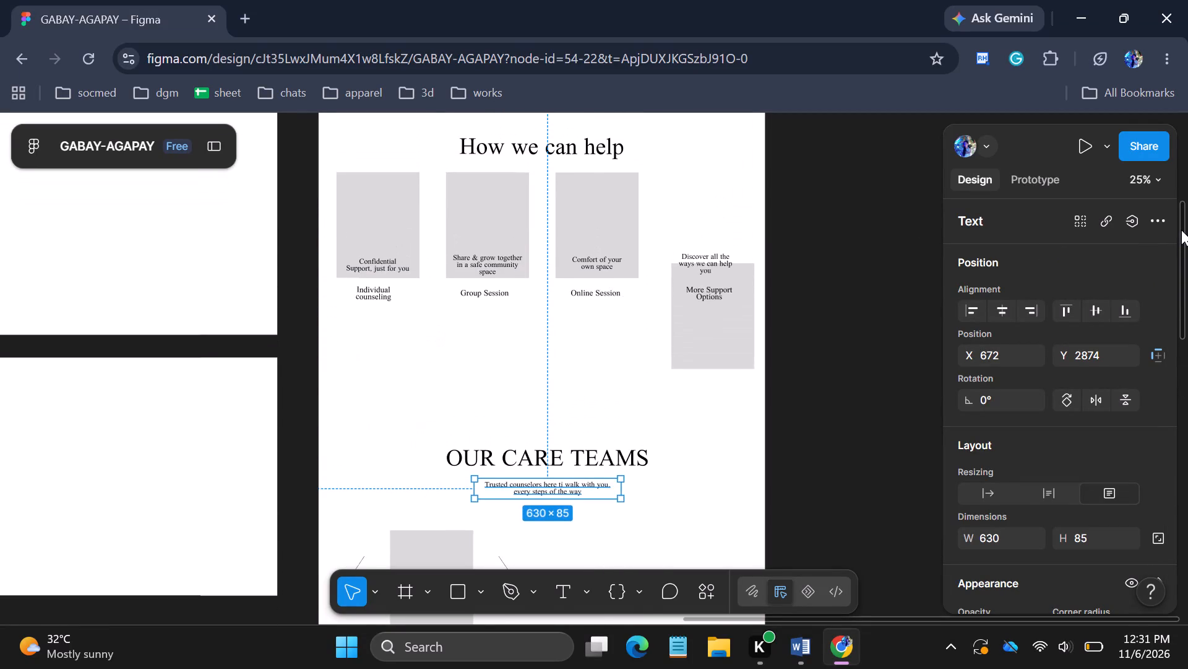
drag(1181, 230, 1181, 225)
drag(712, 312, 716, 413)
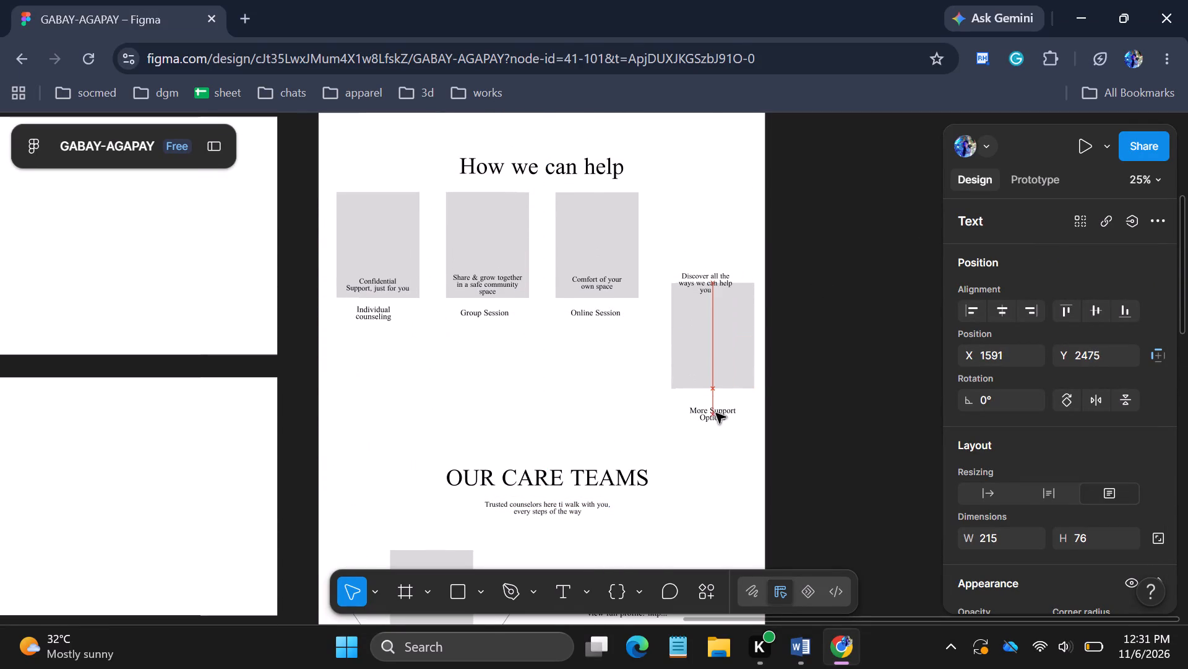
drag(716, 413, 715, 414)
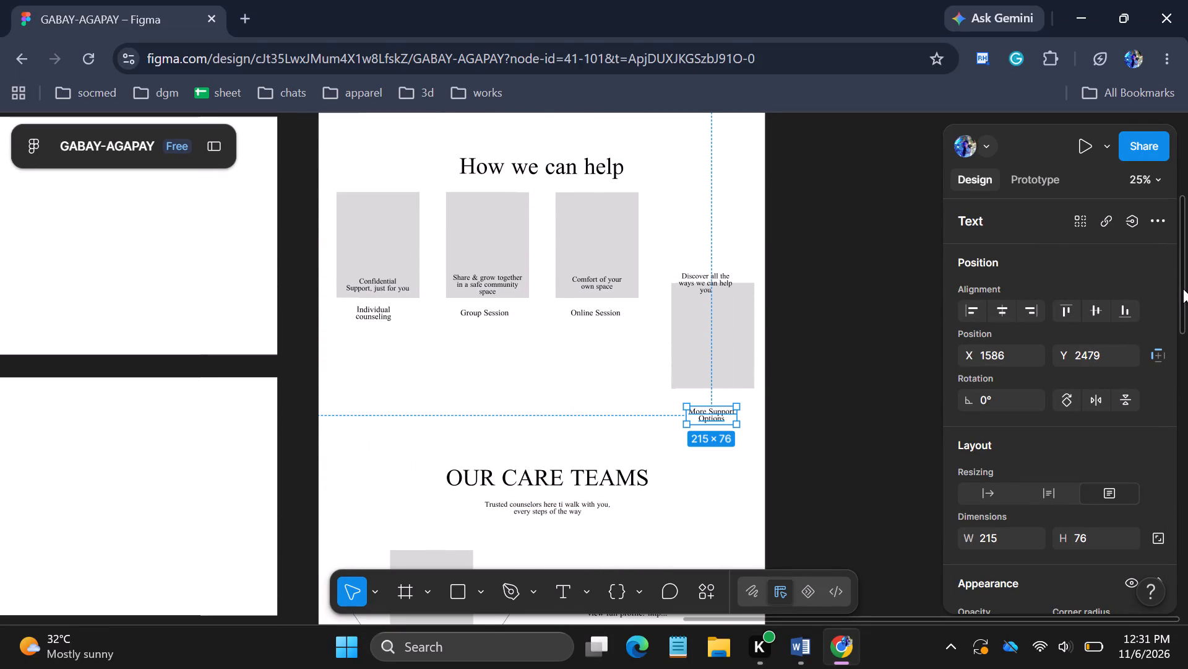
Raise the fourth help card's rectangle behind its "Discover all the ways" caption and bring the More Support Options label up beneath it.
drag(1183, 289, 1182, 253)
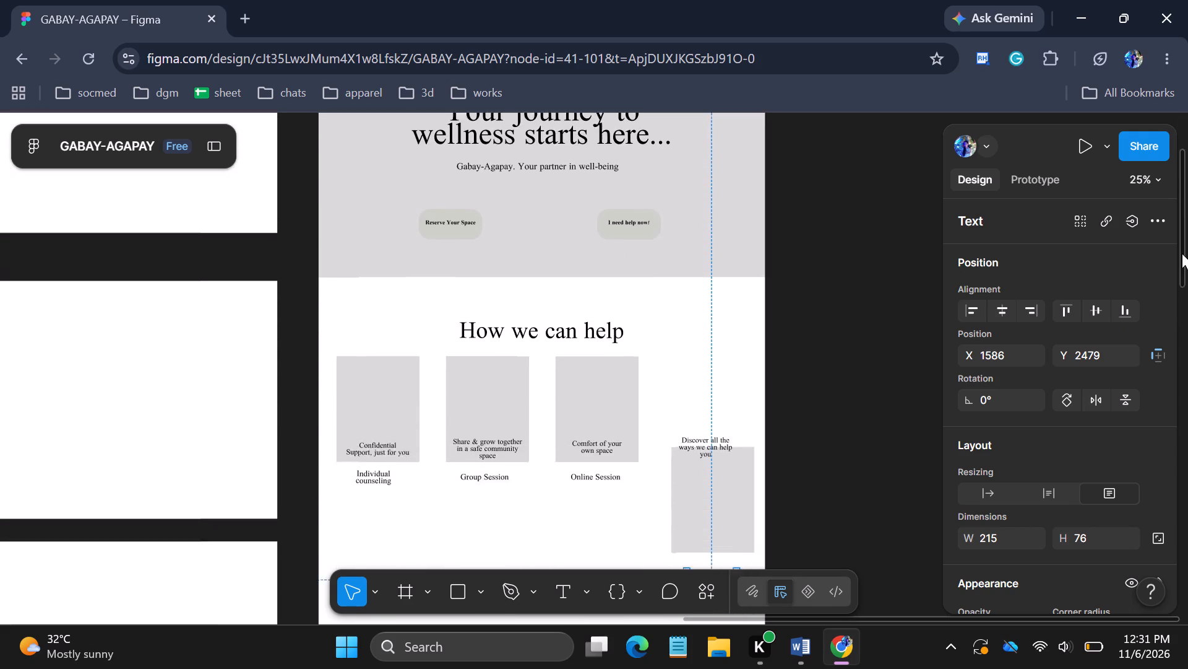
drag(1182, 253, 1177, 297)
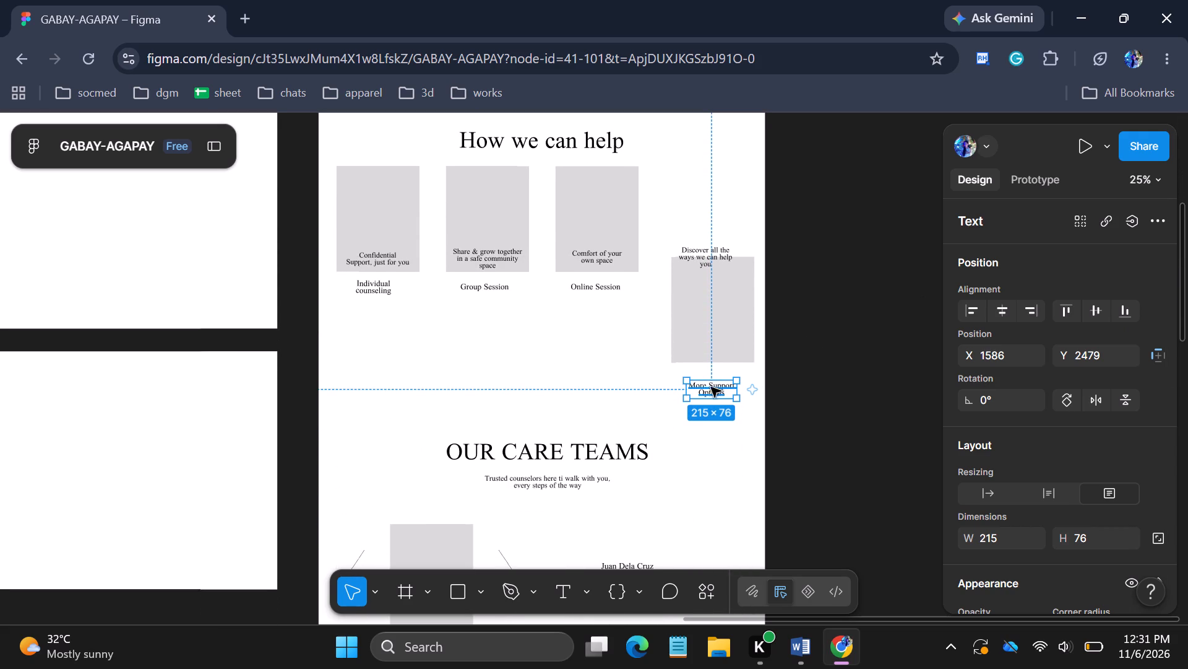
drag(709, 348, 708, 305)
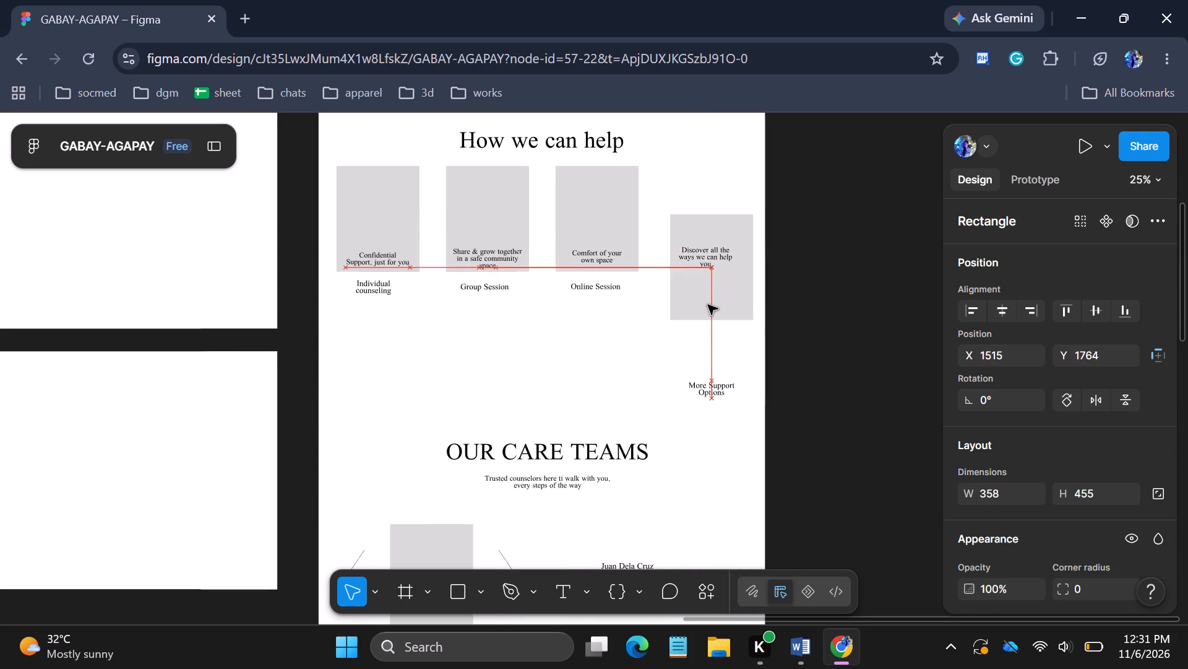
drag(708, 305, 707, 292)
drag(712, 395, 708, 384)
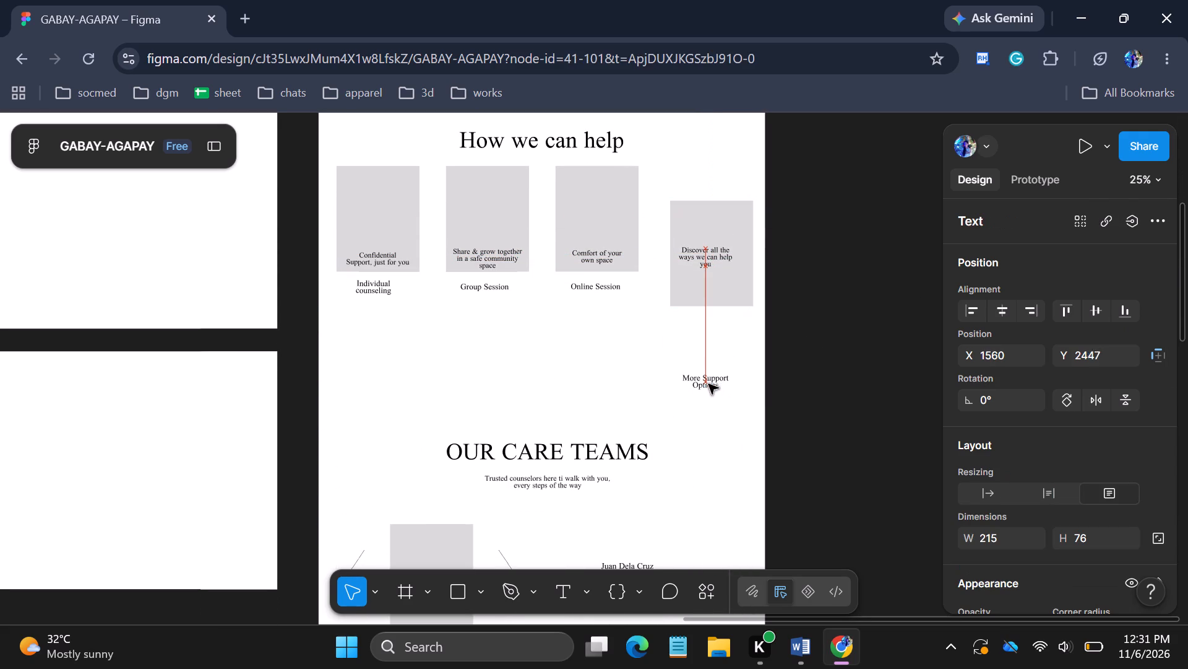
drag(708, 384, 709, 364)
Move the Online Session label down level with the More Support Options label, to about X 1129, Y 2345.
drag(603, 286, 613, 359)
drag(710, 284, 710, 284)
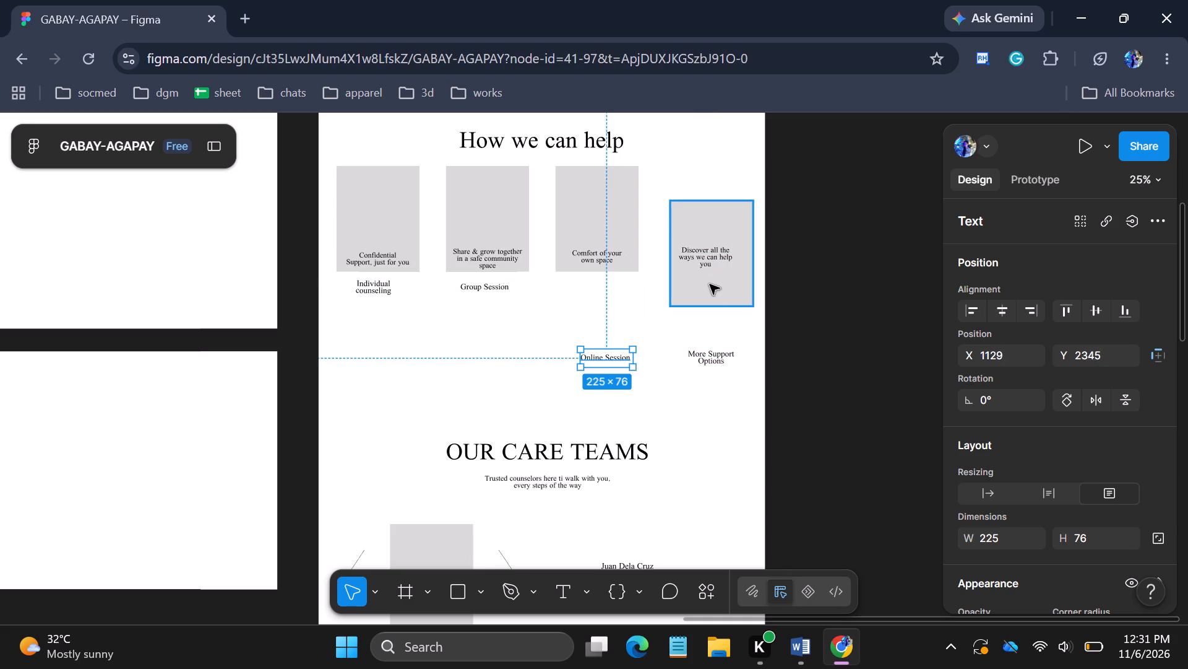
Lower the fourth help card's rectangle and move its "Discover all the ways" caption down near the card's bottom, to about X 1558, Y 2138.
drag(710, 284, 708, 308)
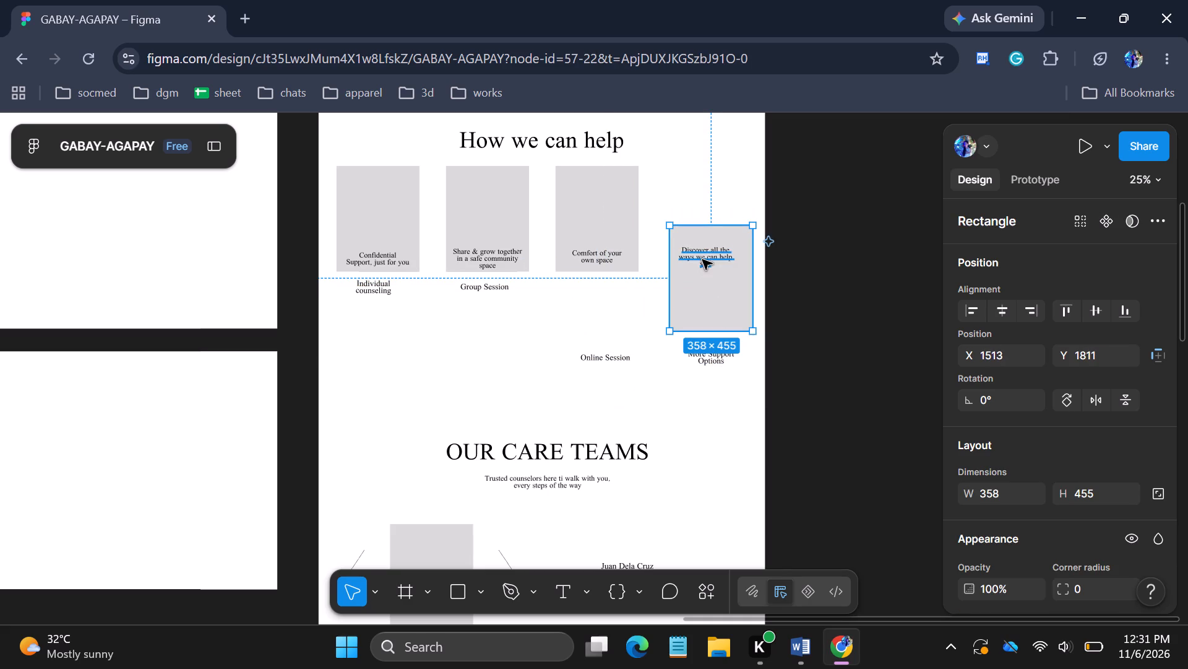
drag(702, 260, 700, 266)
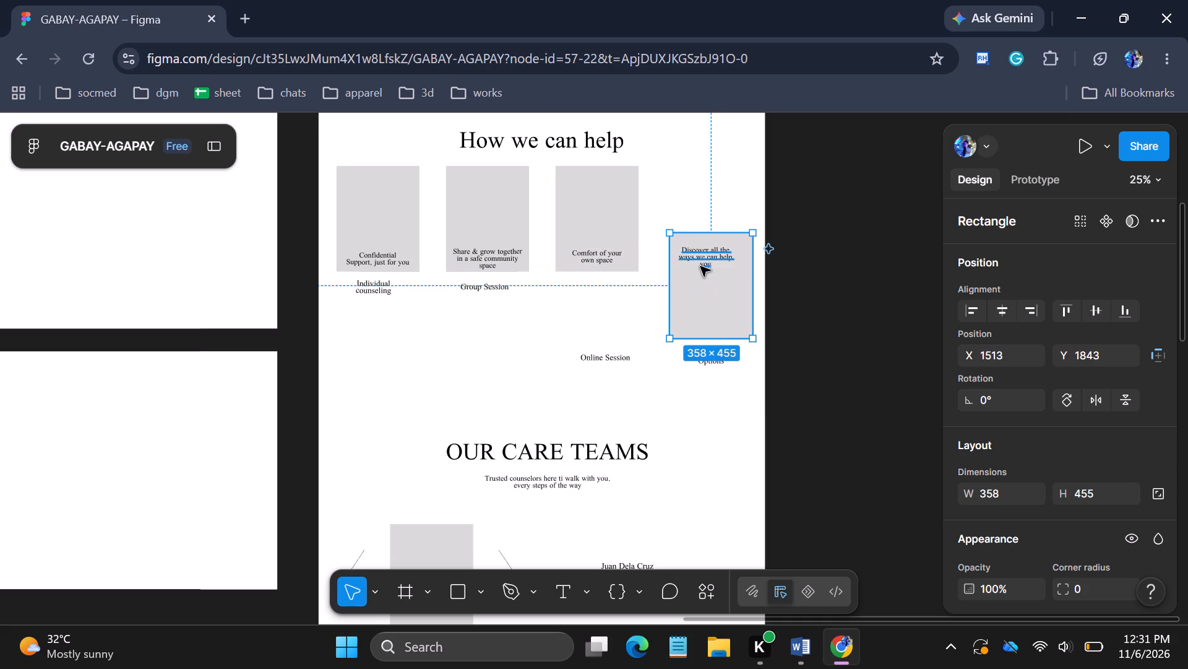
drag(708, 279, 707, 273)
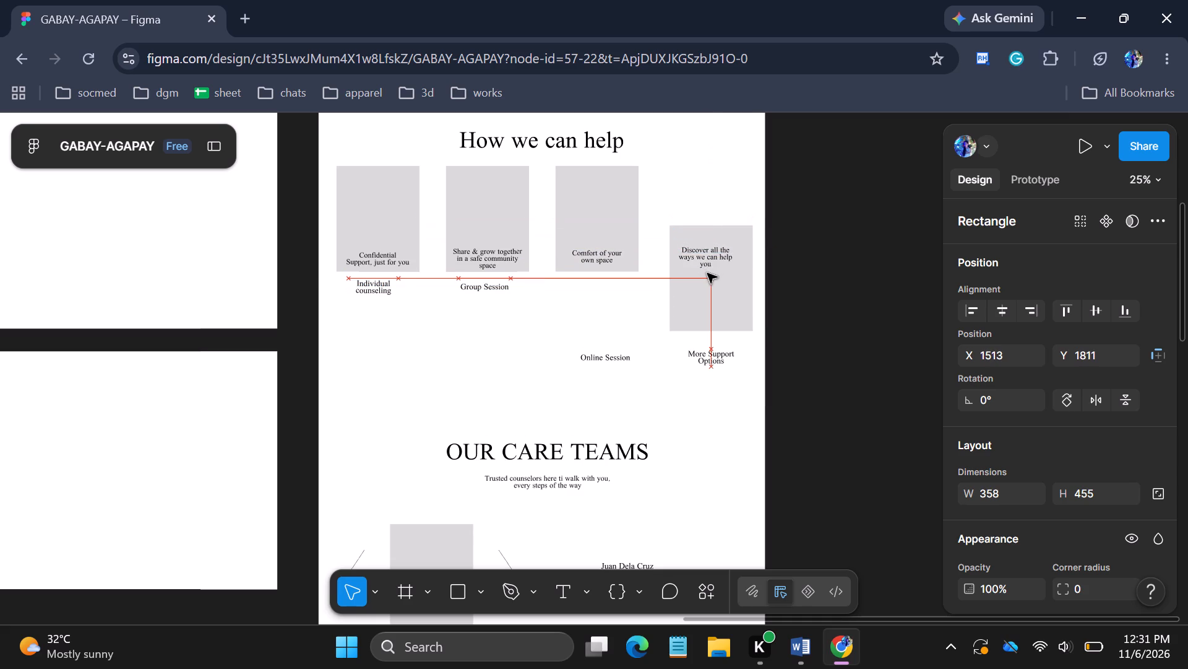
drag(707, 273, 707, 268)
click(699, 251)
drag(700, 253, 705, 303)
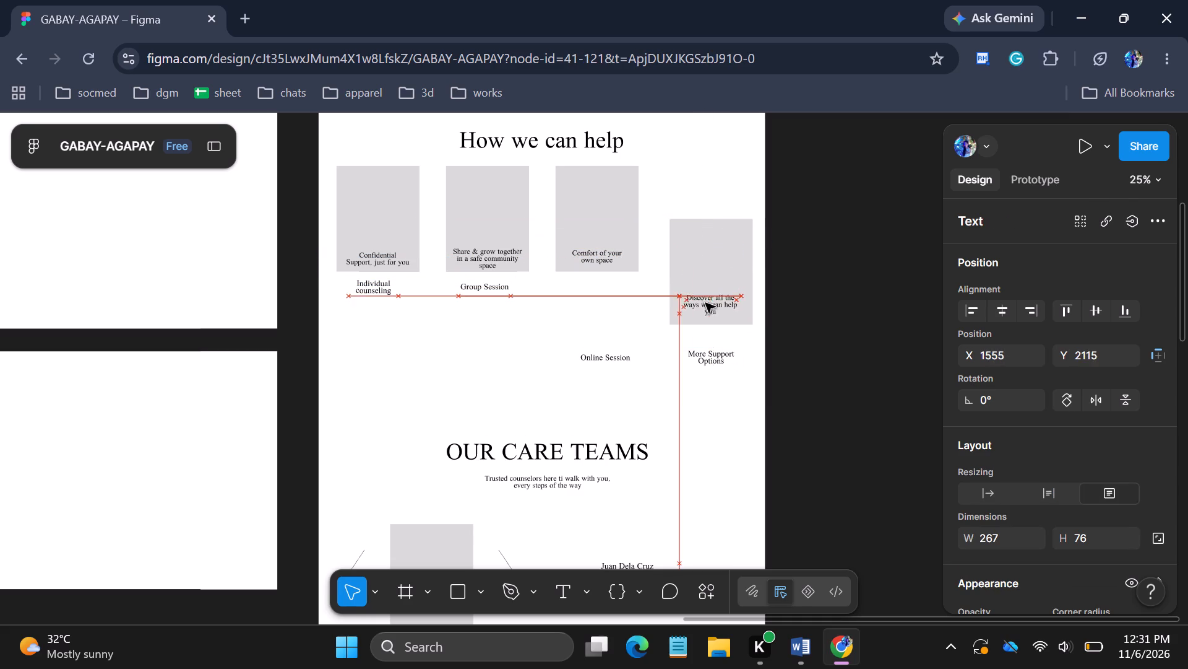
drag(705, 303, 706, 306)
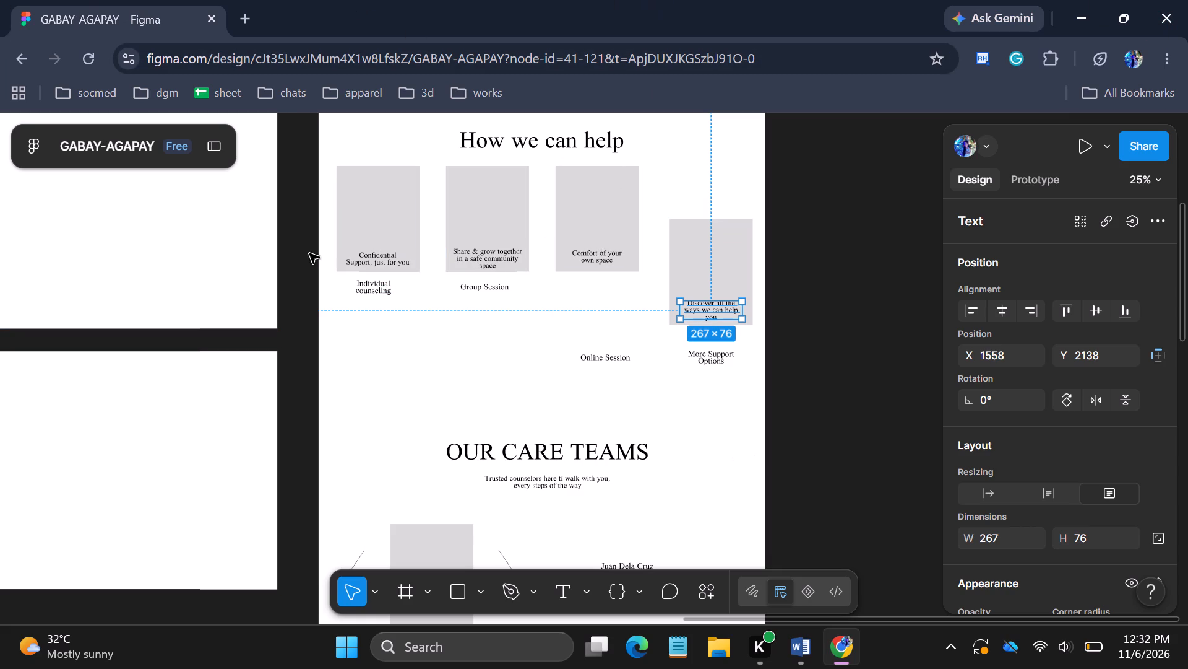
click(475, 294)
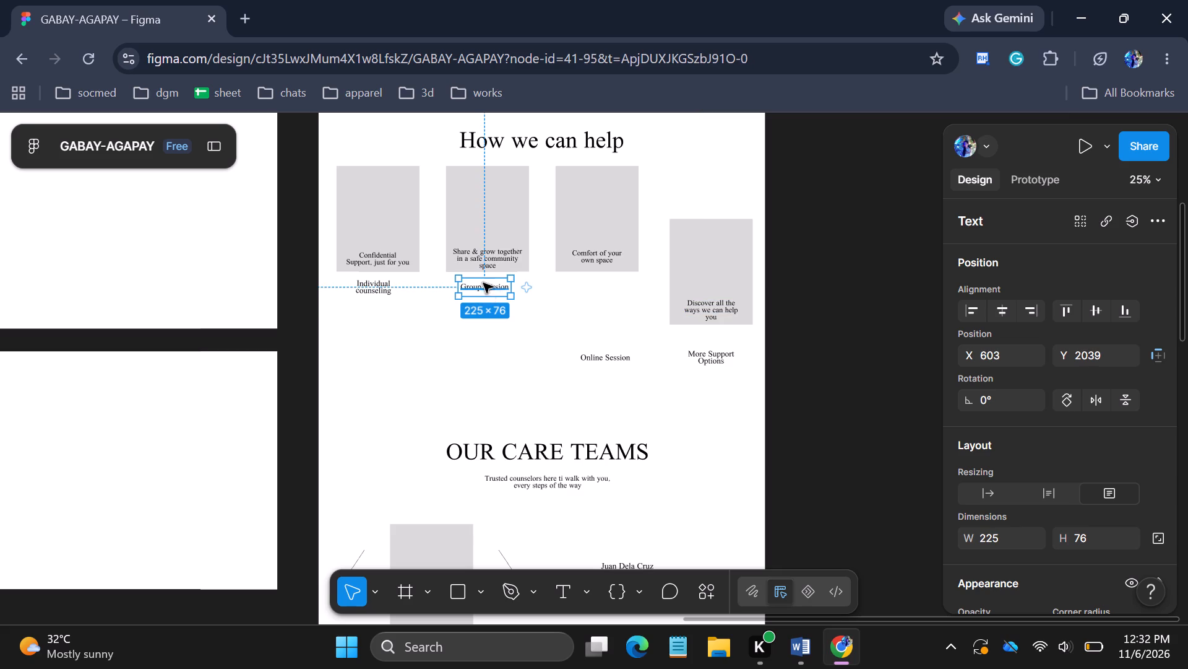
Lower the third help card's rectangle level with the fourth and move its "Comfort of your own space" caption to about X 1116, Y 2138.
drag(620, 221, 628, 268)
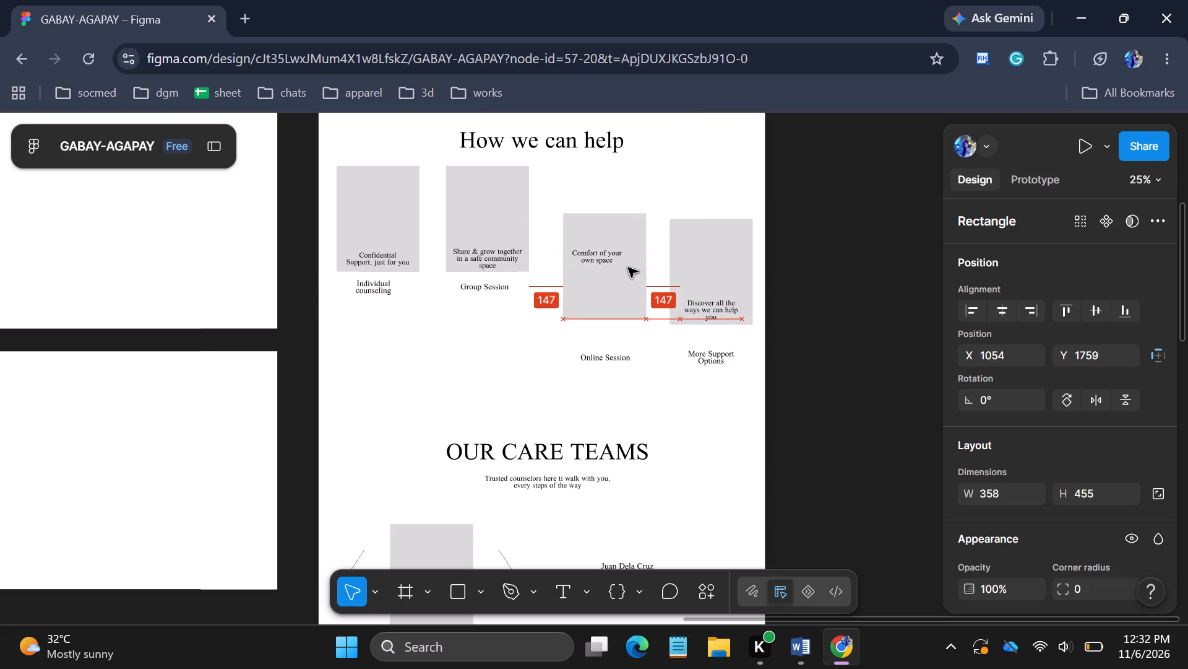
drag(628, 268, 629, 275)
click(598, 256)
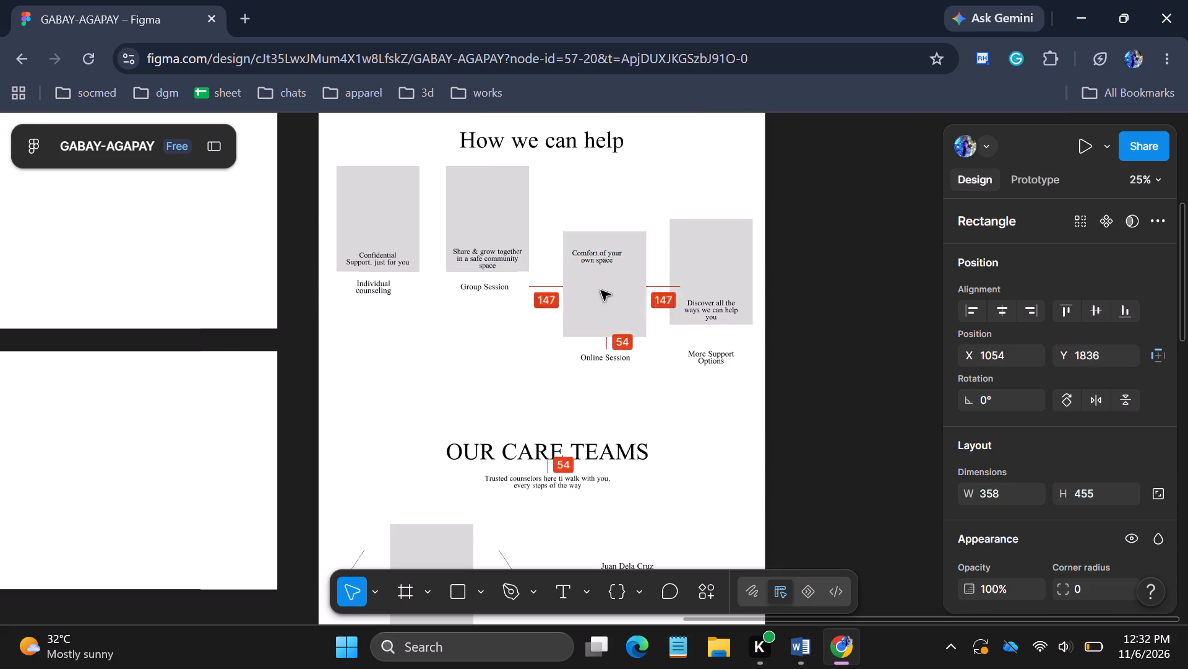
click(593, 255)
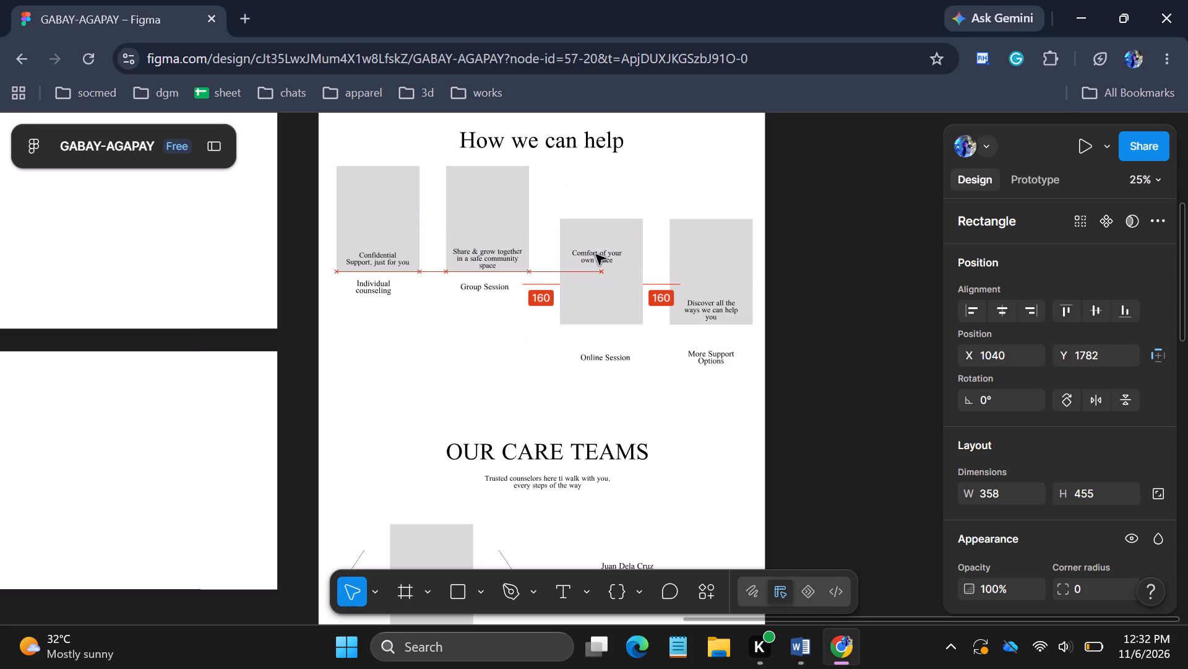
click(597, 258)
drag(596, 255, 595, 292)
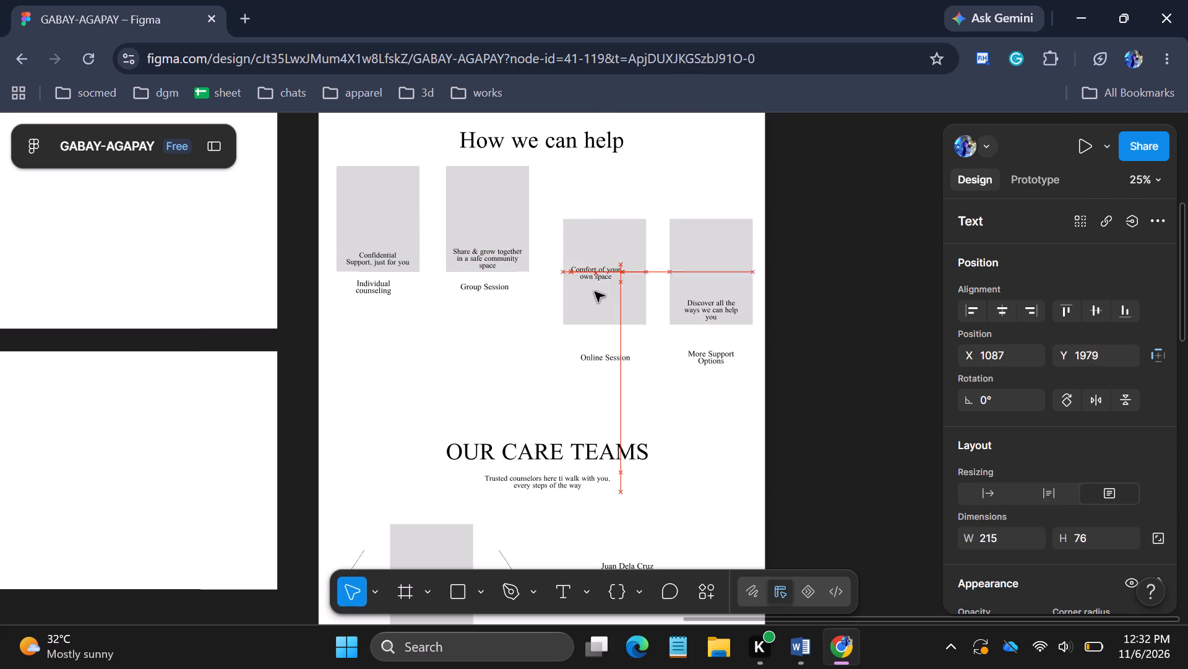
drag(595, 292, 603, 308)
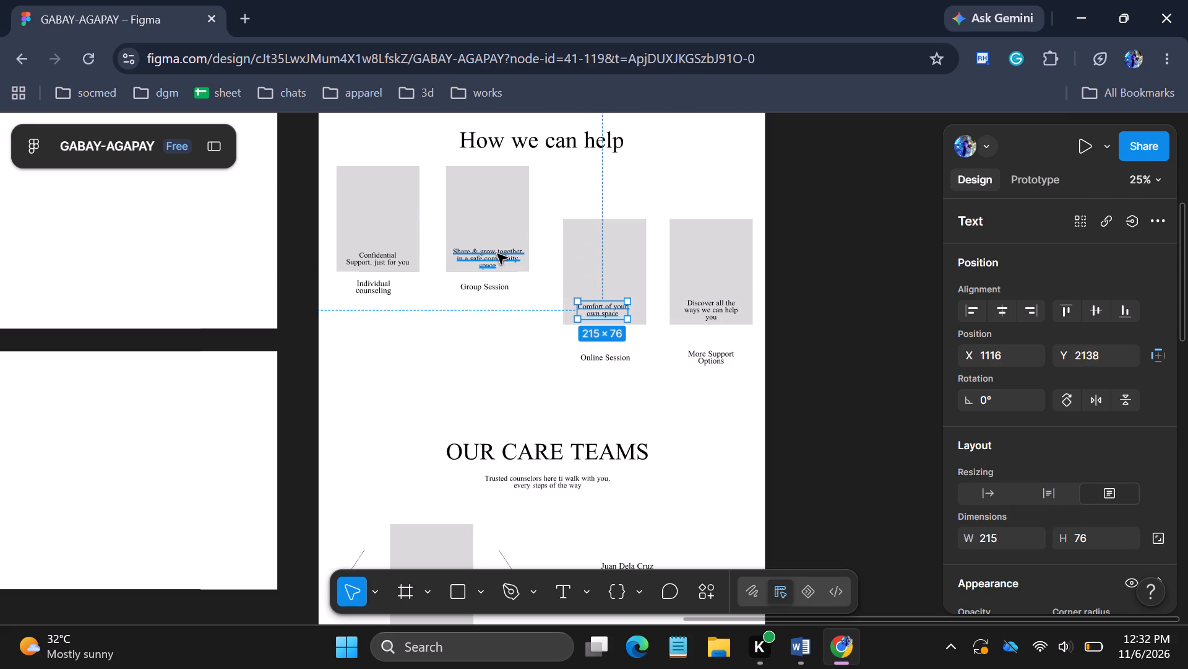
Move the Group Session label to about X 600, Y 2343 and the Individual counseling label to about X 147, Y 2345.
drag(478, 287, 496, 302)
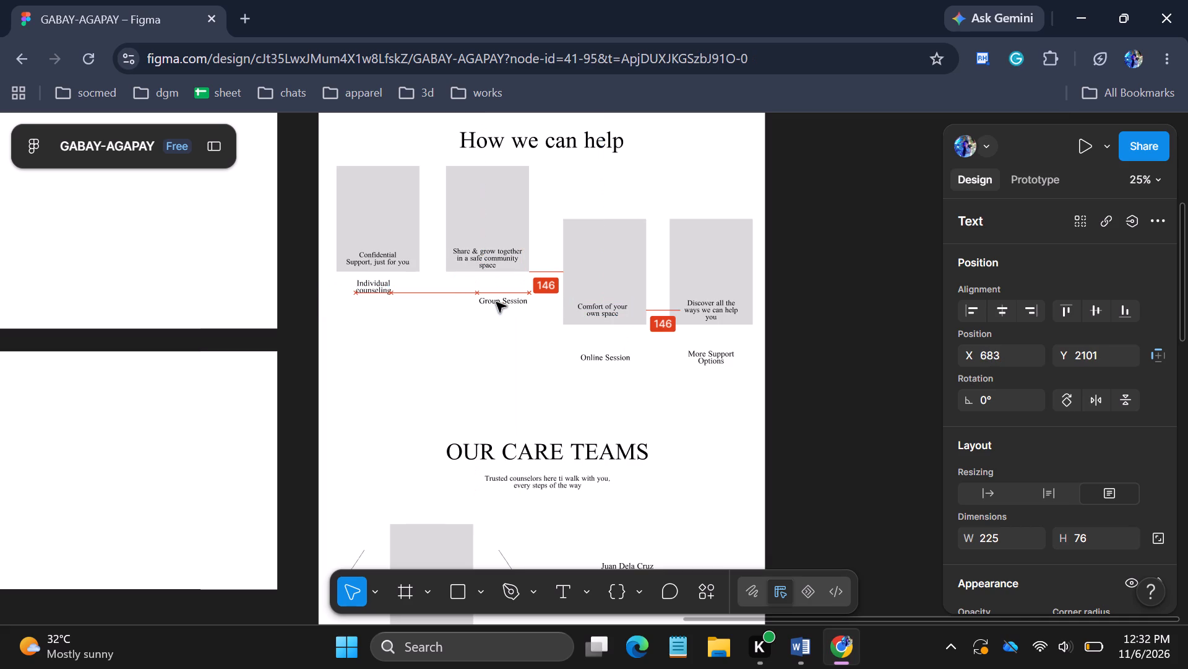
drag(496, 302, 500, 302)
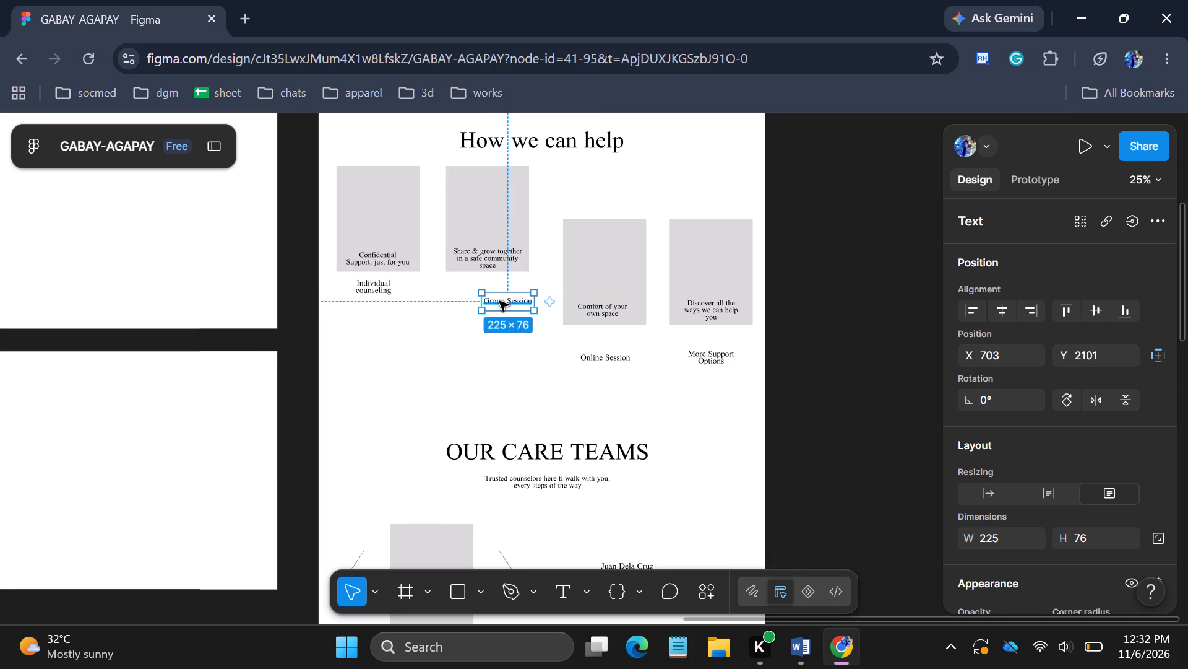
drag(499, 300, 475, 356)
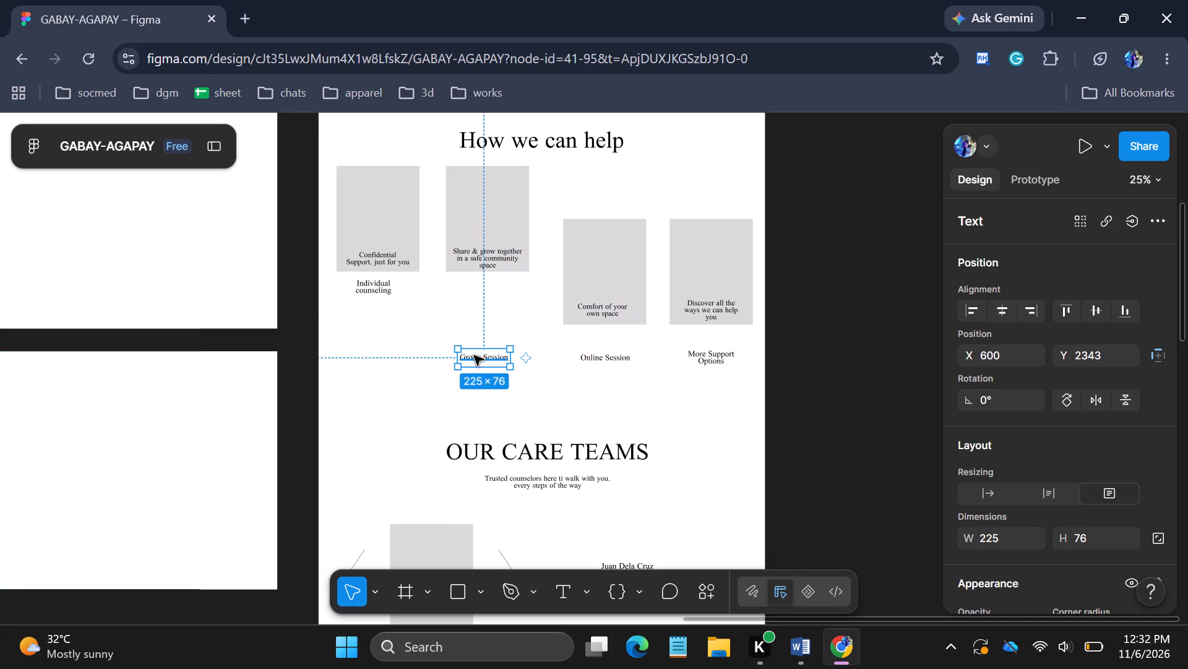
drag(367, 288, 368, 364)
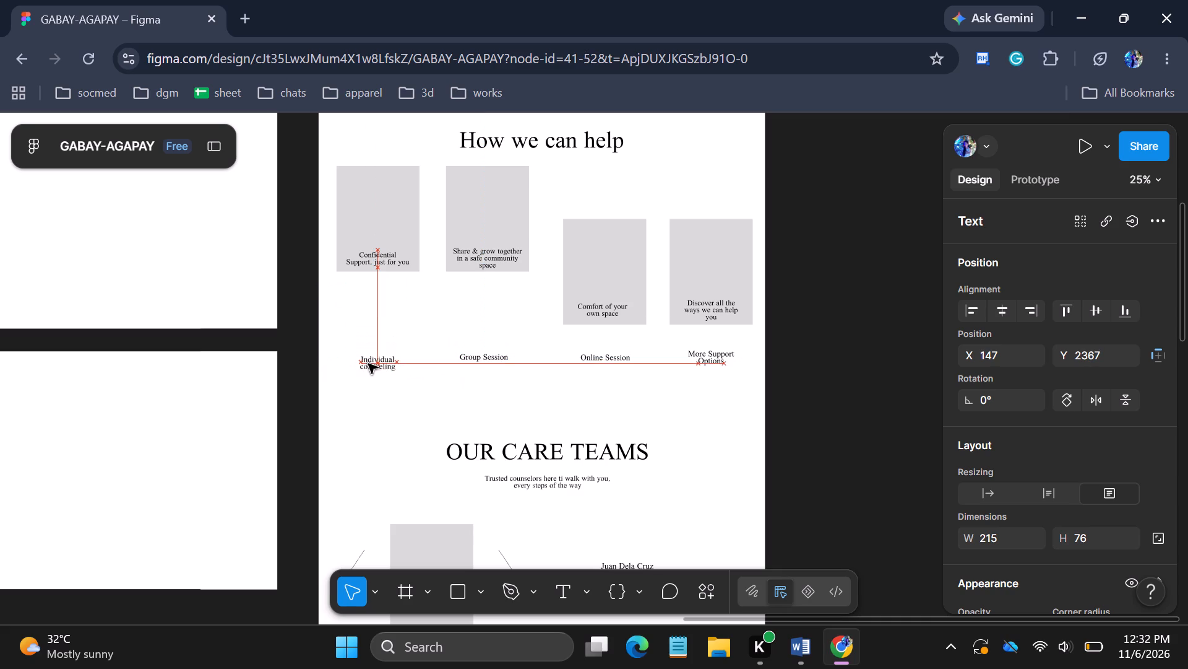
drag(368, 364, 370, 360)
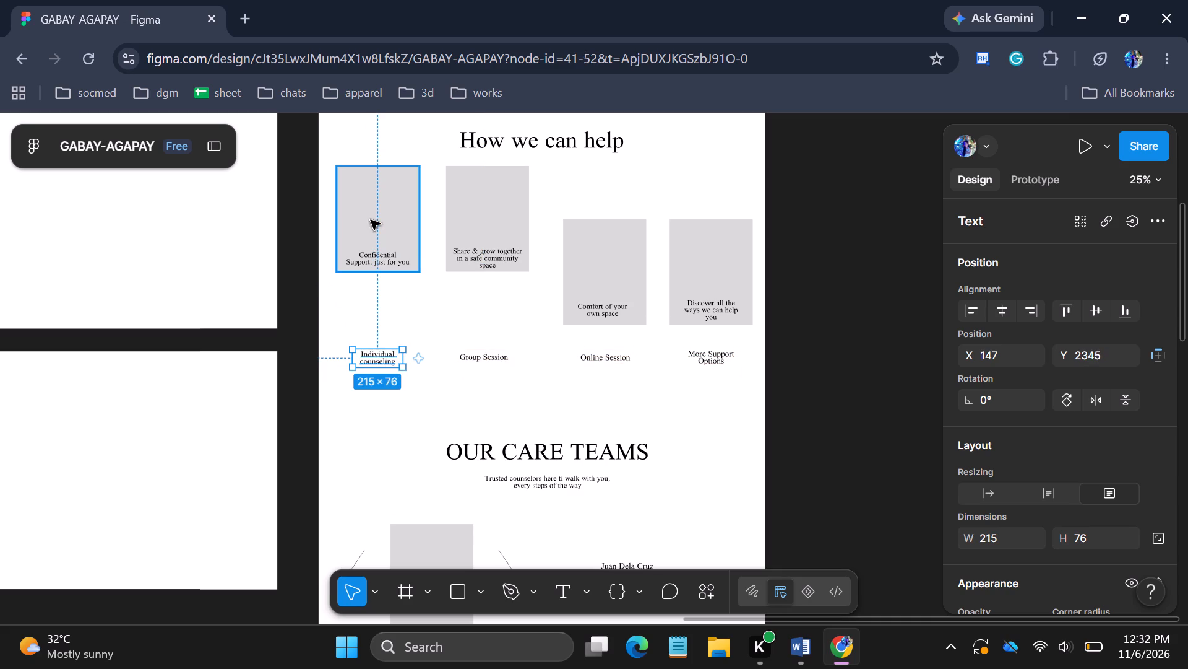
Lower the first and second help cards' rectangles to Y 1783, level with the other two cards.
drag(377, 219, 376, 276)
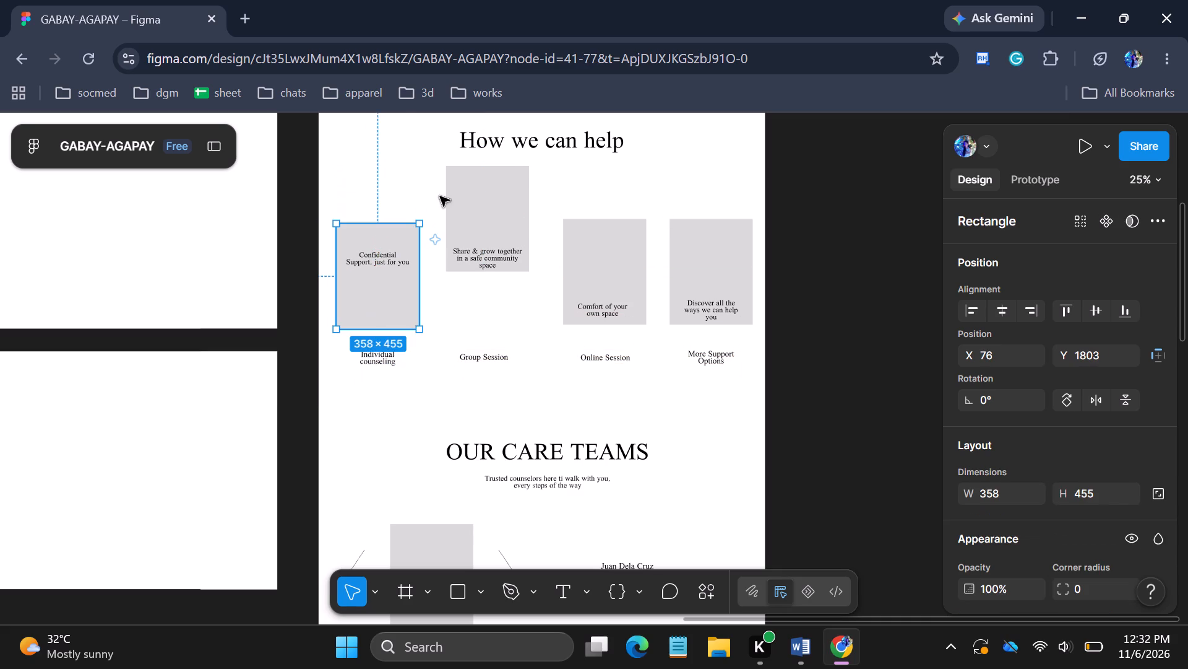
drag(461, 196, 462, 244)
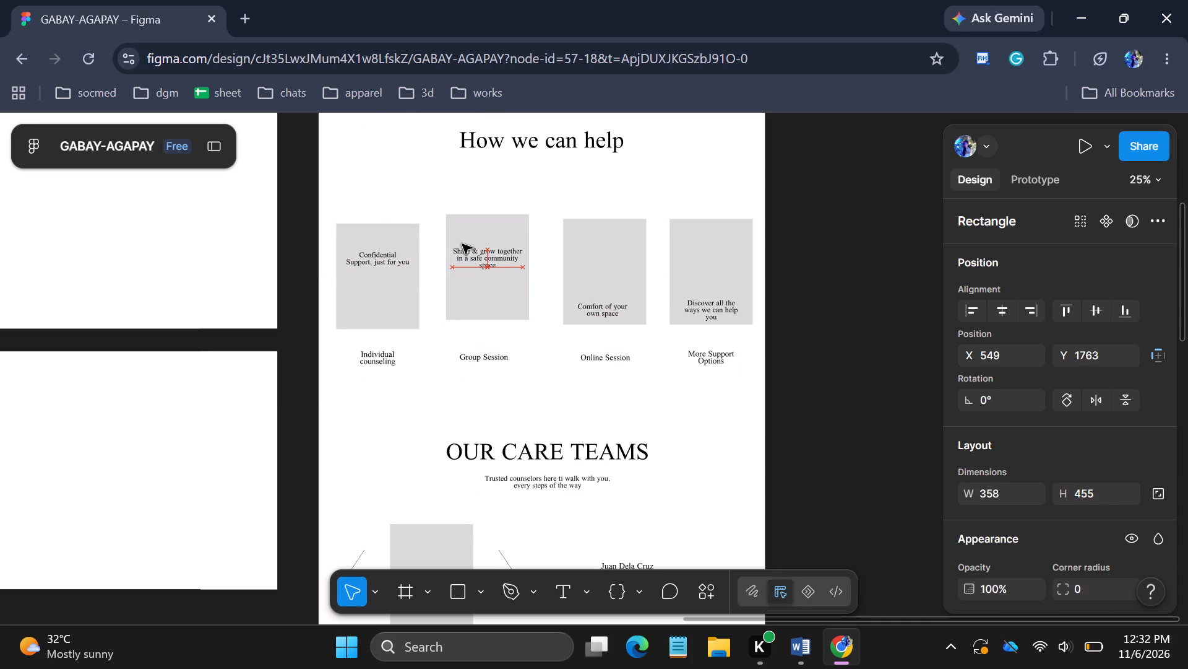
drag(462, 244, 463, 248)
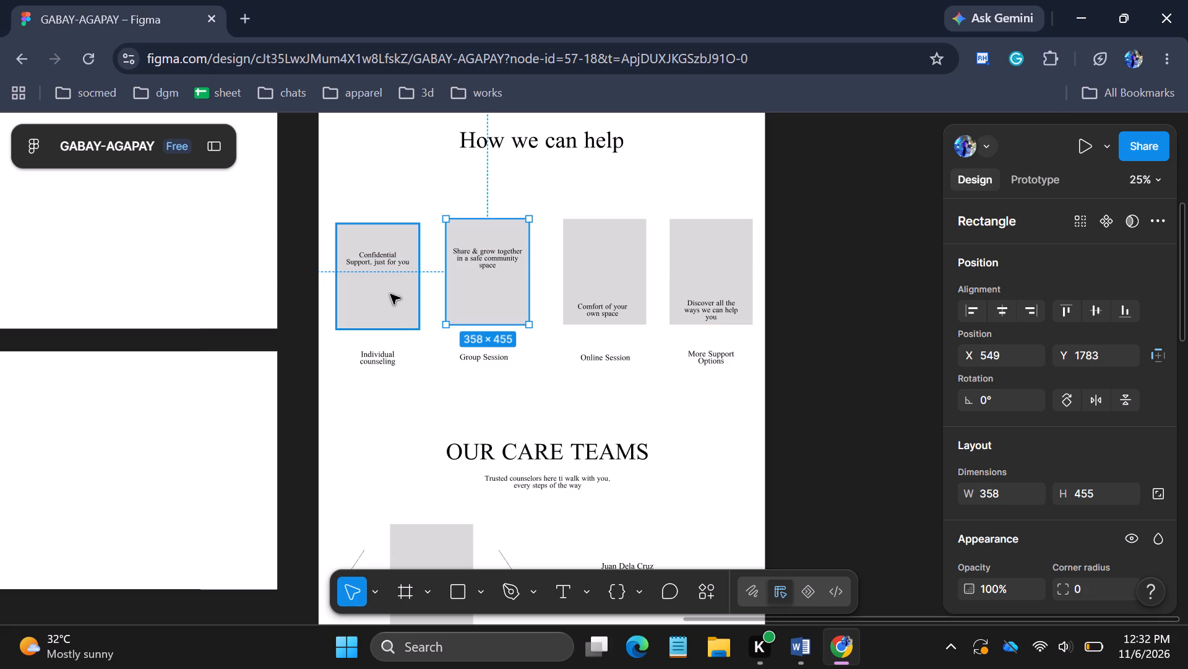
click(390, 294)
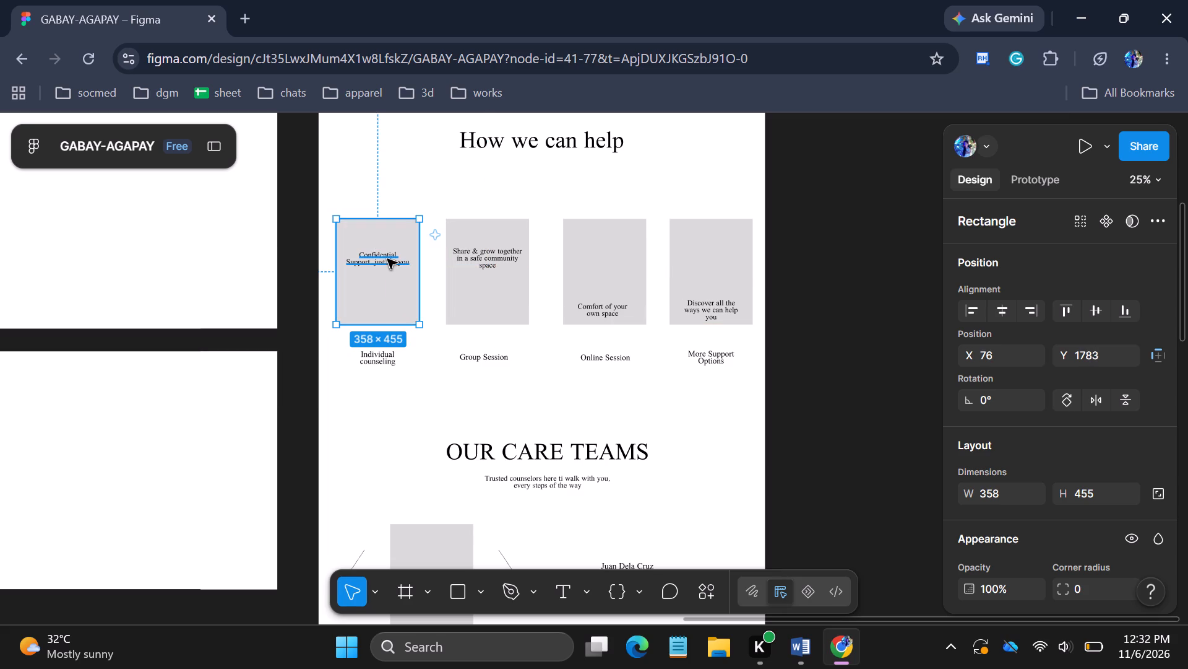
click(387, 256)
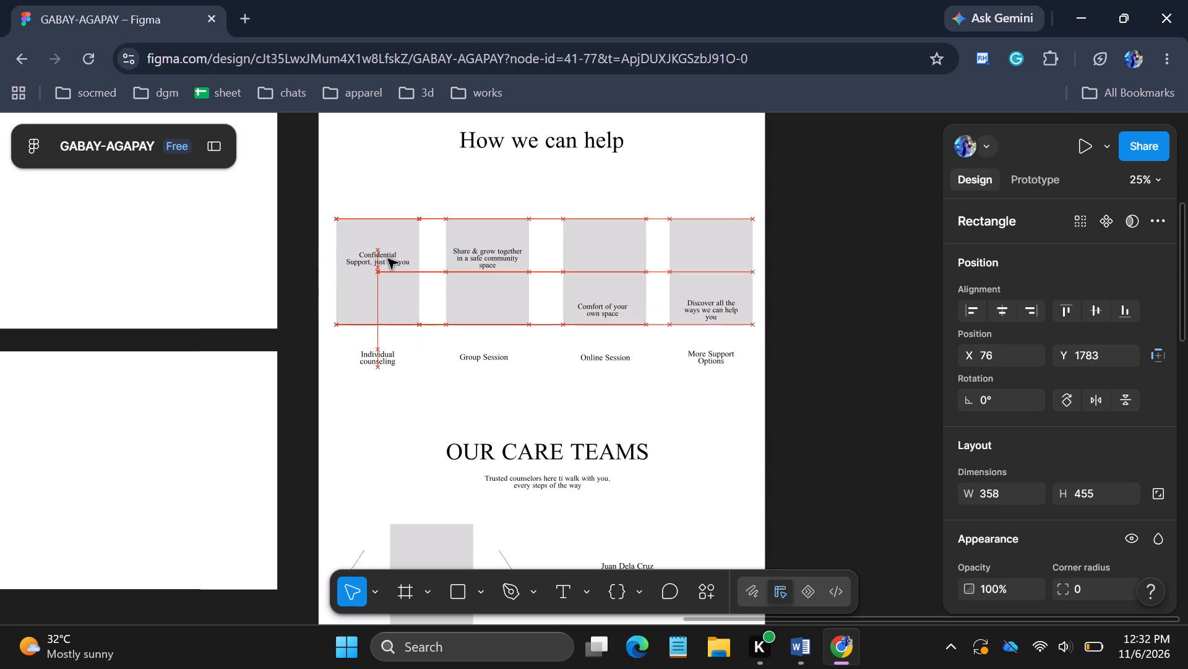
Move the "Confidential Support" and "Share & grow together" captions down inside their cards, to about Y 2138 and Y 2153.
click(372, 261)
drag(372, 258, 375, 290)
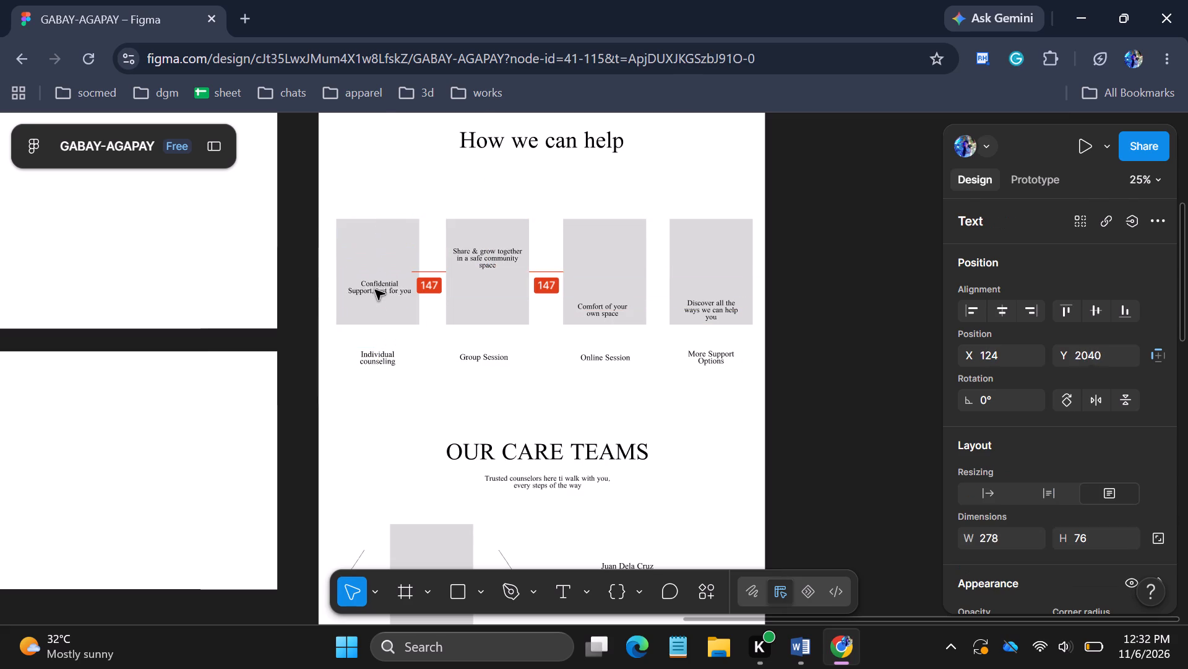
drag(375, 290, 373, 309)
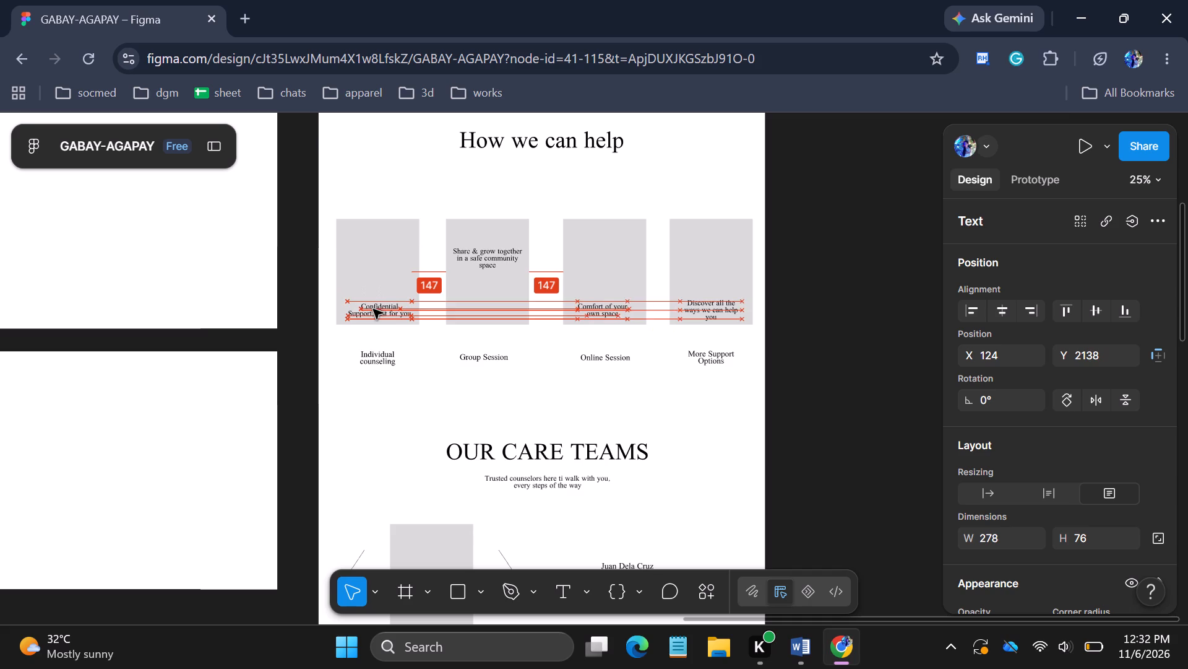
drag(373, 309, 372, 309)
click(475, 255)
drag(481, 256, 481, 257)
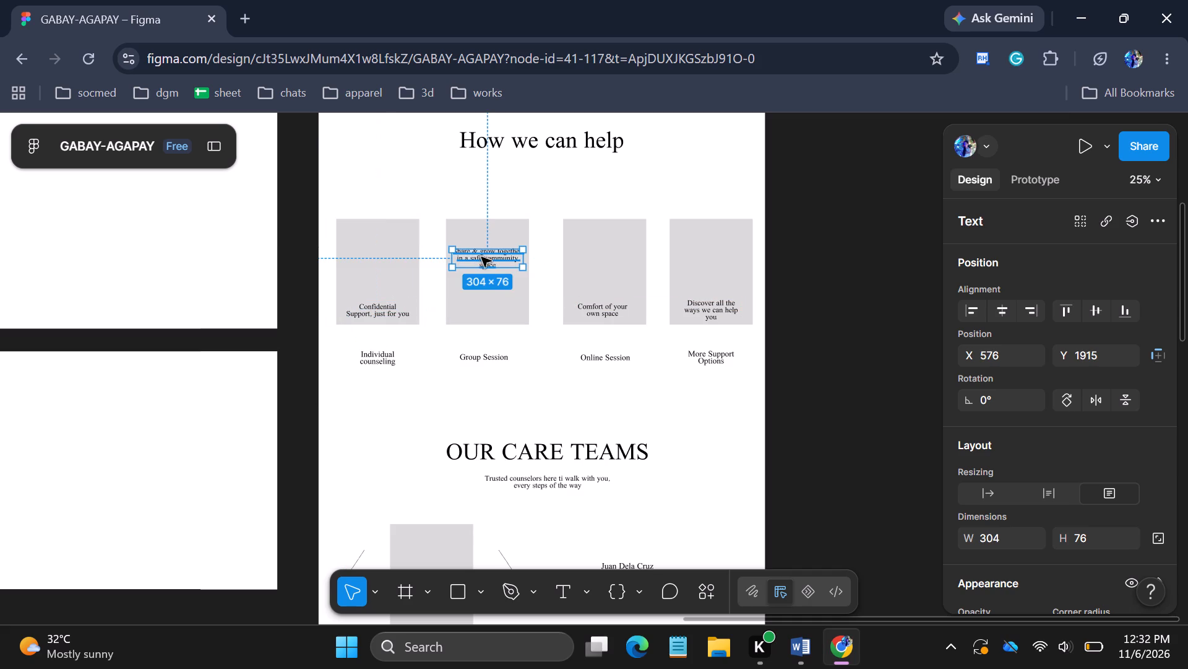
drag(481, 257, 481, 310)
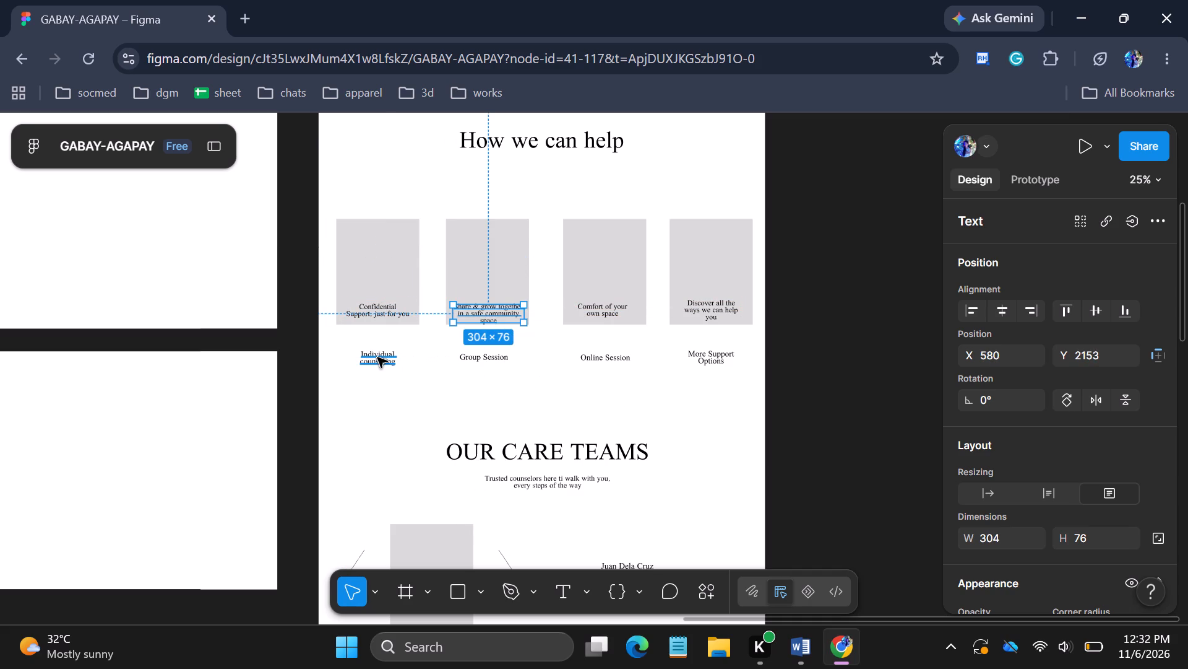
click(518, 364)
Move the "How we can help" heading down closer above the help cards, to about X 569, Y 1575.
click(567, 145)
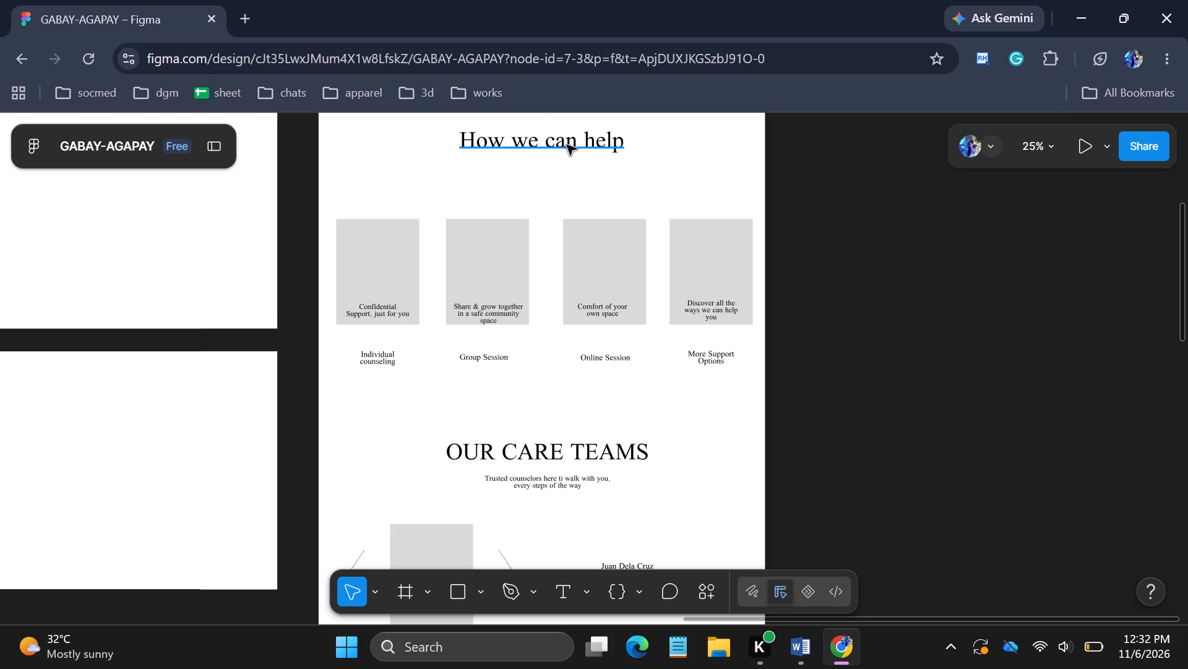
drag(566, 139, 564, 173)
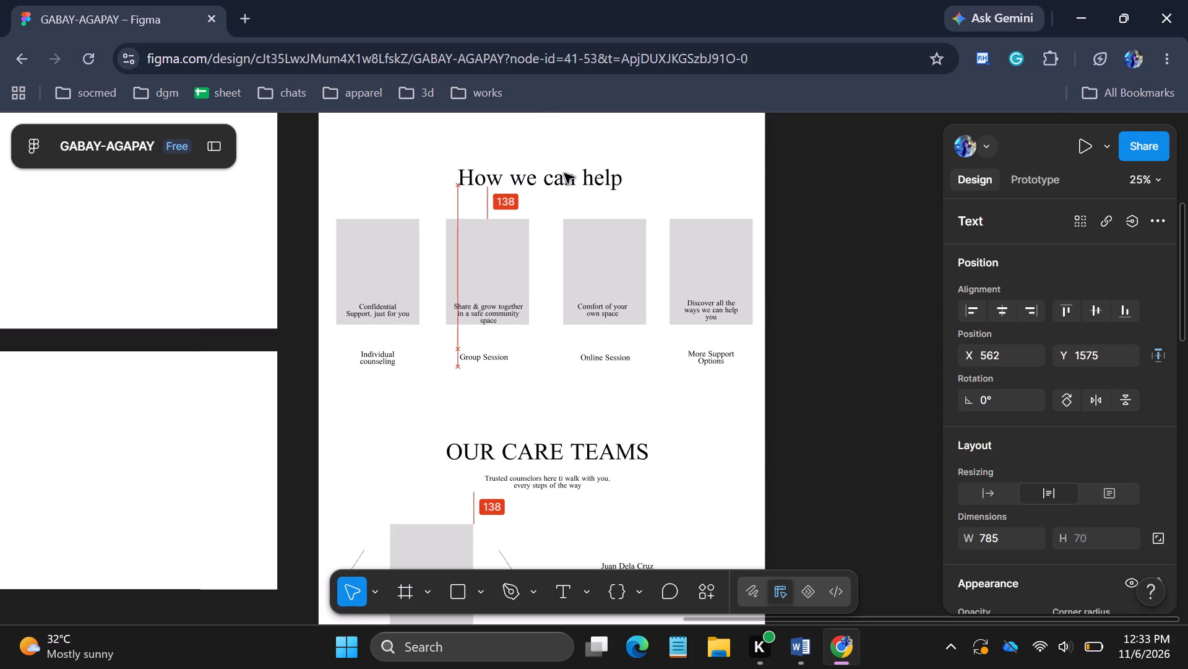
drag(564, 173, 566, 173)
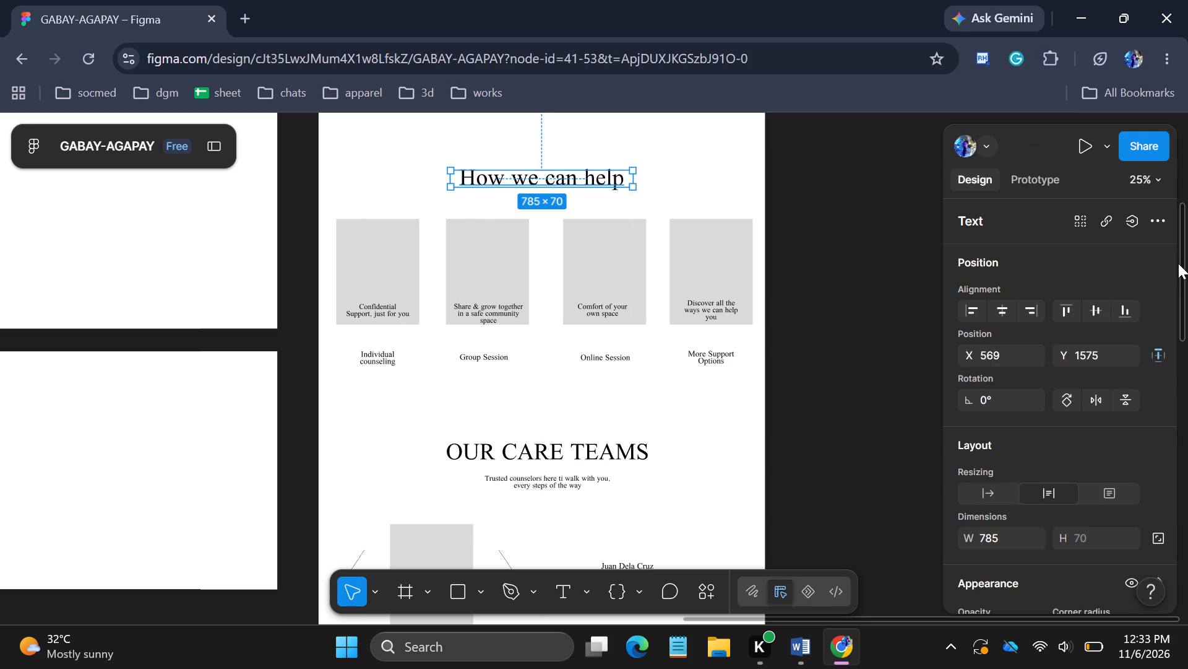
Launch the prototype presentation of the homepage design, and return to the GABAY-AGAPAY design file while it loads.
drag(1184, 266, 1176, 190)
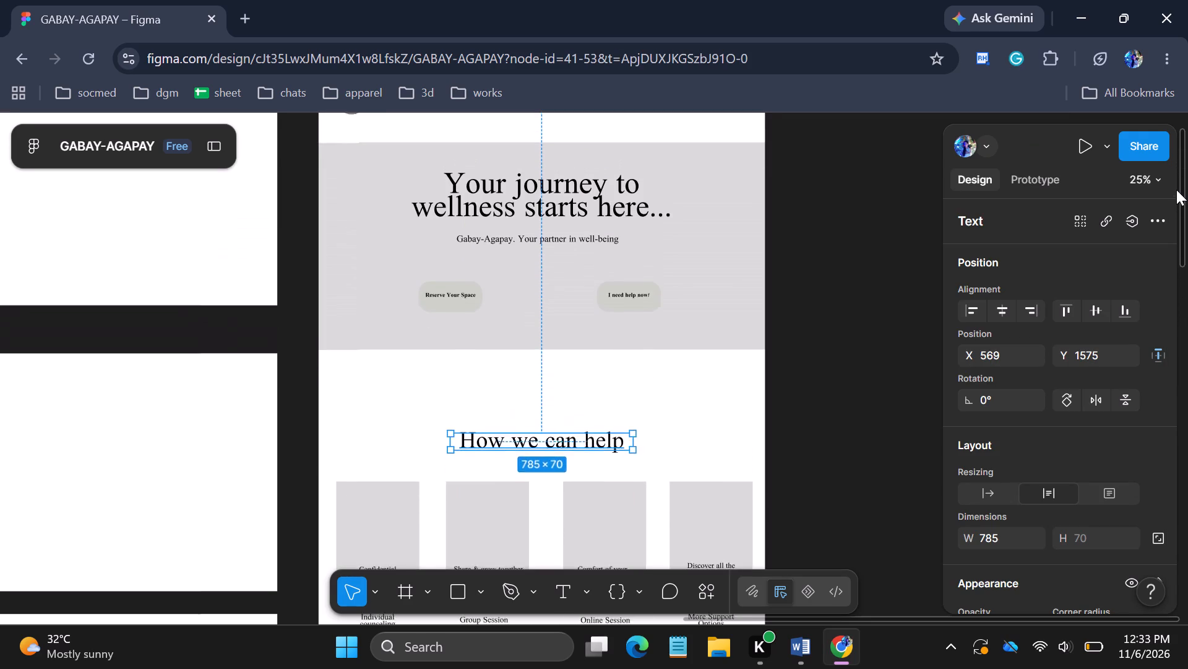
drag(1176, 190, 1173, 173)
click(874, 295)
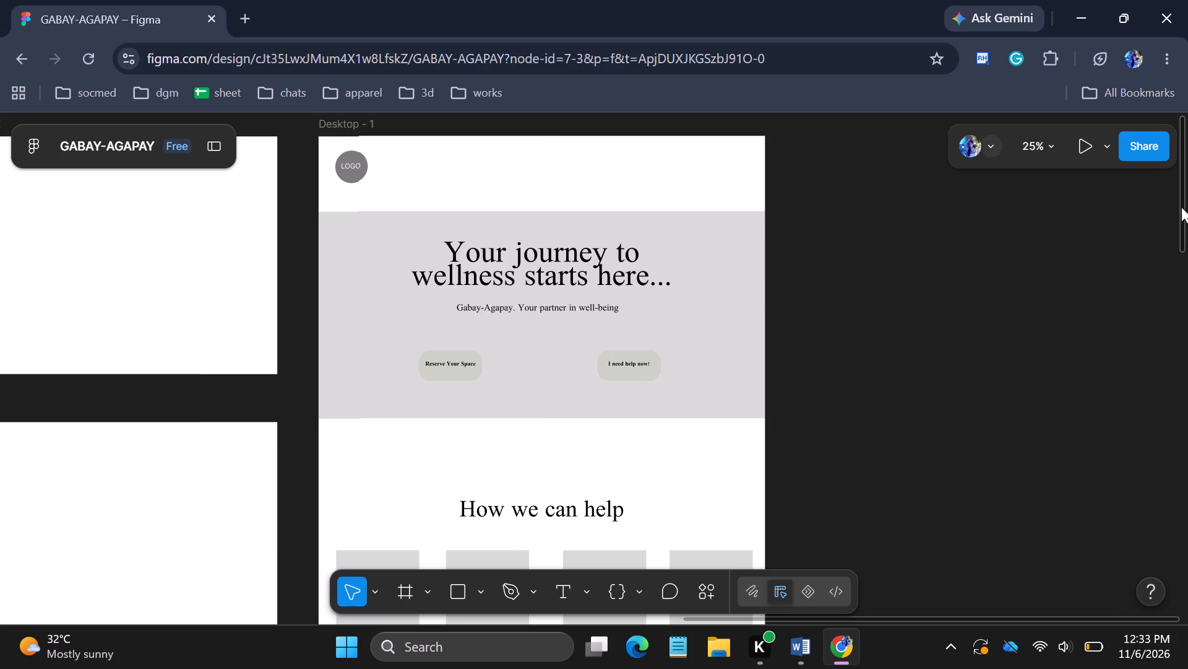
click(1086, 141)
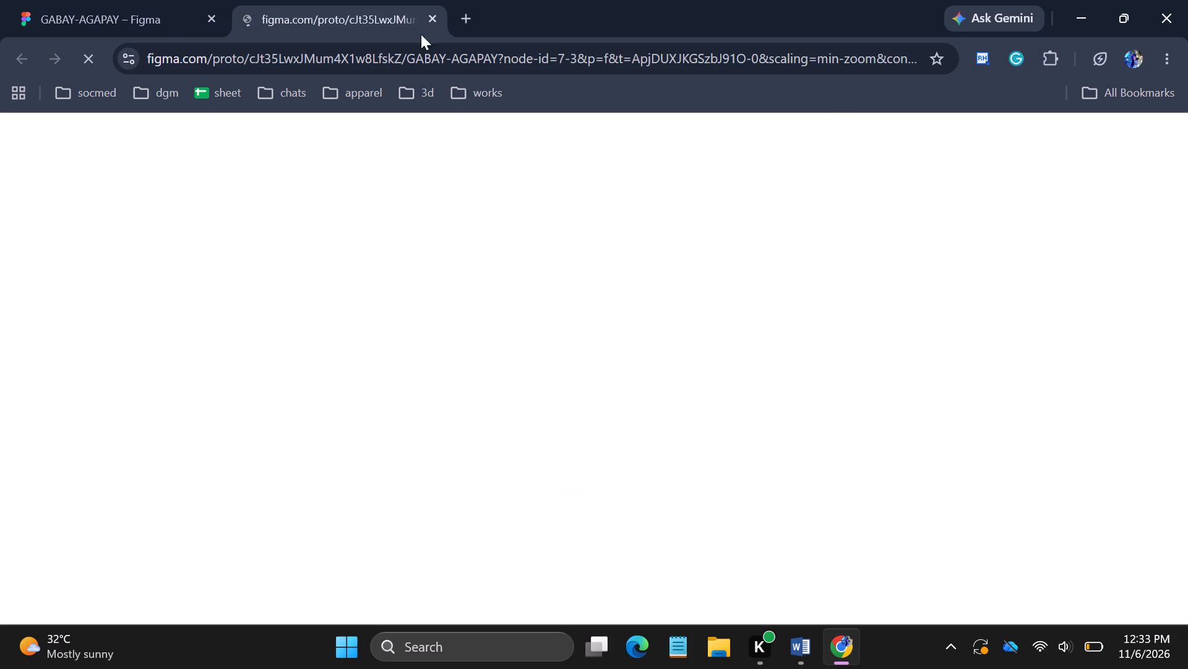
click(160, 19)
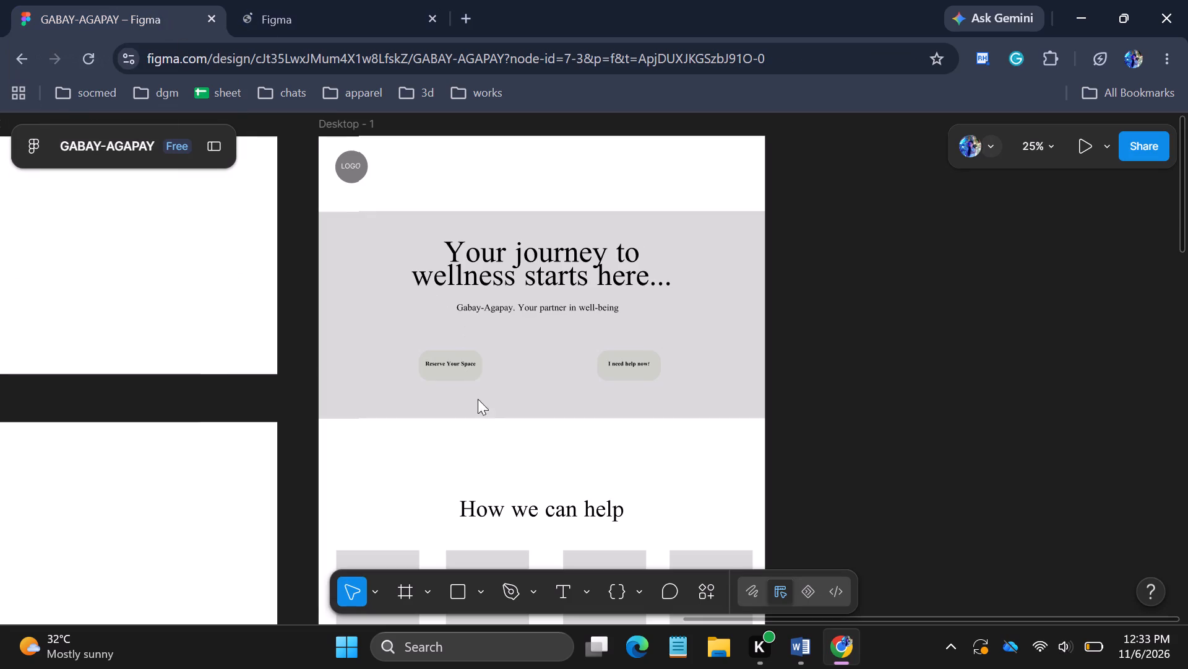
click(1182, 211)
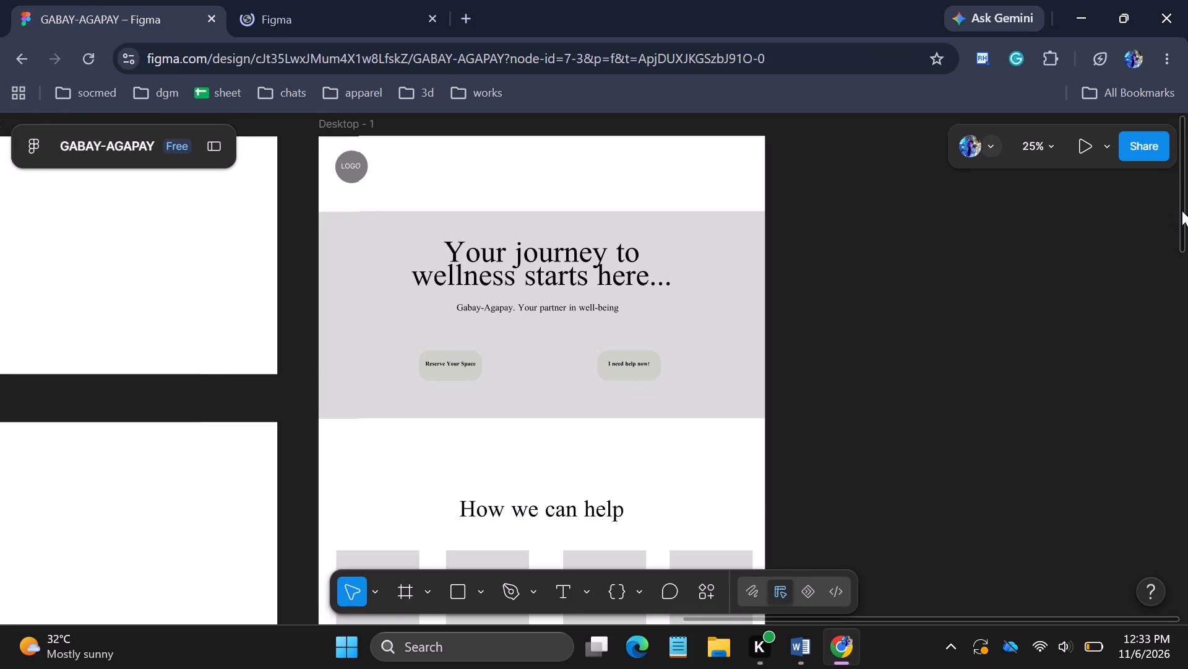